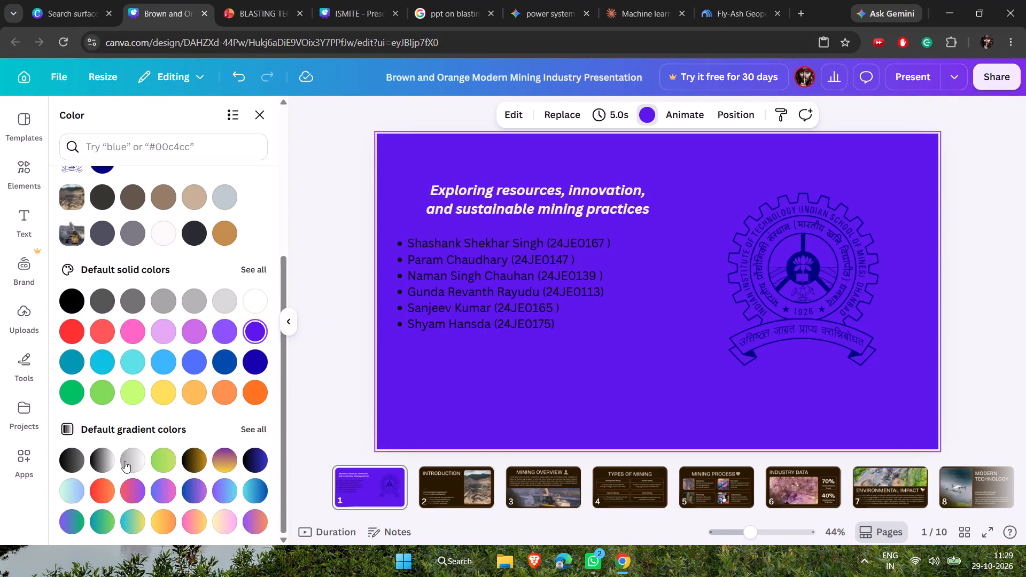
Change the title slide's background to the default grey-to-white gradient.
{"action": "left_click", "coordinate": [125, 461]}
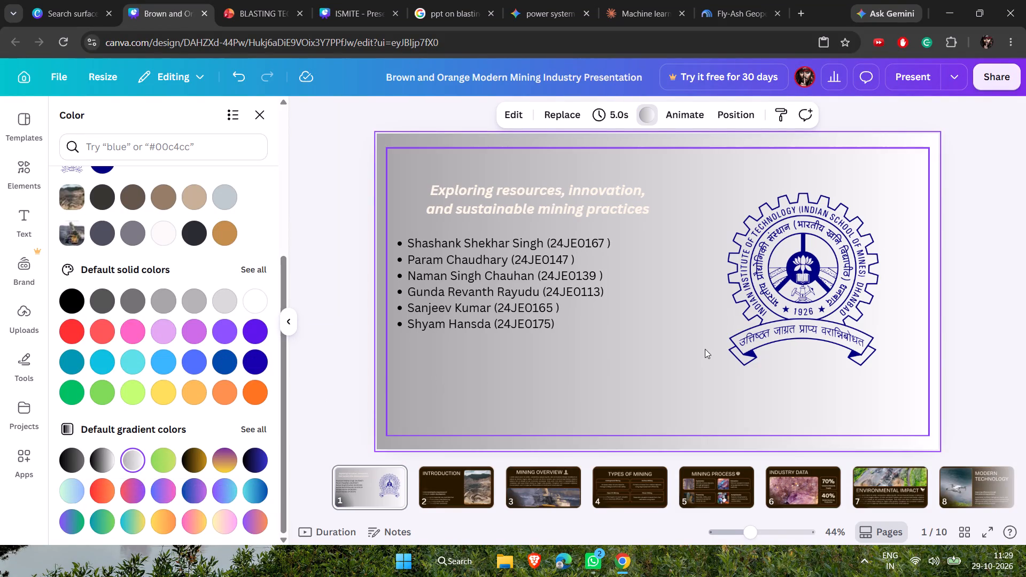
{"action": "left_click", "coordinate": [688, 347]}
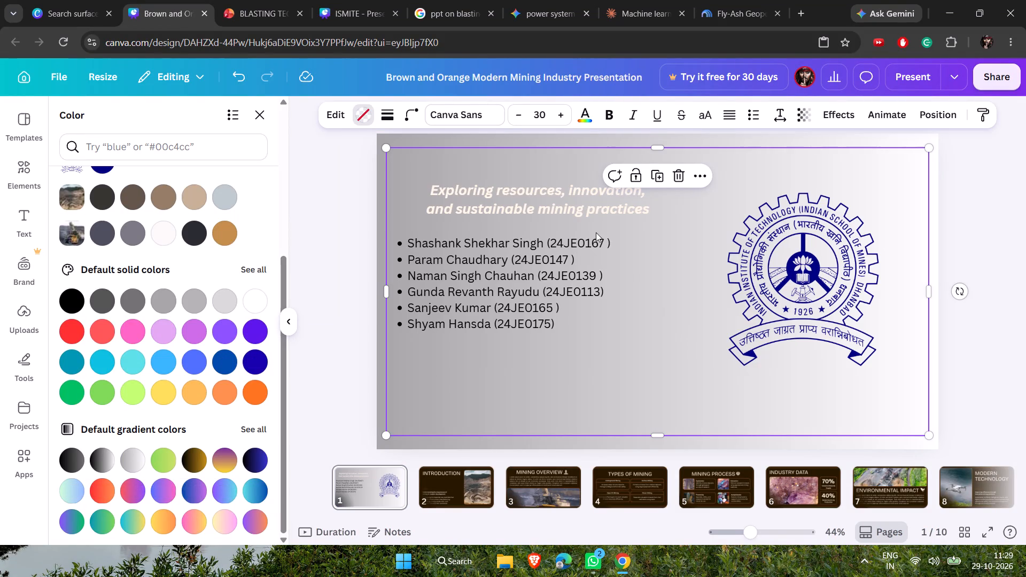
Select the "Exploring resources, innovation, and sustainable mining practices" subtitle on the title slide.
{"action": "left_click", "coordinate": [533, 204]}
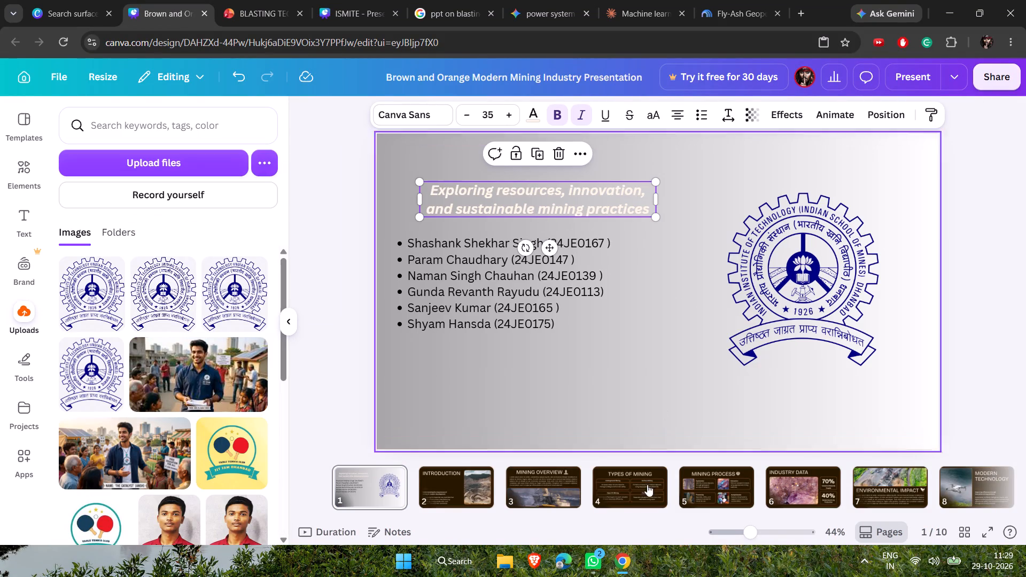
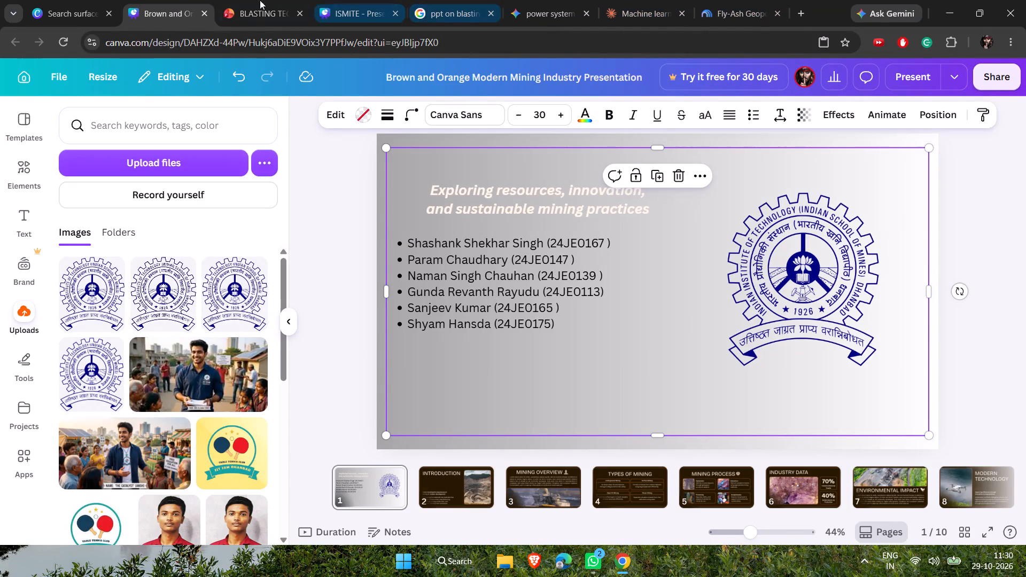
Insert an empty line without a bullet above the first name in the title slide's student list.
{"action": "left_click", "coordinate": [229, 0]}
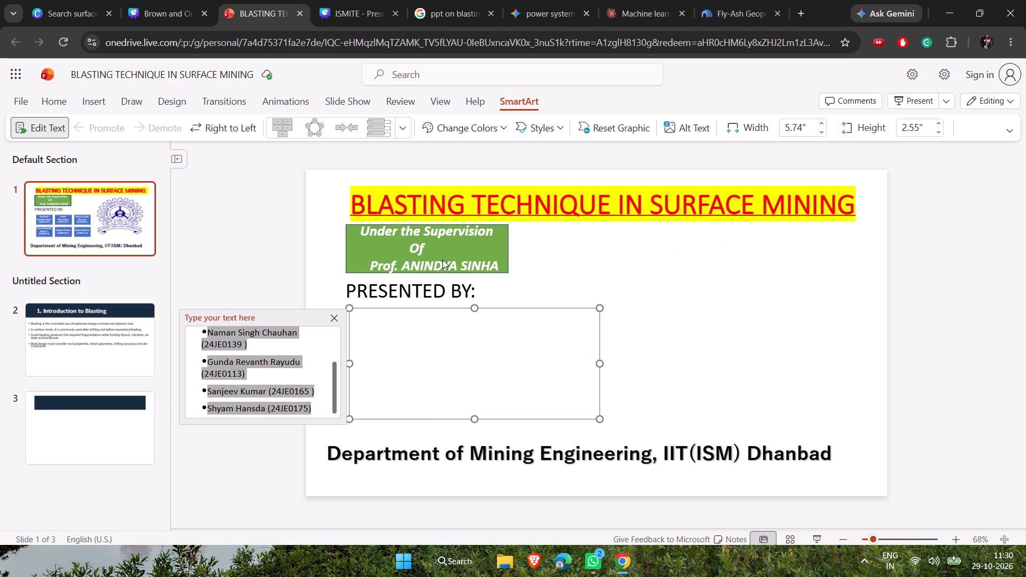
{"action": "left_click", "coordinate": [169, 0]}
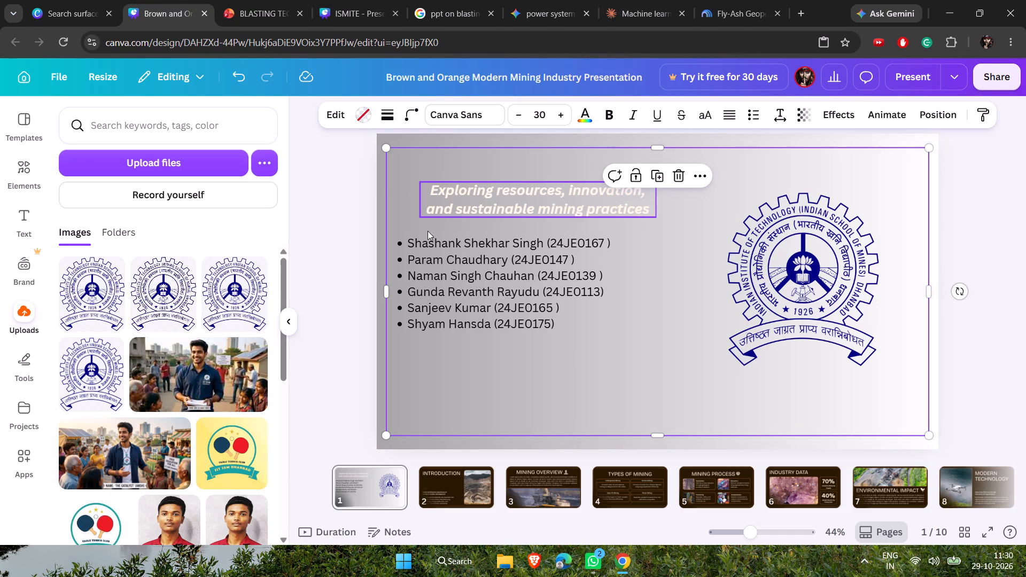
{"action": "left_click", "coordinate": [416, 232]}
{"action": "left_click", "coordinate": [403, 243]}
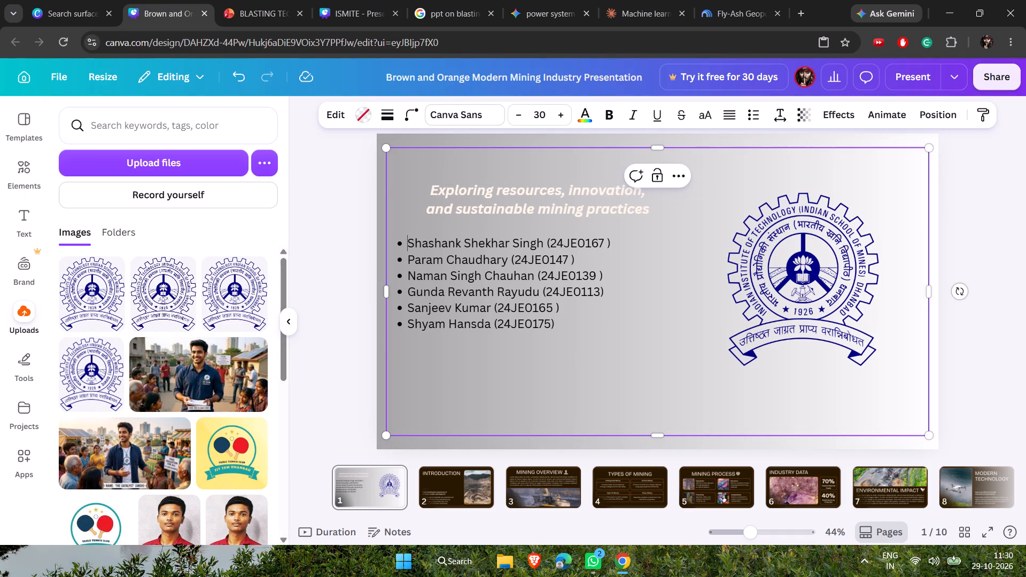
{"action": "key", "text": "Left"}
{"action": "key", "text": "Left"}
{"action": "key", "text": "Left"}
{"action": "key", "text": "Return"}
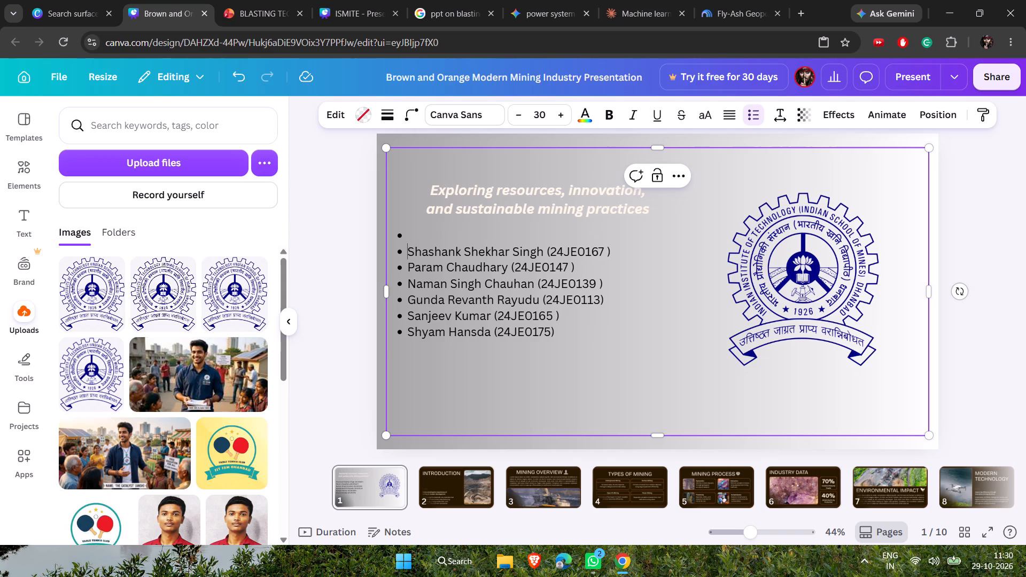
{"action": "left_click", "coordinate": [407, 233]}
{"action": "key", "text": "BackSpace"}
Enter the heading "Presented By:-" on the empty line above the names, indented by four spaces.
{"action": "key", "text": "space"}
{"action": "key", "text": "space"}
{"action": "key", "text": "space"}
{"action": "key", "text": "space"}
{"action": "key", "text": "p"}
{"action": "type", "text": "rese"}
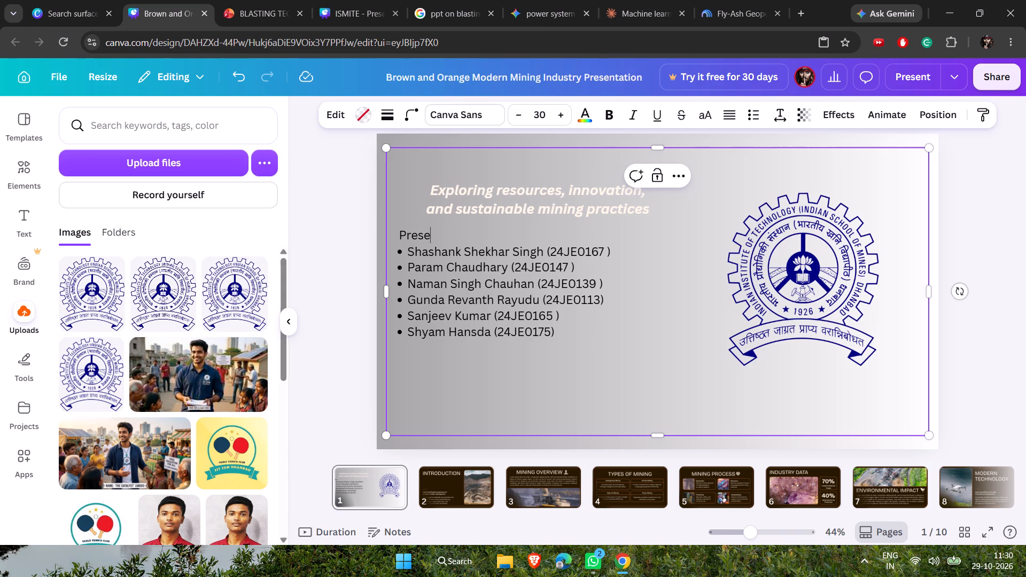
{"action": "type", "text": "nted"}
{"action": "key", "text": "space"}
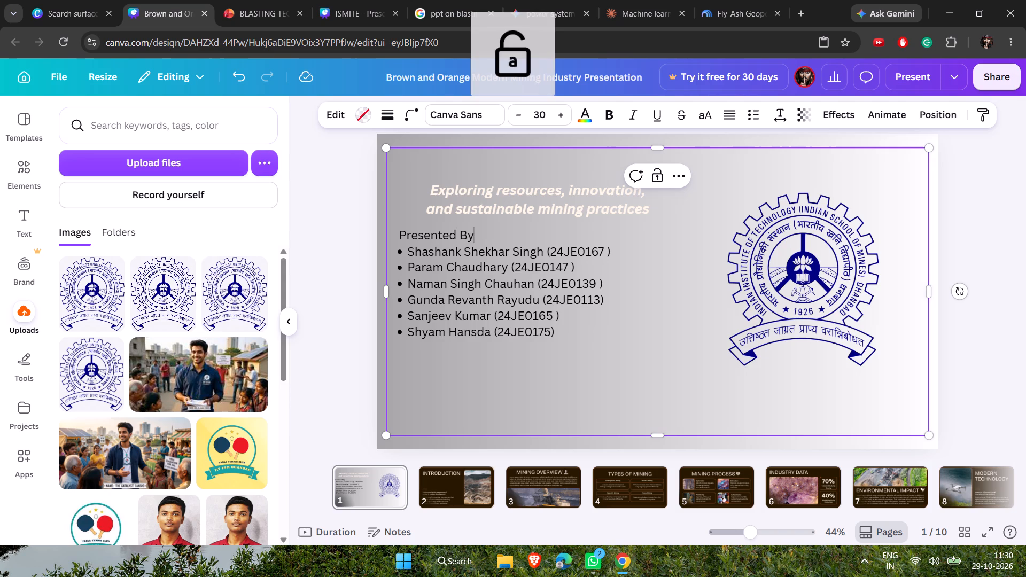
{"action": "left_click", "coordinate": [270, 0]}
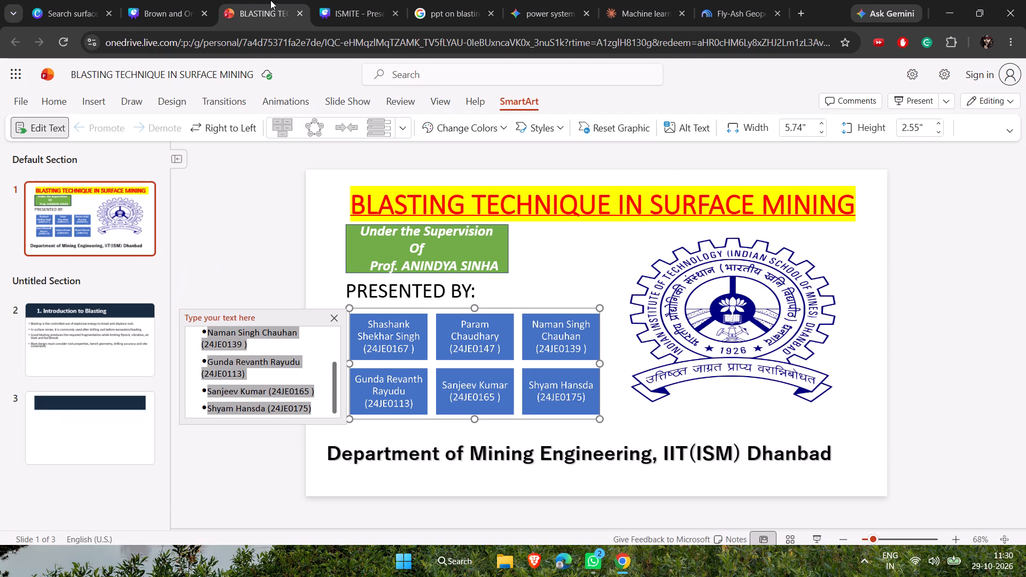
{"action": "left_click", "coordinate": [192, 0]}
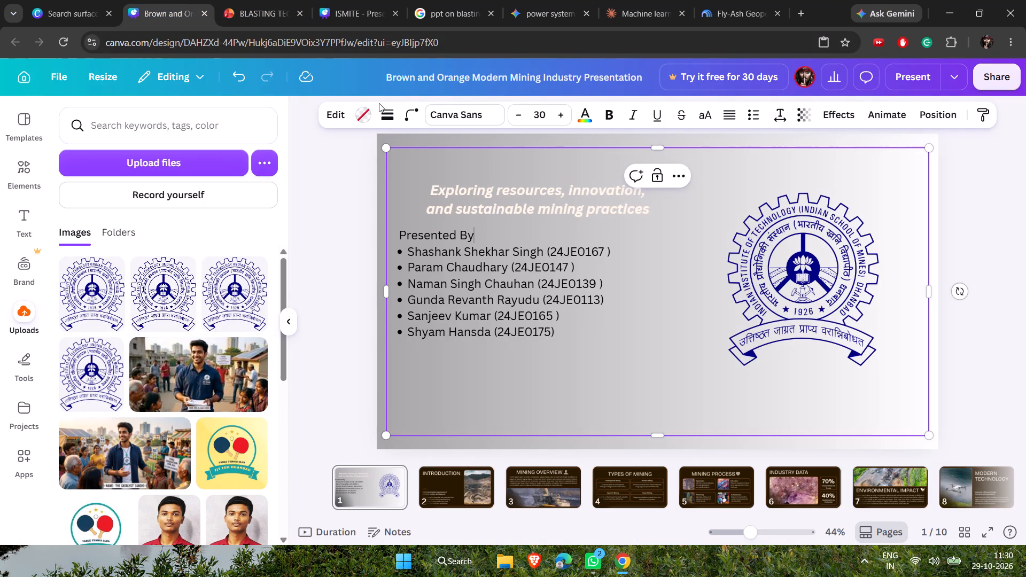
{"action": "key", "text": "shift+colon"}
{"action": "key", "text": "minus"}
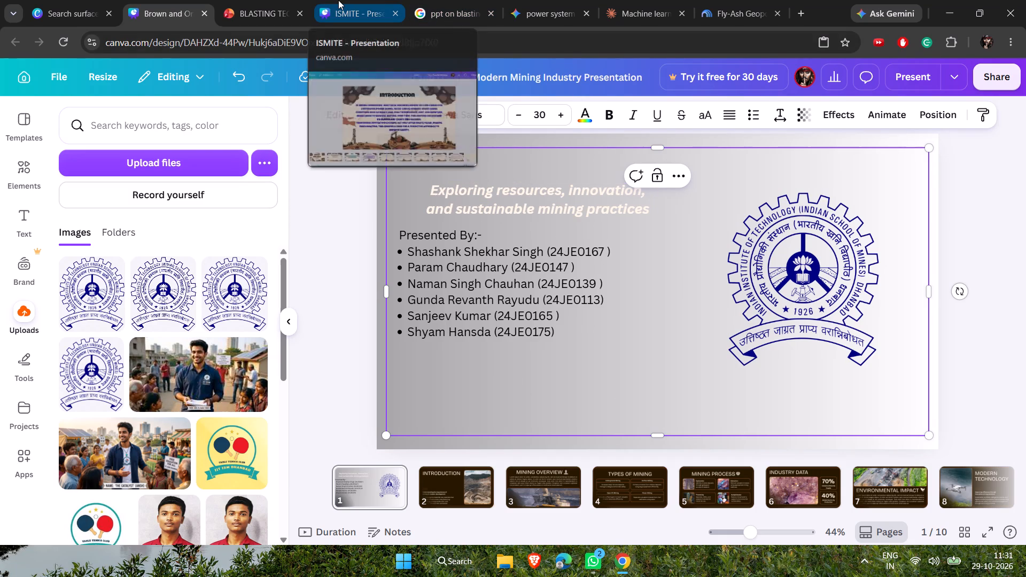
Copy the text "Department of Mining Engineering, IIT(ISM) Dhanbad" from the BLASTING TECHNIQUE IN SURFACE MINING presentation's first slide.
{"action": "left_click", "coordinate": [255, 0]}
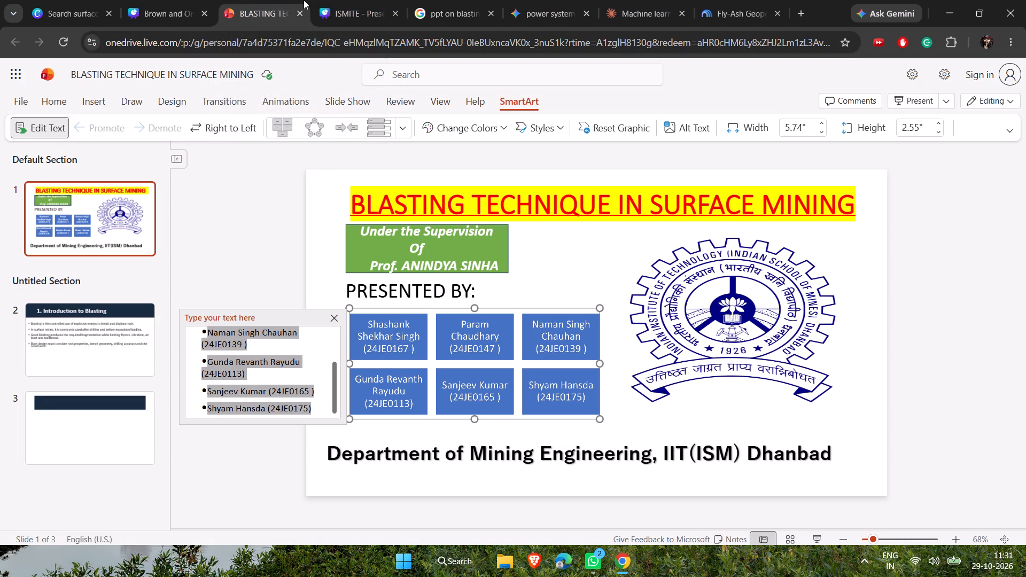
{"action": "left_click", "coordinate": [588, 448]}
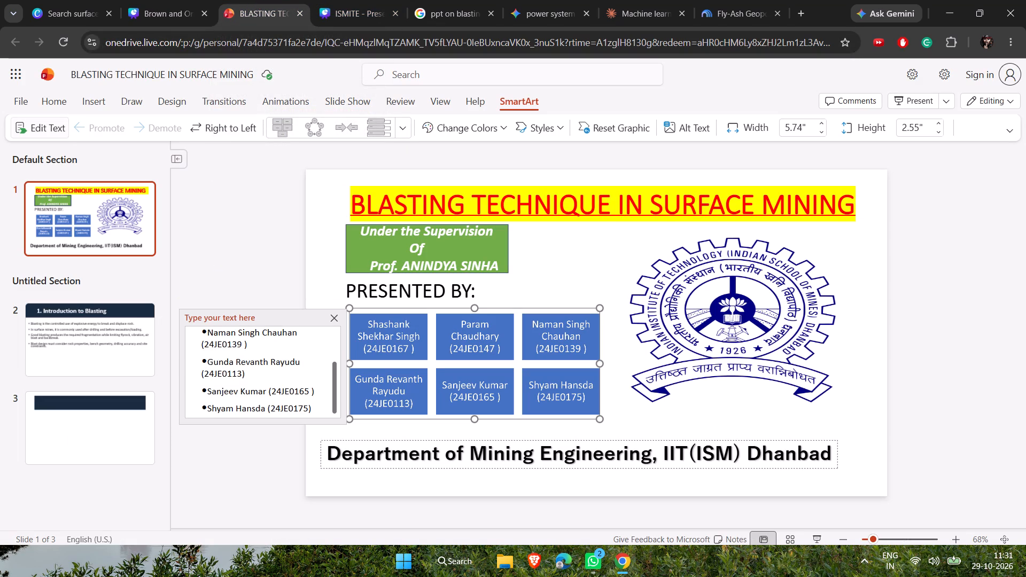
{"action": "left_click", "coordinate": [180, 0]}
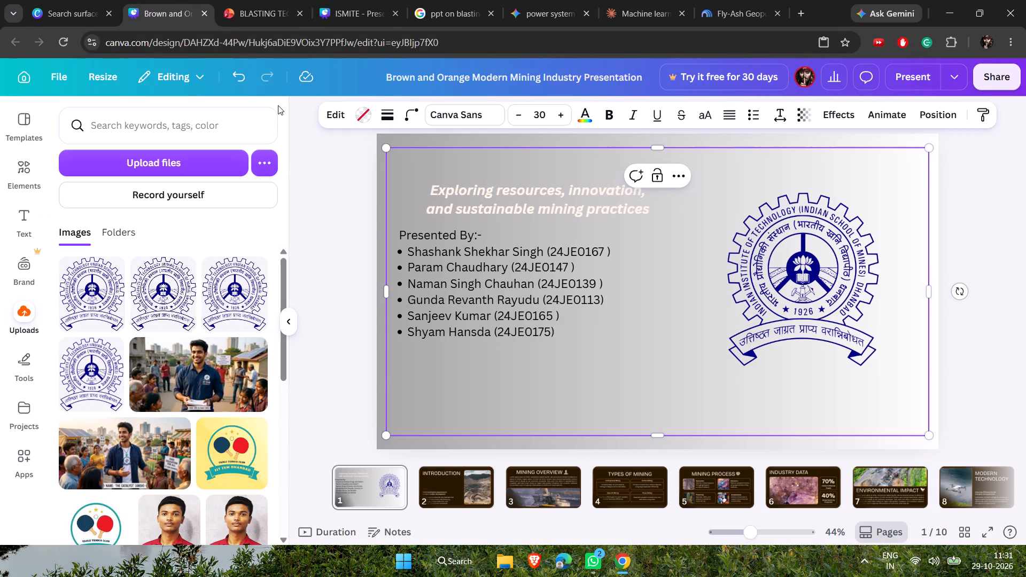
{"action": "left_click", "coordinate": [237, 0]}
{"action": "left_click", "coordinate": [601, 470]}
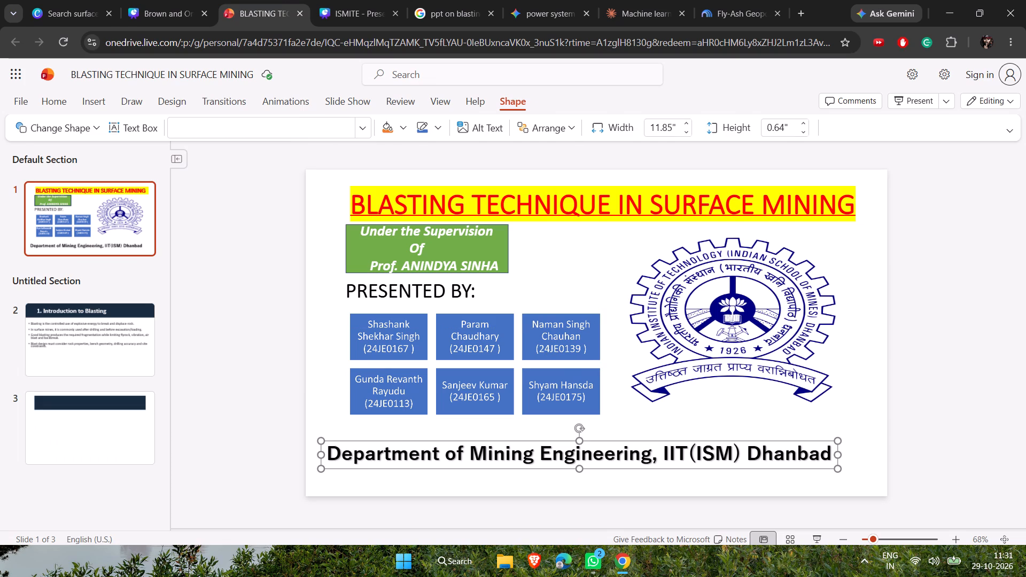
{"action": "key", "text": "ctrl+c"}
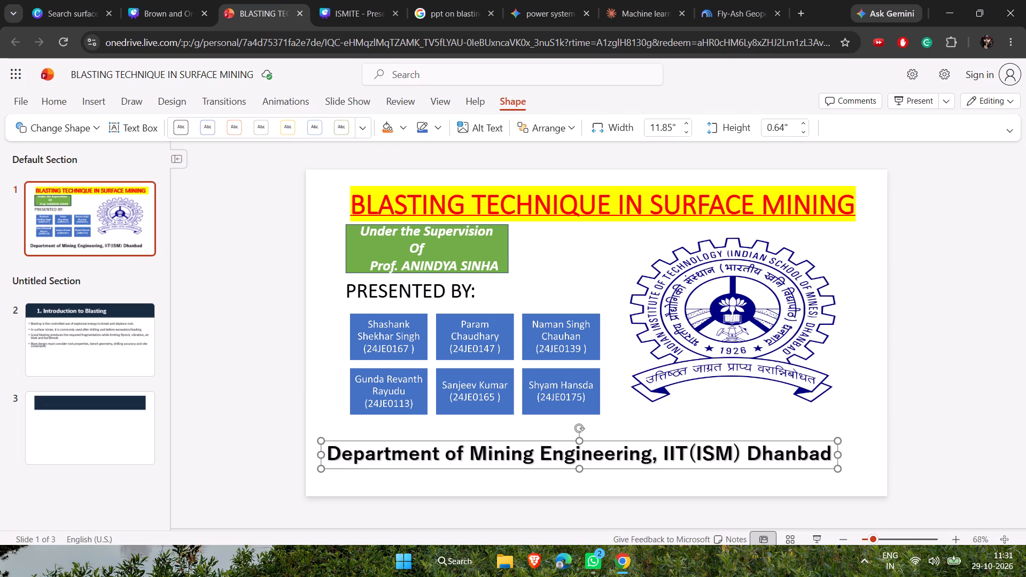
{"action": "left_click_drag", "start_coordinate": [328, 449], "coordinate": [837, 463]}
{"action": "key", "text": "ctrl+c"}
Back in the Canva mining presentation, paste the copied department text below the last name, leaving three empty lines between them.
{"action": "left_click", "coordinate": [149, 0]}
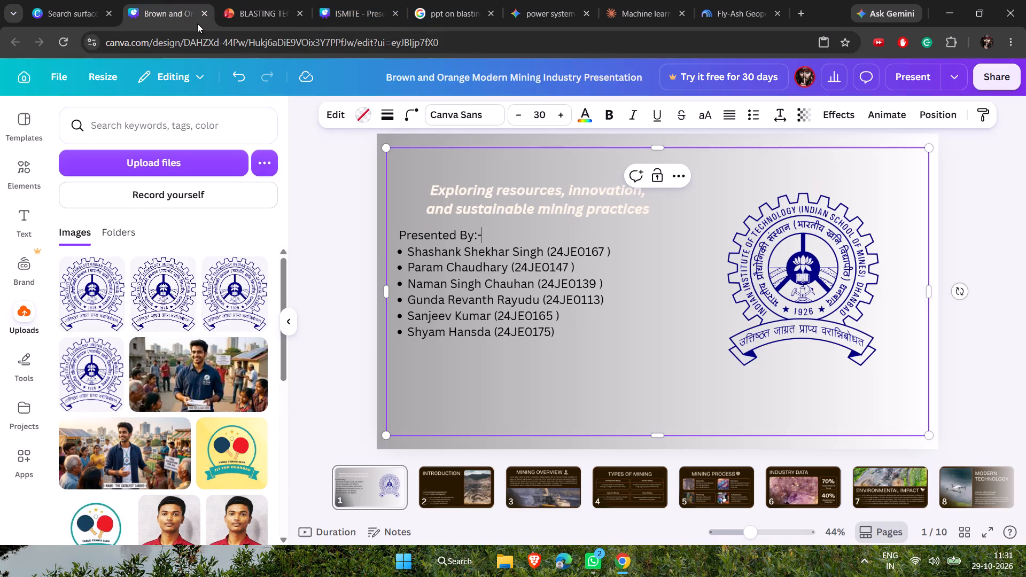
{"action": "left_click", "coordinate": [493, 373]}
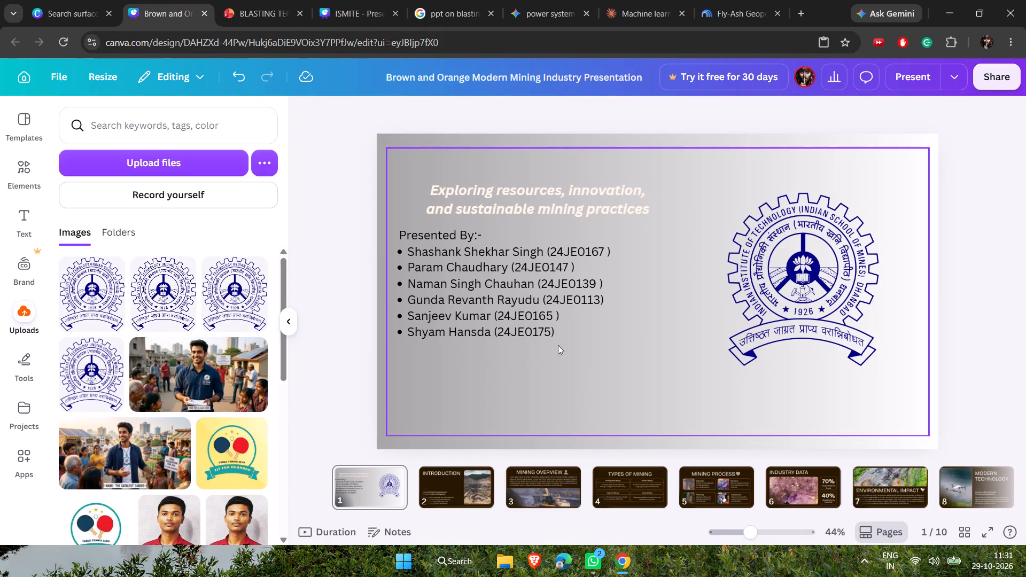
{"action": "left_click", "coordinate": [568, 325]}
{"action": "left_click", "coordinate": [553, 330]}
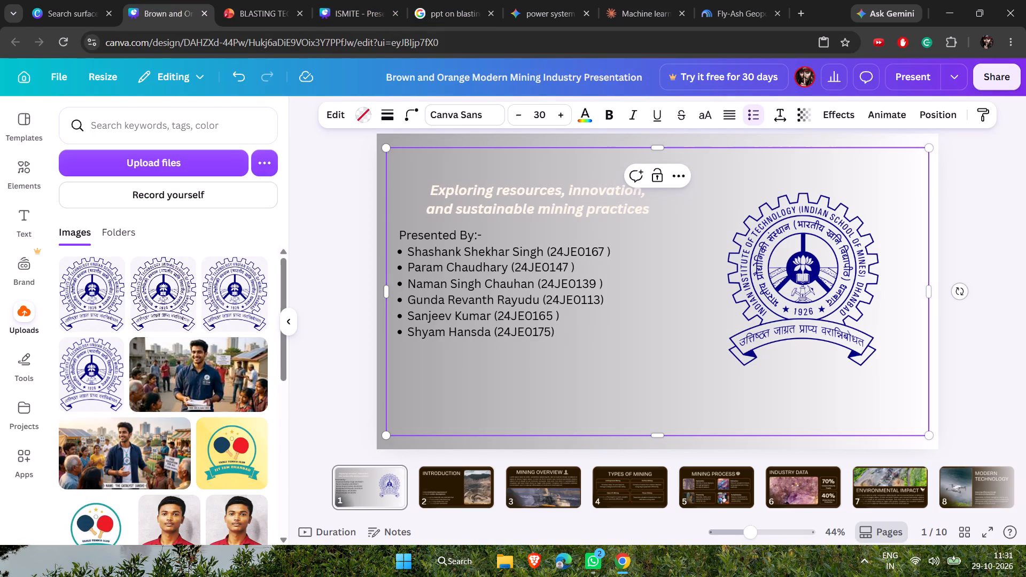
{"action": "key", "text": "Return"}
{"action": "key", "text": "Return"}
{"action": "key", "text": "Return"}
{"action": "key", "text": "Return"}
{"action": "key", "text": "ctrl+v"}
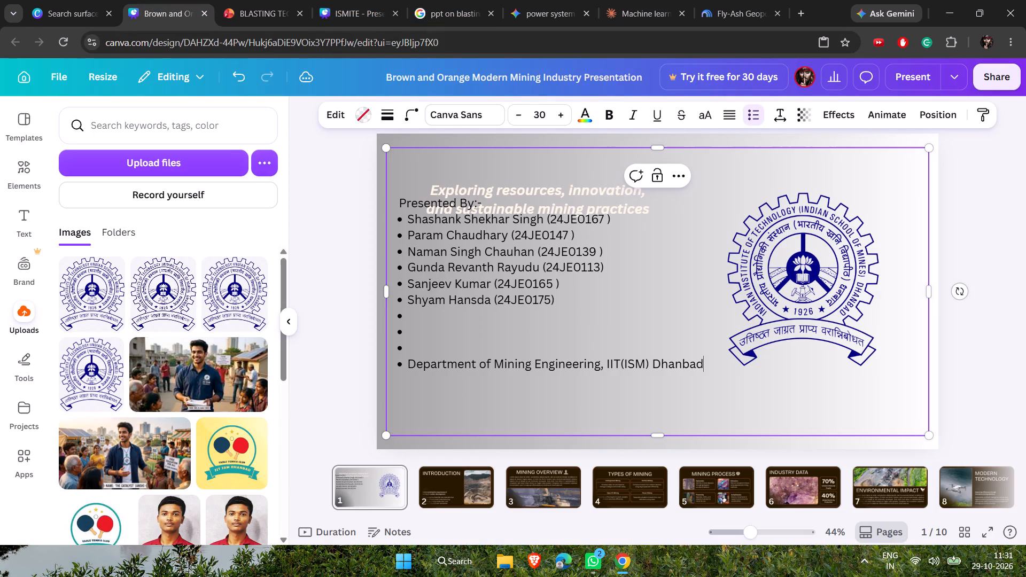
Reduce the empty bullets between the last name and the department line to a single blank line without a bullet.
{"action": "left_click", "coordinate": [428, 346]}
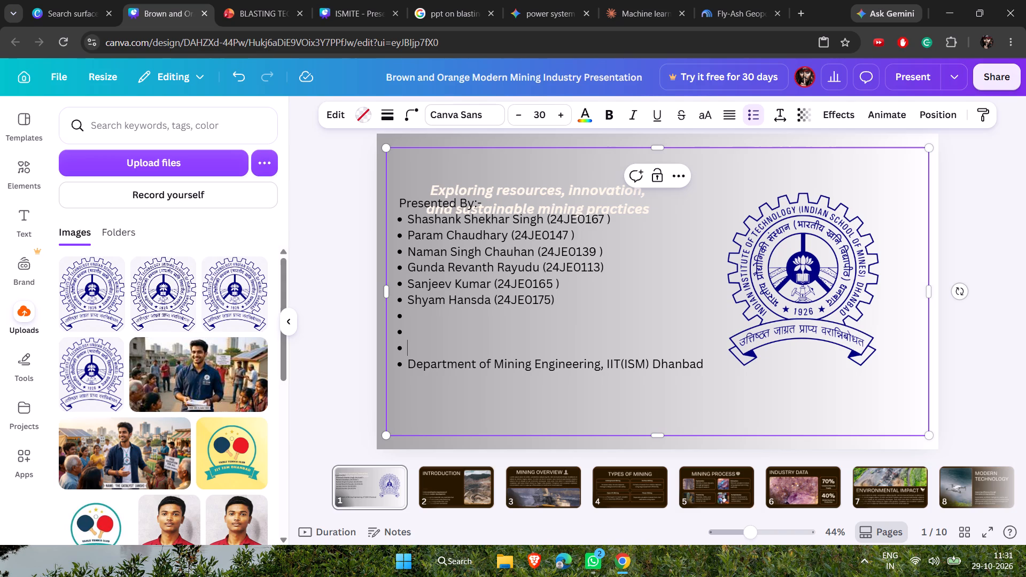
{"action": "key", "text": "BackSpace"}
{"action": "key", "text": "BackSpace"}
{"action": "key", "text": "BackSpace"}
{"action": "key", "text": "BackSpace"}
{"action": "key", "text": "BackSpace"}
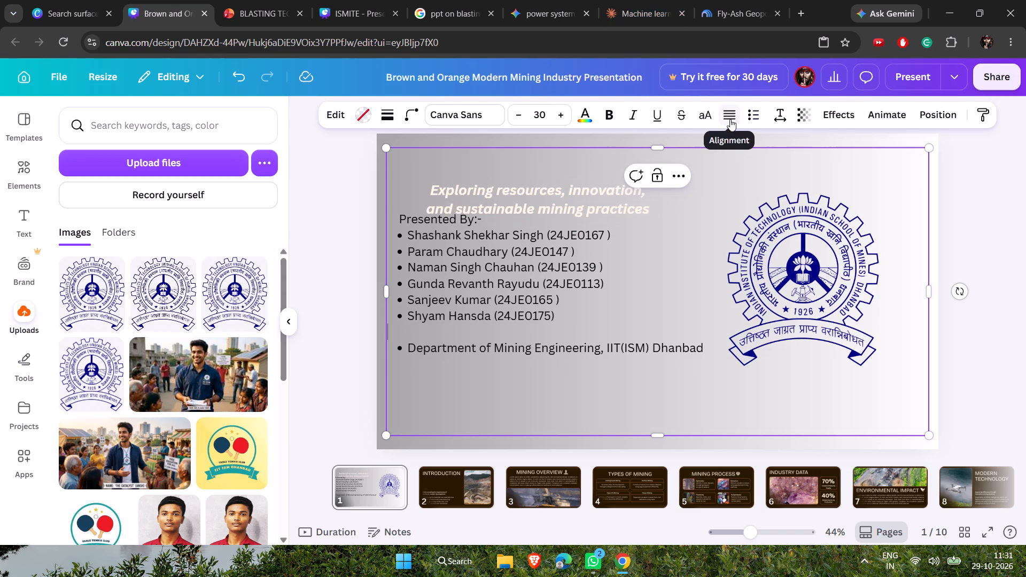
Remove the bullet from the "Department of Mining Engineering, IIT(ISM) Dhanbad" line and indent it by five spaces.
{"action": "left_click", "coordinate": [409, 350]}
{"action": "key", "text": "BackSpace"}
{"action": "key", "text": "space"}
{"action": "key", "text": "space"}
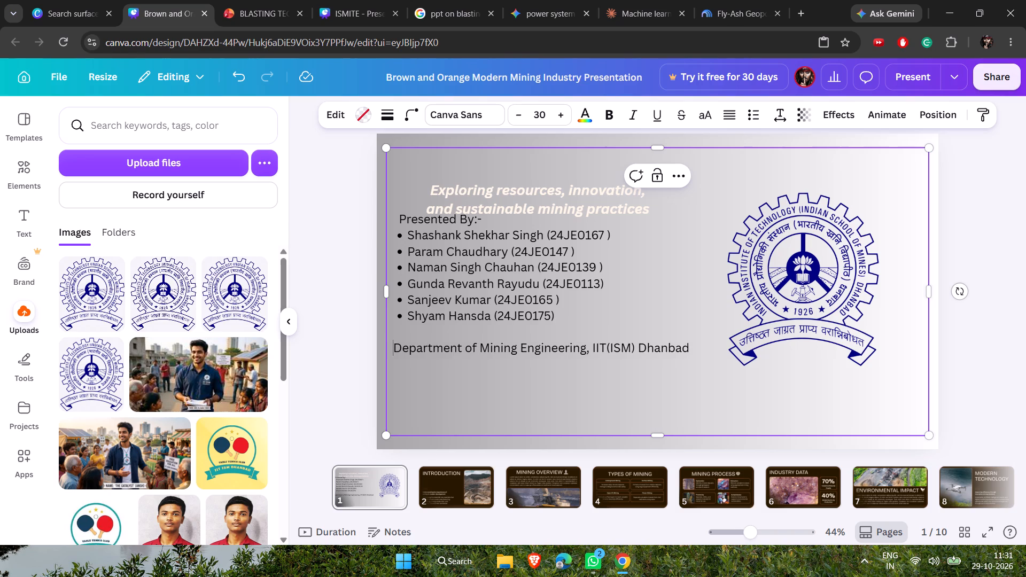
{"action": "key", "text": "space"}
{"action": "key", "text": "space"}
{"action": "key", "text": "space"}
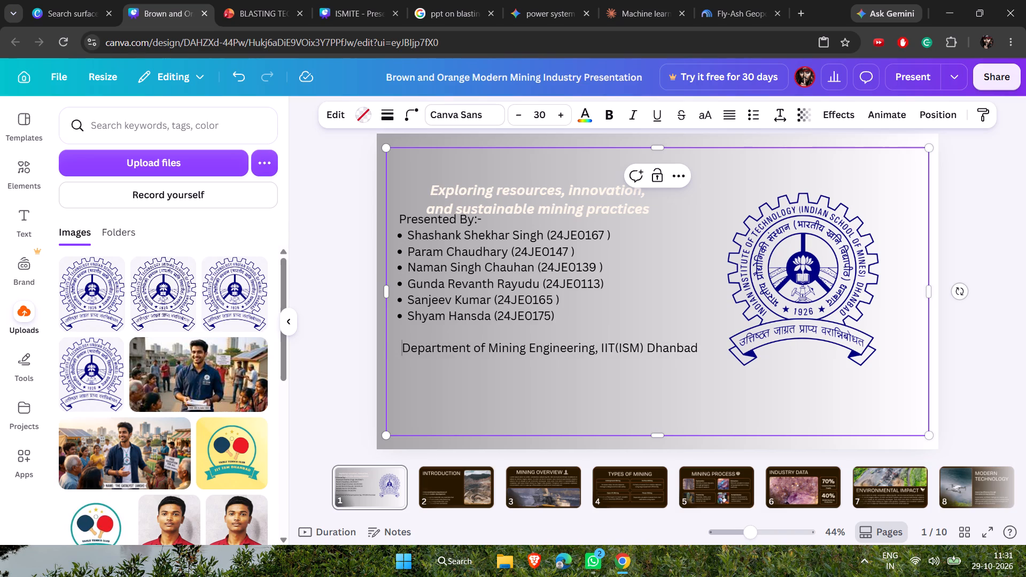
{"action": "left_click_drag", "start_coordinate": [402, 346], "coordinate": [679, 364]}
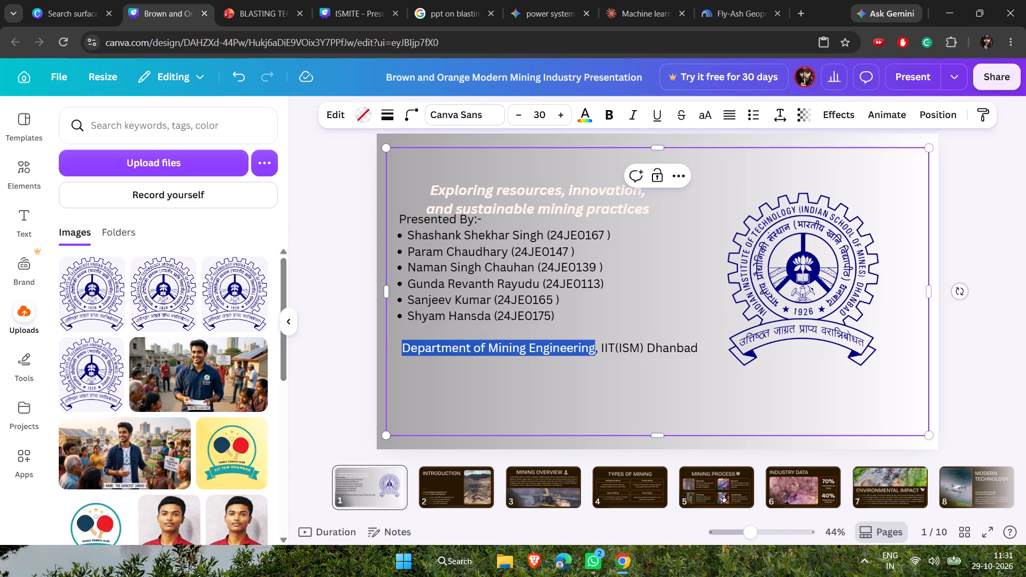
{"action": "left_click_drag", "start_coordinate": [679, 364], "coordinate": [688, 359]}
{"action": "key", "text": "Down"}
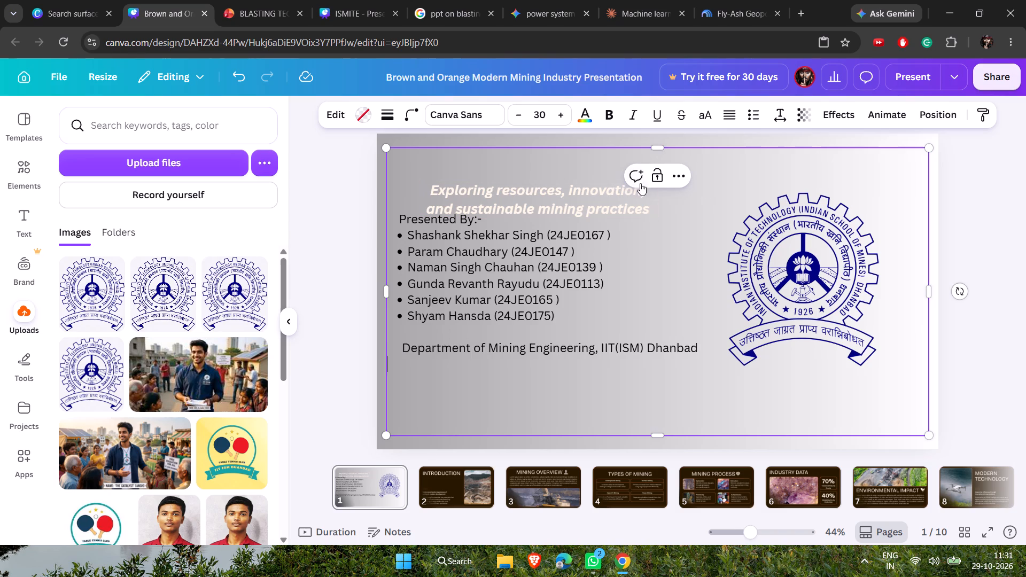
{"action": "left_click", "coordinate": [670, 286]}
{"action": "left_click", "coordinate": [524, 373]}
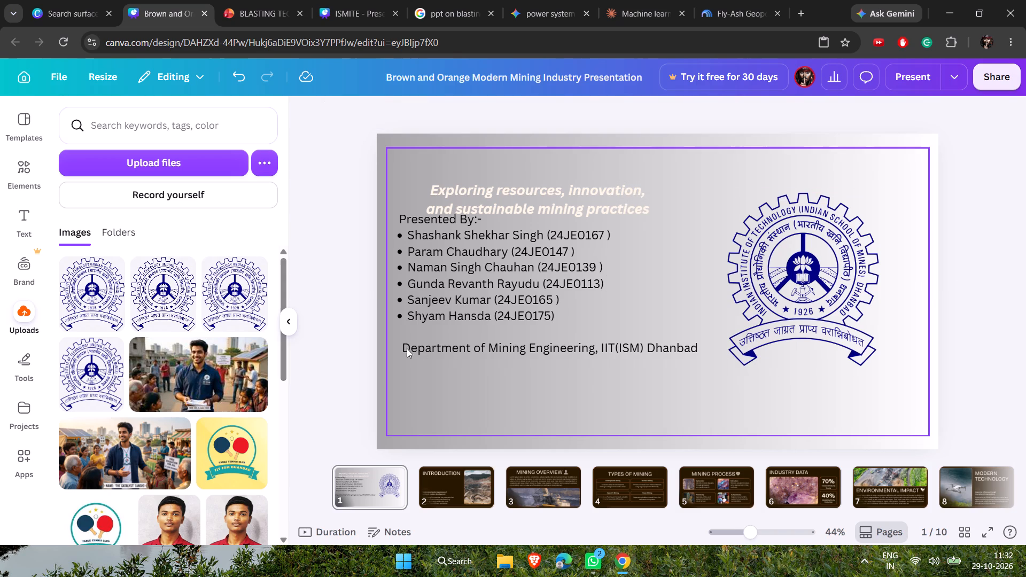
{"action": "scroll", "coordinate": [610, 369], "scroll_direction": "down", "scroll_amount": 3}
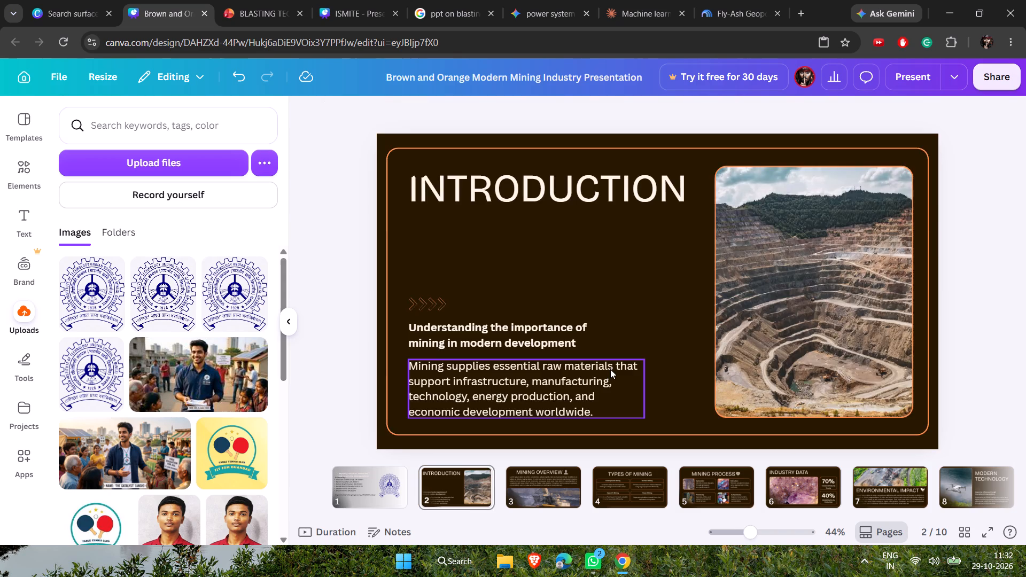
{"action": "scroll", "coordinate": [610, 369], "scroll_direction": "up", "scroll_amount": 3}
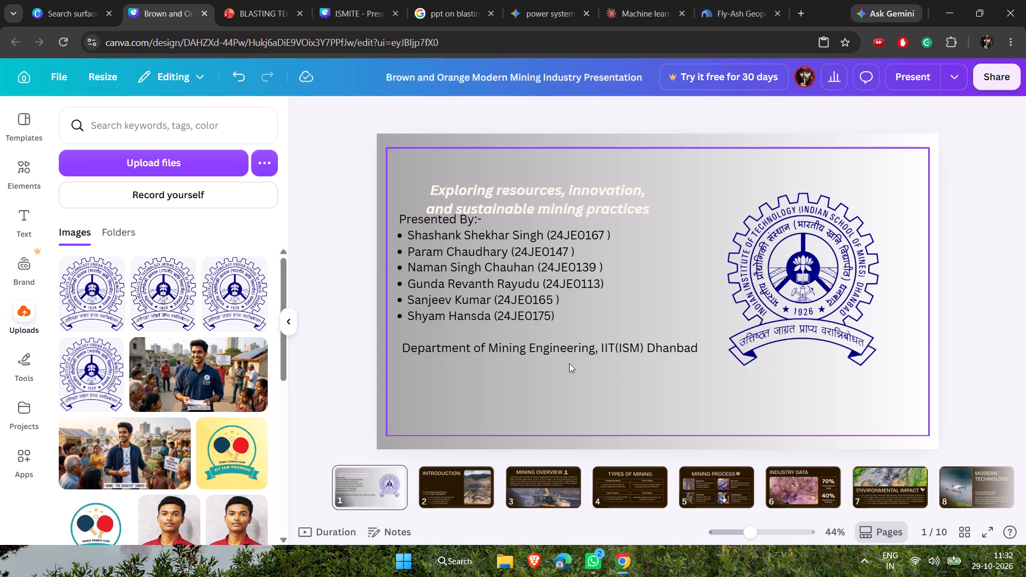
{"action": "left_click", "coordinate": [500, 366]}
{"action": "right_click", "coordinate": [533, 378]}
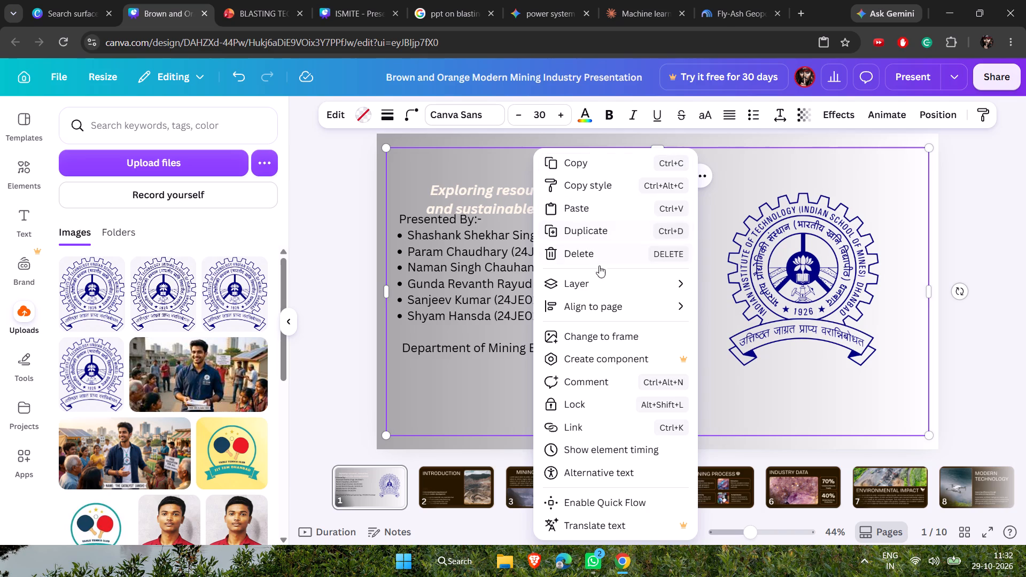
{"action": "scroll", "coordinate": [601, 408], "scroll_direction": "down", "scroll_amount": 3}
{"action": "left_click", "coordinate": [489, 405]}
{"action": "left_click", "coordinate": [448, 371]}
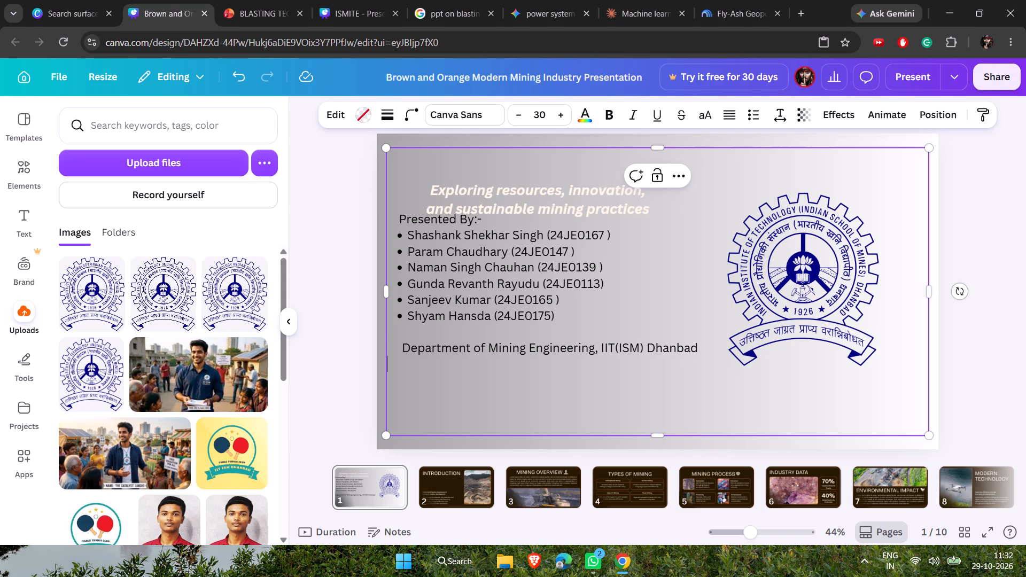
Add a separate text box at size 46 near the slide's bottom and paste the department text into it.
{"action": "left_click_drag", "start_coordinate": [402, 347], "coordinate": [689, 342]}
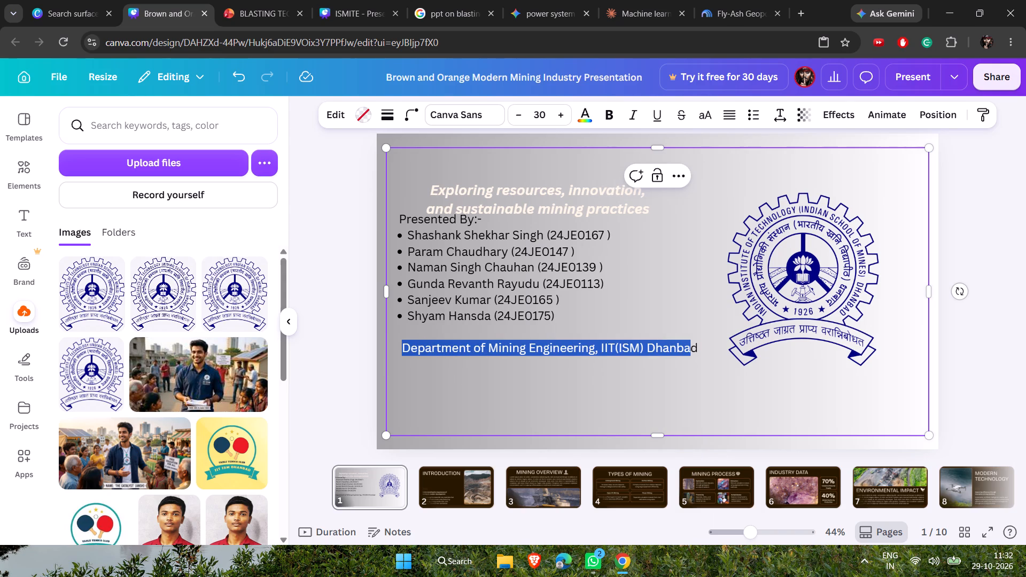
{"action": "left_click_drag", "start_coordinate": [689, 342], "coordinate": [698, 342]}
{"action": "left_click", "coordinate": [651, 411]}
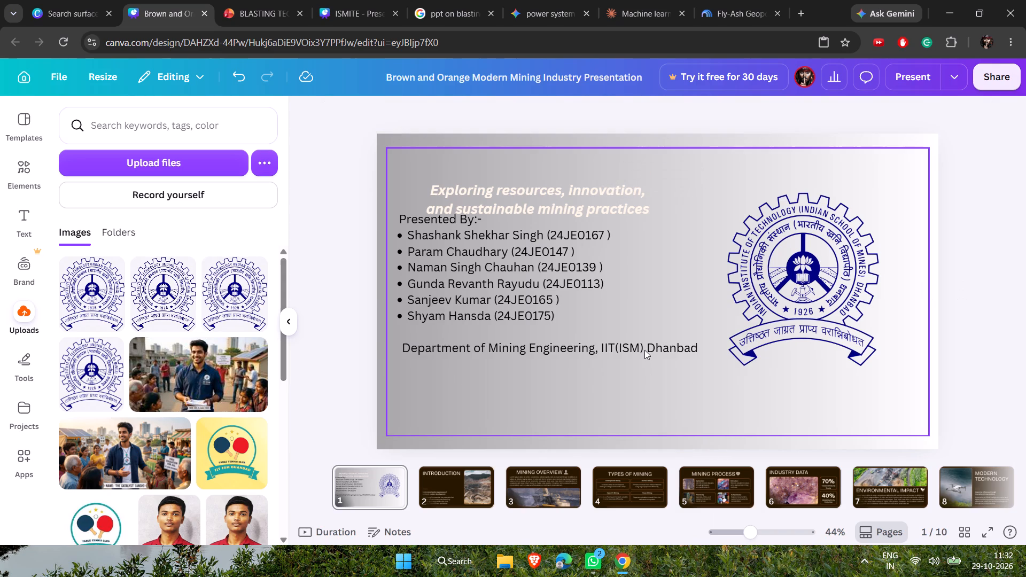
{"action": "left_click", "coordinate": [32, 209]}
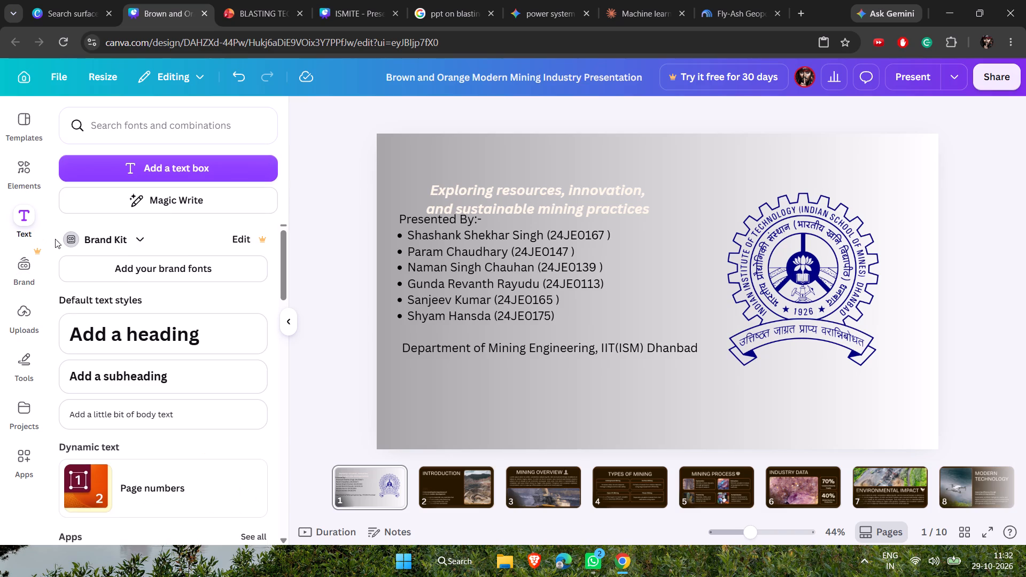
{"action": "left_click", "coordinate": [172, 168]}
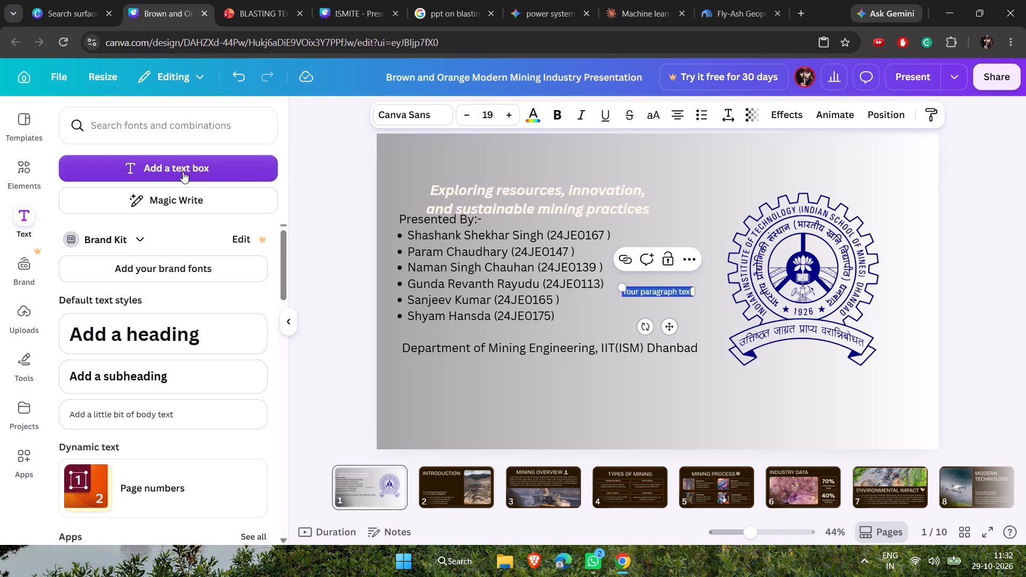
{"action": "left_click_drag", "start_coordinate": [619, 286], "coordinate": [574, 287]}
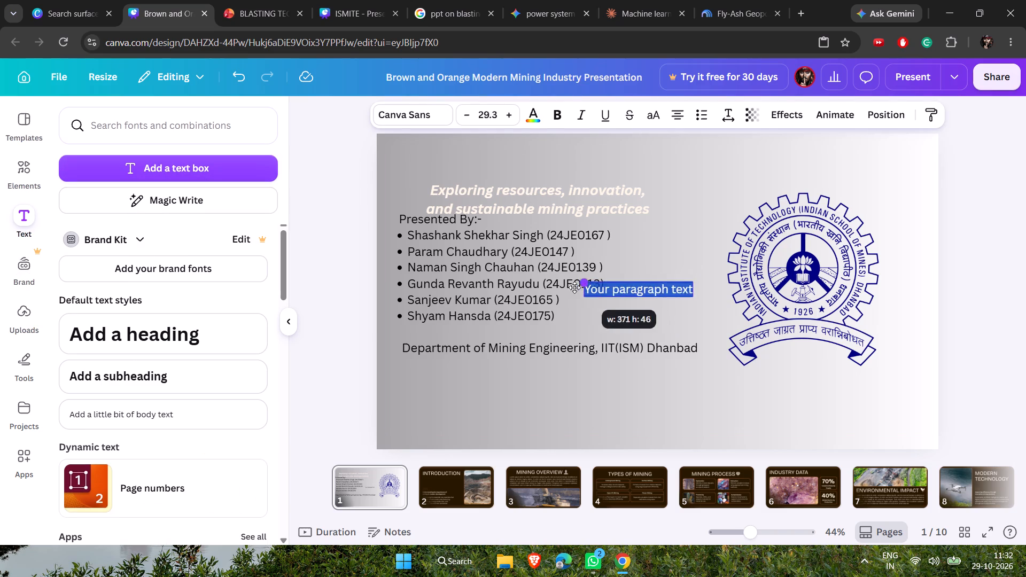
{"action": "left_click_drag", "start_coordinate": [574, 287], "coordinate": [515, 314]}
{"action": "left_click_drag", "start_coordinate": [611, 288], "coordinate": [617, 338]}
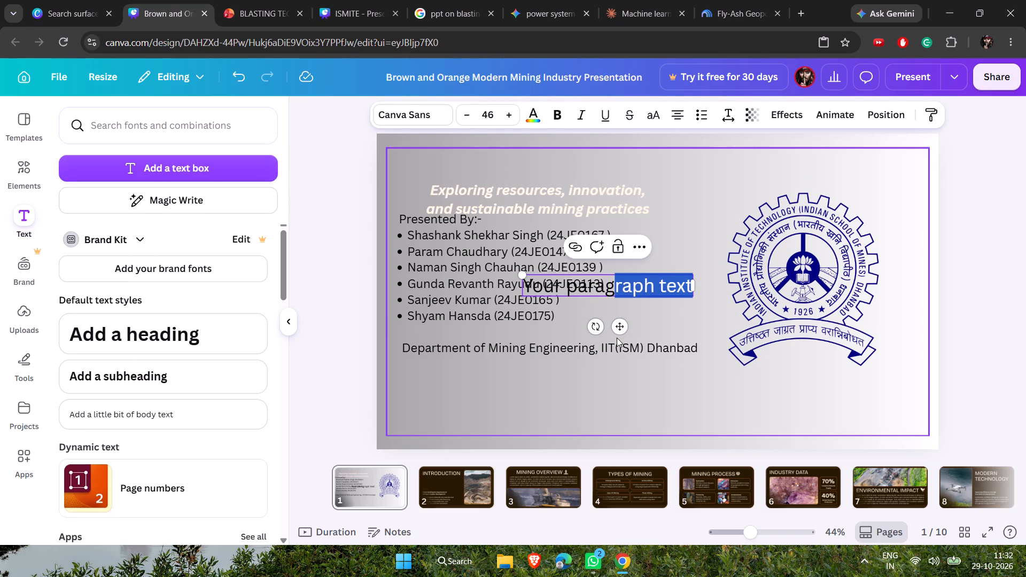
{"action": "left_click_drag", "start_coordinate": [617, 338], "coordinate": [613, 337]}
{"action": "left_click", "coordinate": [480, 362]}
{"action": "left_click_drag", "start_coordinate": [593, 285], "coordinate": [575, 411]}
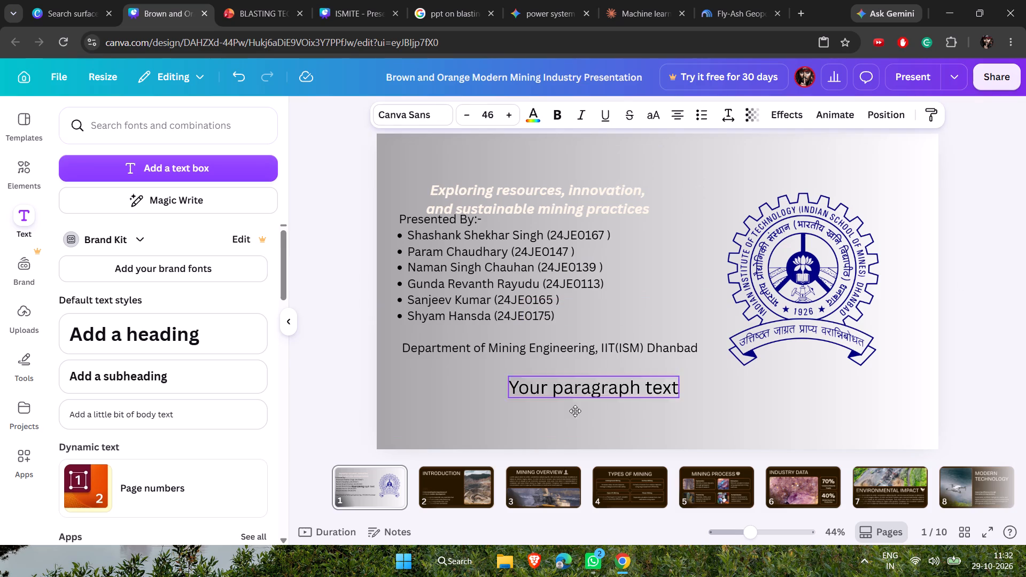
{"action": "left_click_drag", "start_coordinate": [575, 411], "coordinate": [568, 412]}
{"action": "left_click", "coordinate": [641, 412]}
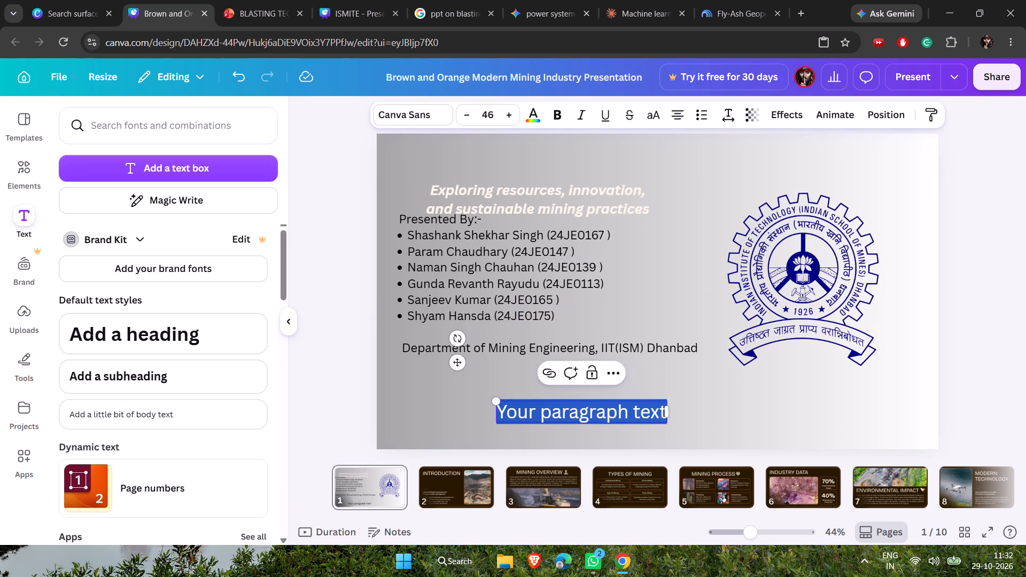
{"action": "key", "text": "ctrl+v"}
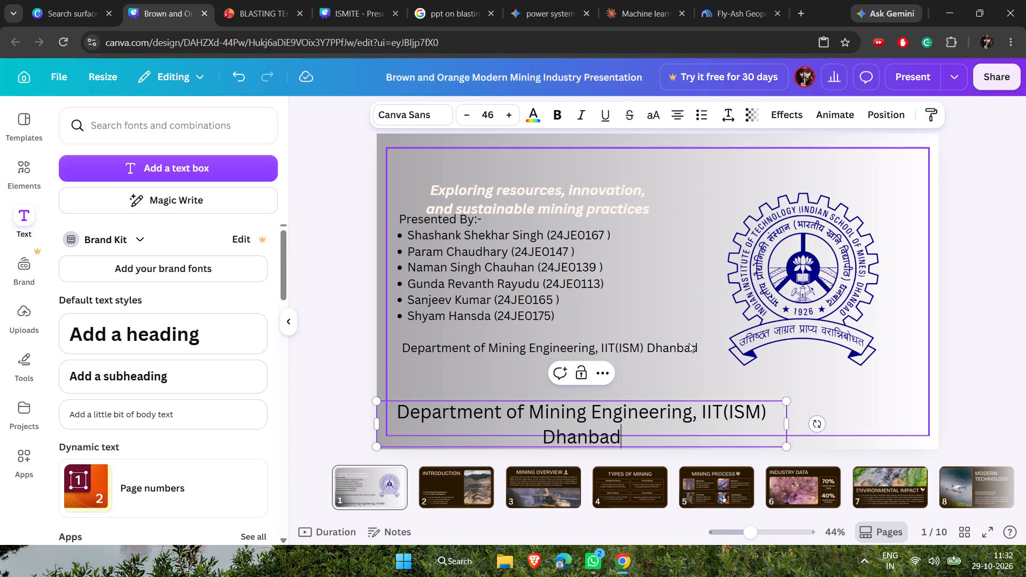
Delete the "Department of Mining Engineering, IIT(ISM) Dhanbad" line from the presenter names text box.
{"action": "left_click", "coordinate": [693, 344]}
{"action": "left_click", "coordinate": [700, 347]}
{"action": "left_click_drag", "start_coordinate": [699, 349], "coordinate": [696, 348]}
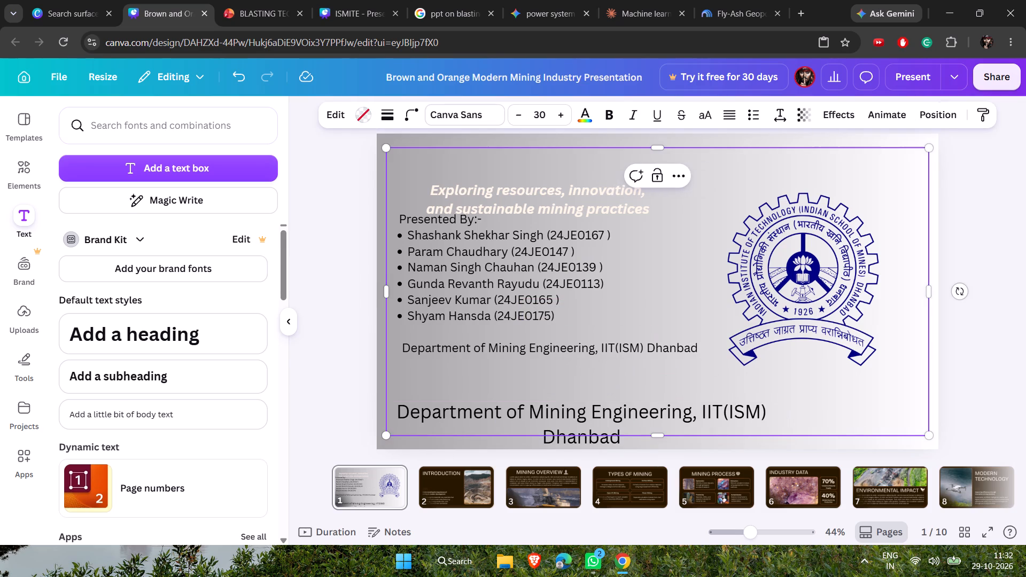
{"action": "left_click_drag", "start_coordinate": [696, 348], "coordinate": [395, 350]}
{"action": "key", "text": "BackSpace"}
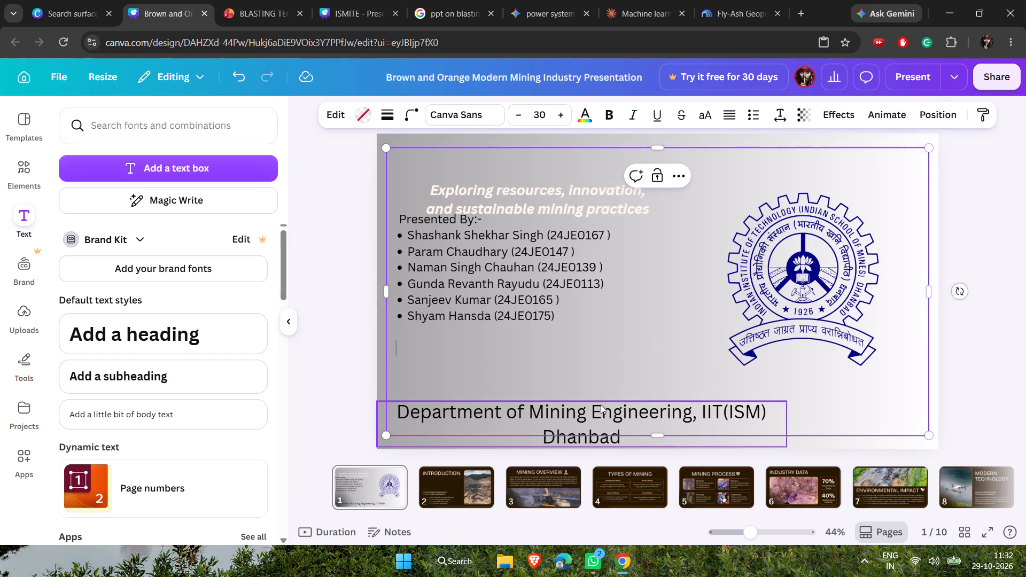
Widen the new department text box across nearly the whole slide so its text fits on one line.
{"action": "left_click", "coordinate": [679, 414]}
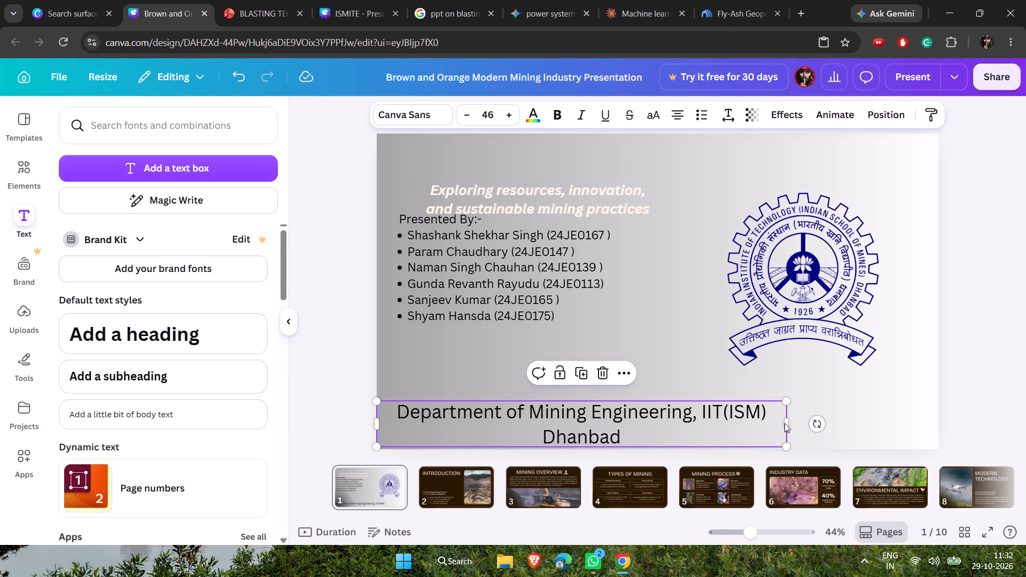
{"action": "left_click", "coordinate": [784, 423]}
{"action": "left_click_drag", "start_coordinate": [788, 421], "coordinate": [866, 399]}
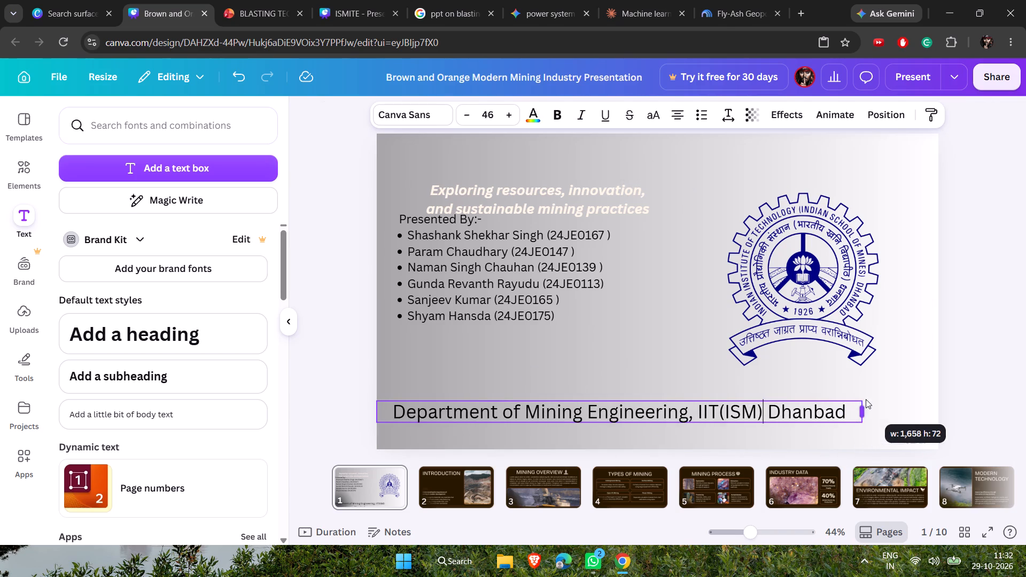
{"action": "left_click_drag", "start_coordinate": [866, 399], "coordinate": [921, 401]}
{"action": "left_click", "coordinate": [714, 416]}
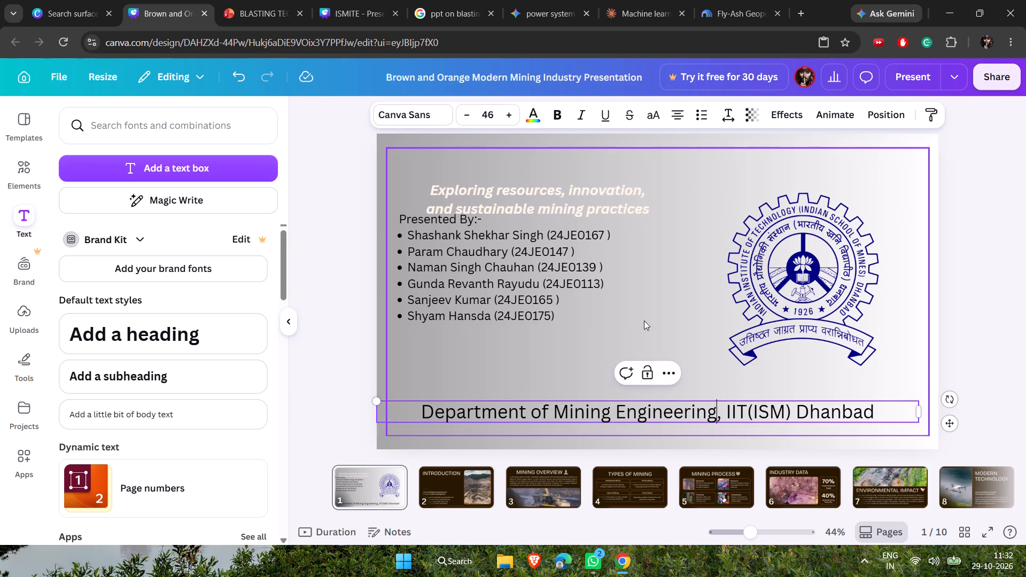
{"action": "left_click", "coordinate": [651, 313]}
Move the department text box to the top edge of the title slide.
{"action": "left_click", "coordinate": [689, 411]}
{"action": "left_click_drag", "start_coordinate": [689, 411], "coordinate": [689, 411]}
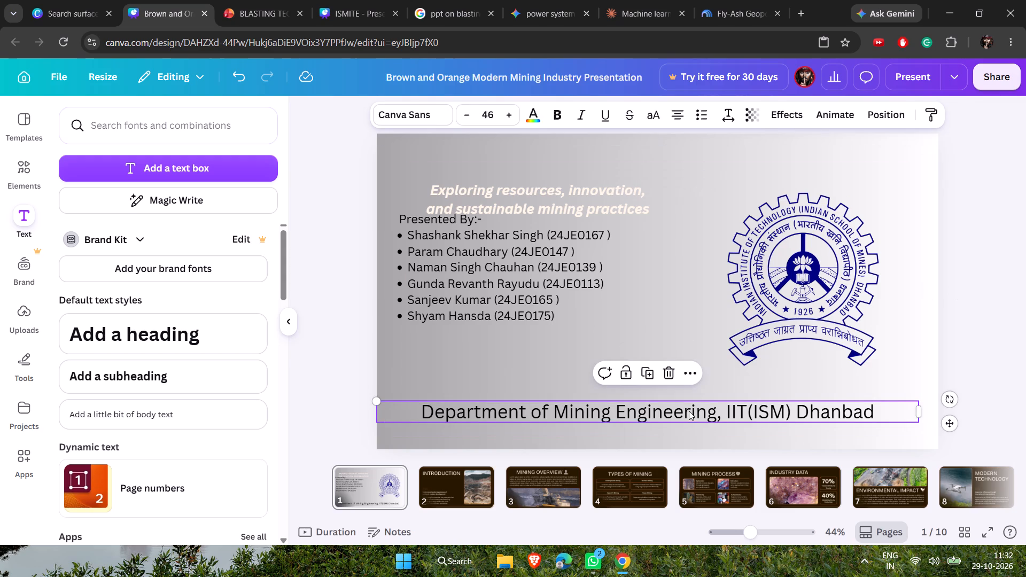
{"action": "left_click_drag", "start_coordinate": [689, 411], "coordinate": [683, 144]}
{"action": "left_click", "coordinate": [681, 246]}
Move the institute logo slightly down and to the right on the slide.
{"action": "left_click_drag", "start_coordinate": [784, 238], "coordinate": [787, 239]}
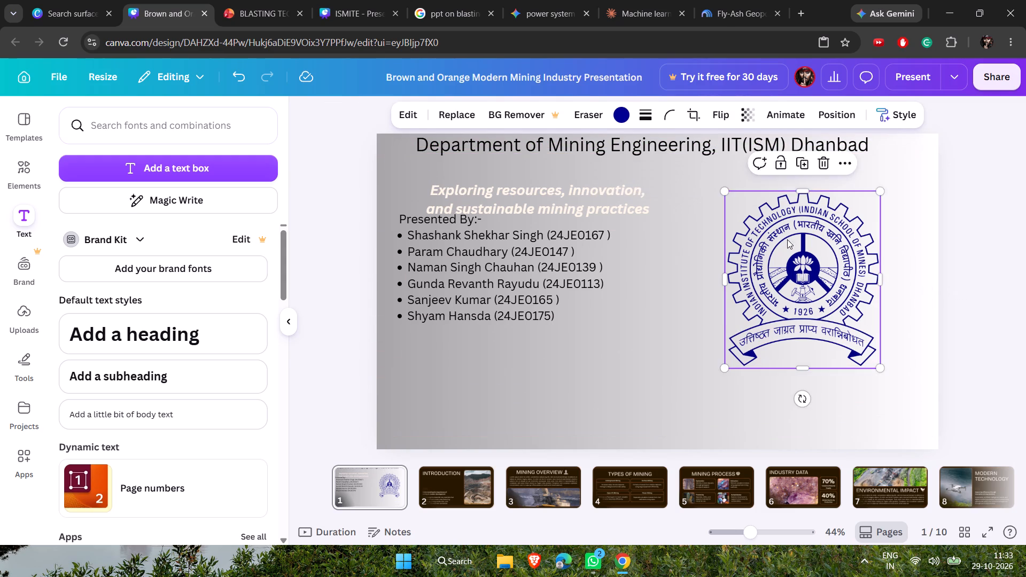
{"action": "left_click_drag", "start_coordinate": [787, 239], "coordinate": [798, 251]}
Move the "Exploring resources, innovation, and sustainable mining practices" tagline up and to the right, clear of the presenter heading.
{"action": "left_click", "coordinate": [564, 198]}
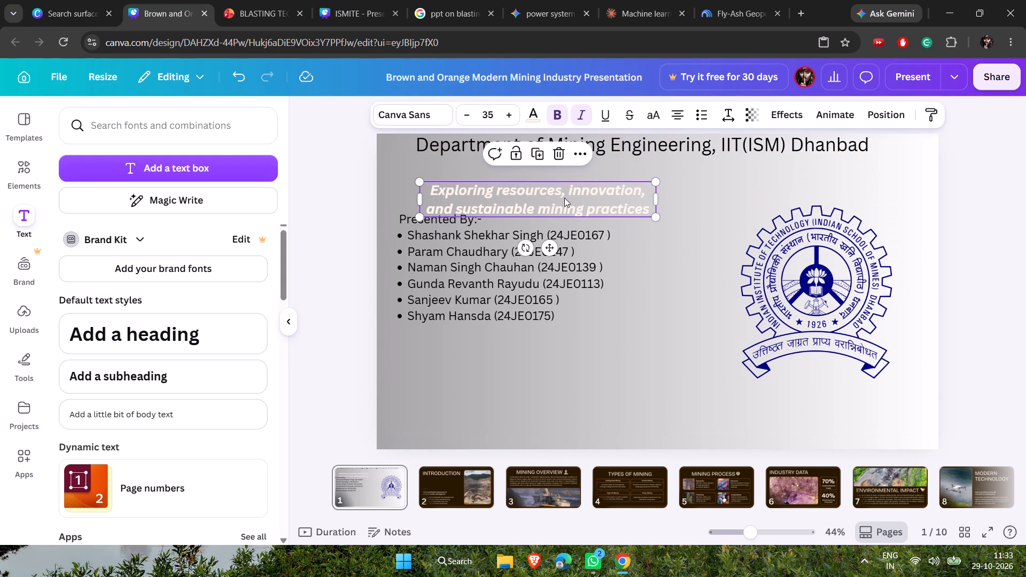
{"action": "left_click_drag", "start_coordinate": [564, 198], "coordinate": [607, 185]}
Insert five empty lines above "Presented By:-" to push the presenter list down.
{"action": "left_click", "coordinate": [418, 223]}
{"action": "left_click", "coordinate": [449, 240]}
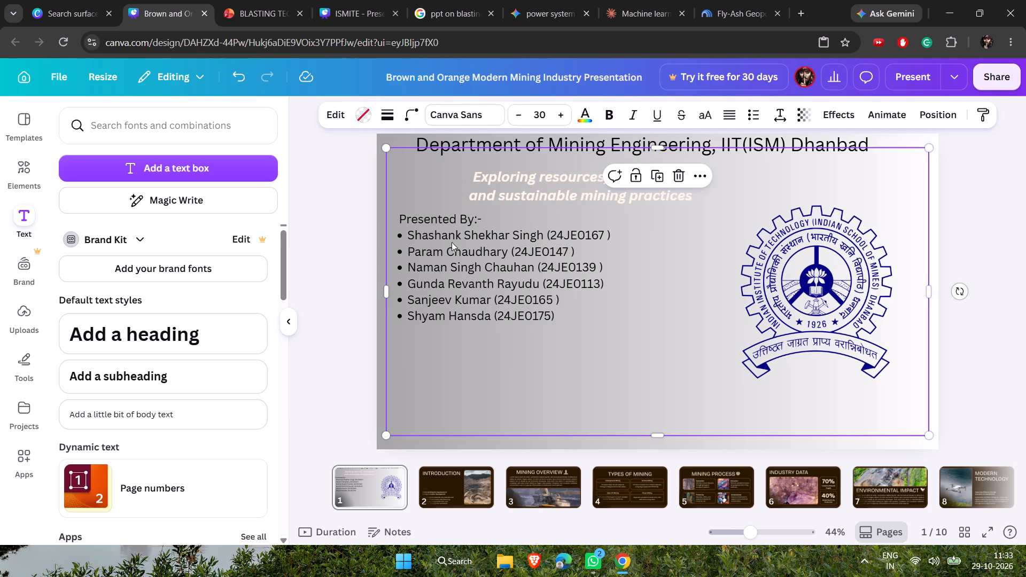
{"action": "left_click", "coordinate": [485, 272]}
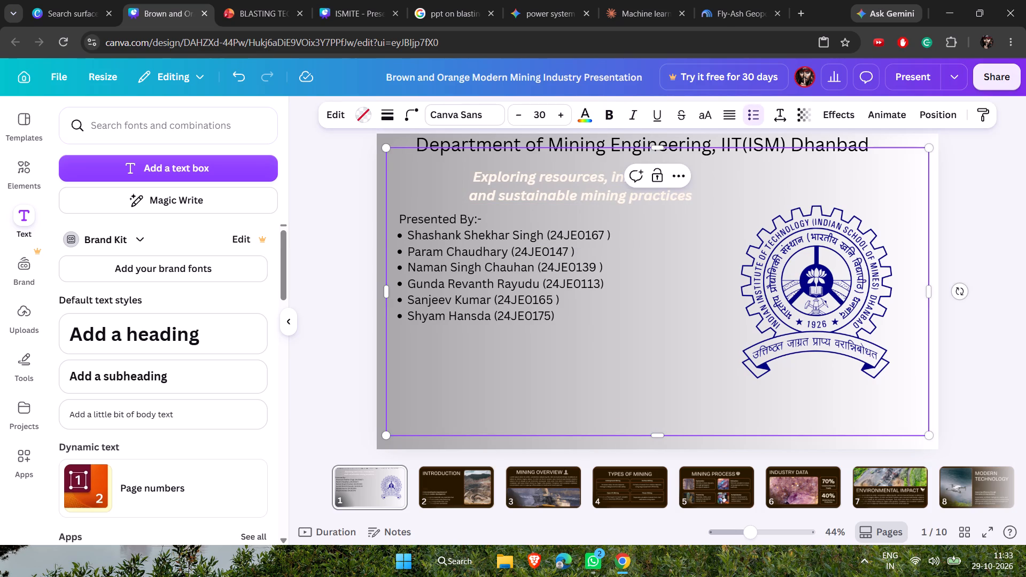
{"action": "left_click", "coordinate": [394, 215]}
{"action": "key", "text": "Return"}
{"action": "key", "text": "Return"}
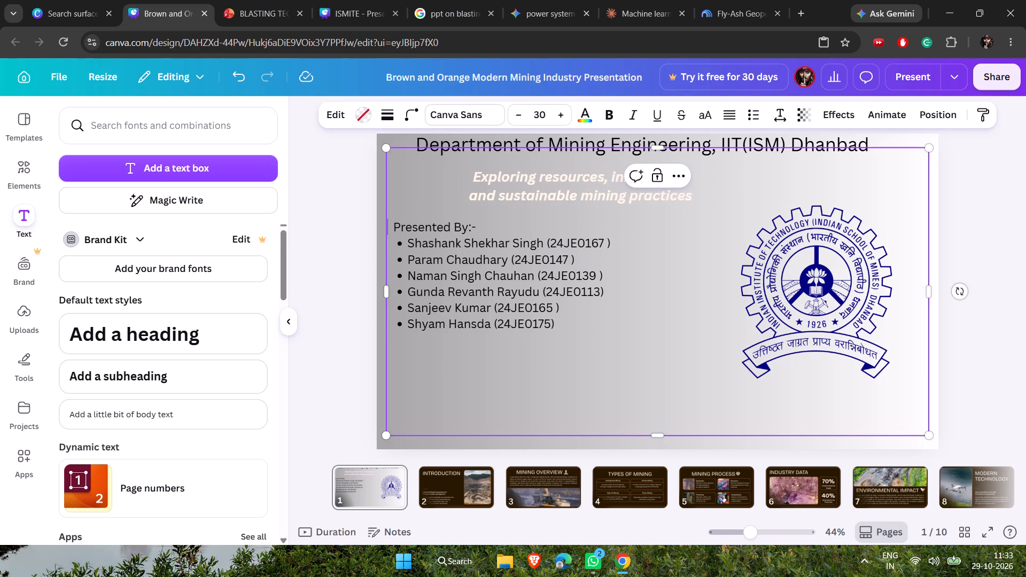
{"action": "key", "text": "Return"}
{"action": "key", "text": "Return"}
{"action": "key", "text": "Return"}
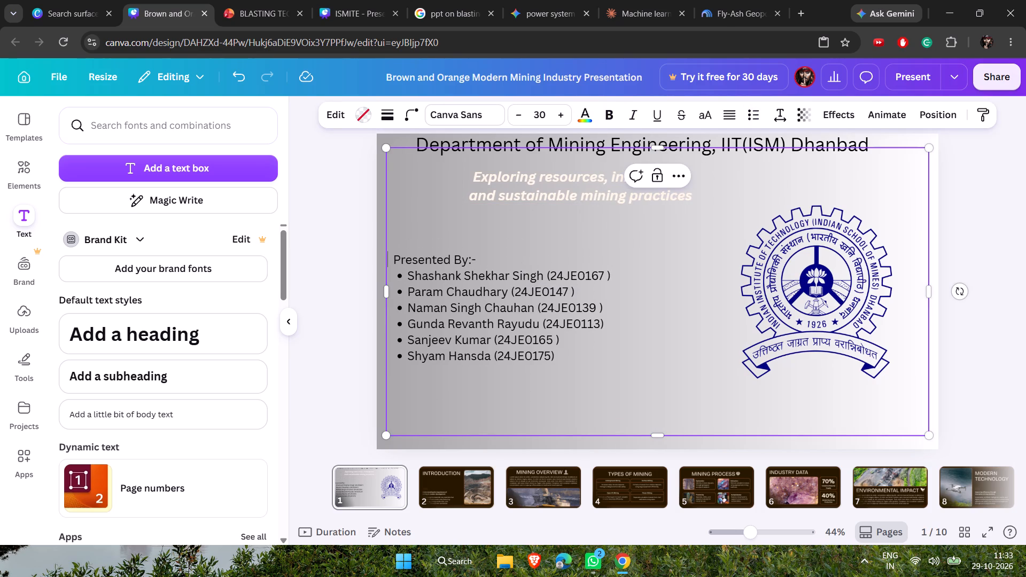
Add another line above "Presented By:-", indented to match, and indent the heading by four spaces.
{"action": "left_click", "coordinate": [464, 230]}
{"action": "left_click", "coordinate": [394, 259]}
{"action": "key", "text": "space"}
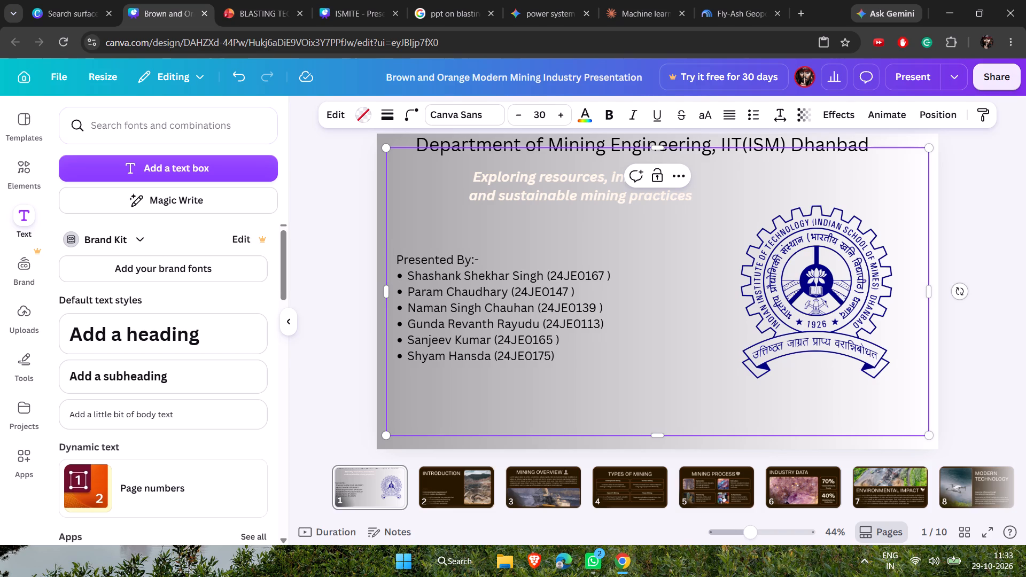
{"action": "key", "text": "space"}
{"action": "key", "text": "Return"}
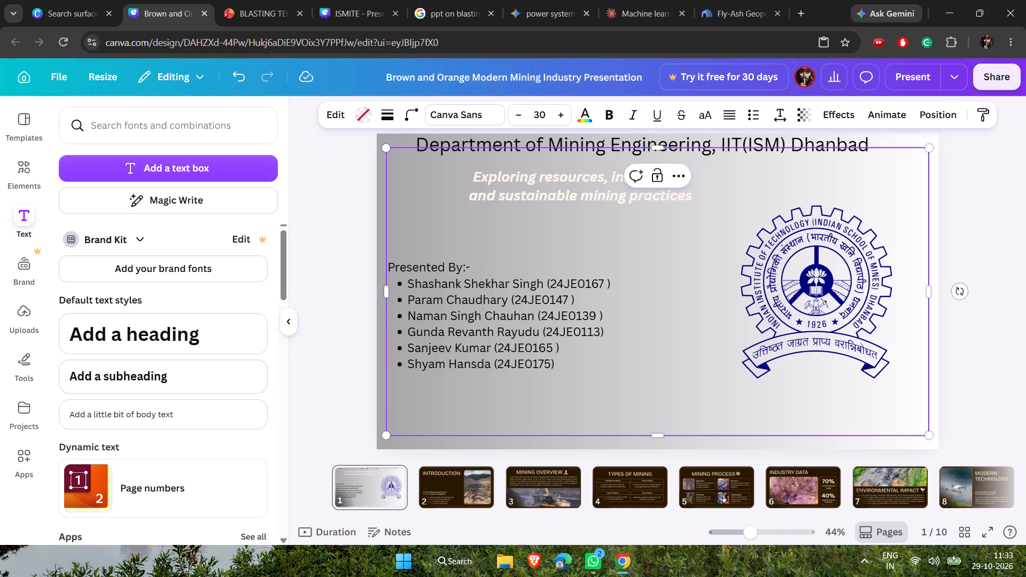
{"action": "key", "text": "space"}
{"action": "key", "text": "space"}
{"action": "key", "text": "space"}
{"action": "key", "text": "space"}
Enter "Group Name:- ISMITE" on the indented line above "Presented By:-" and leave one blank line between them.
{"action": "left_click", "coordinate": [426, 216]}
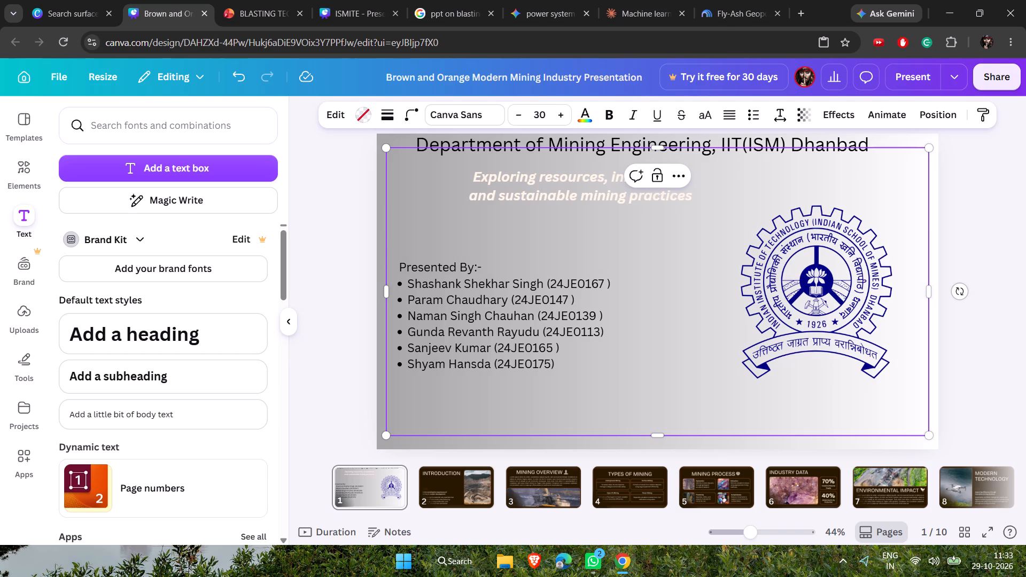
{"action": "left_click", "coordinate": [409, 252]}
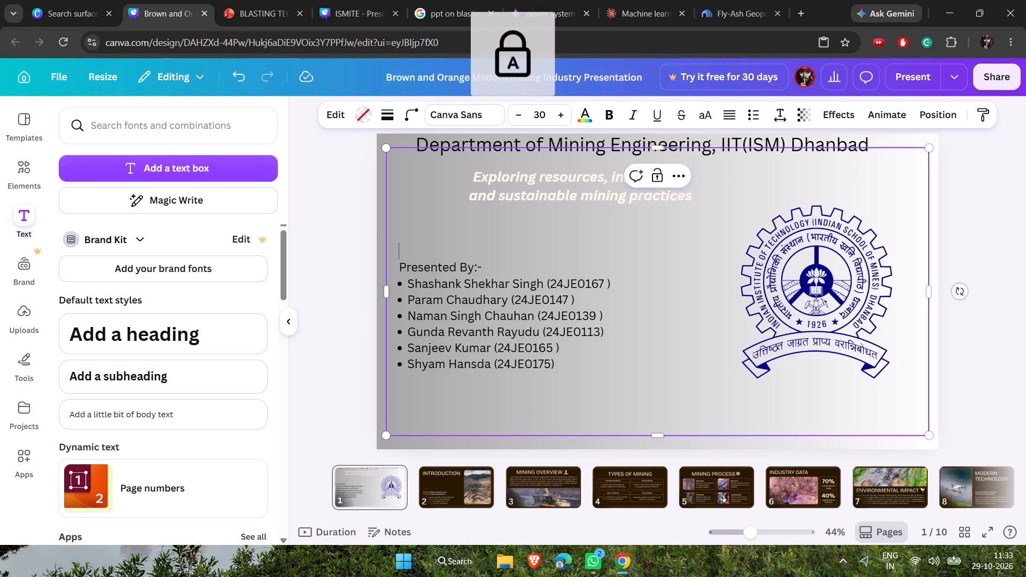
{"action": "key", "text": "g"}
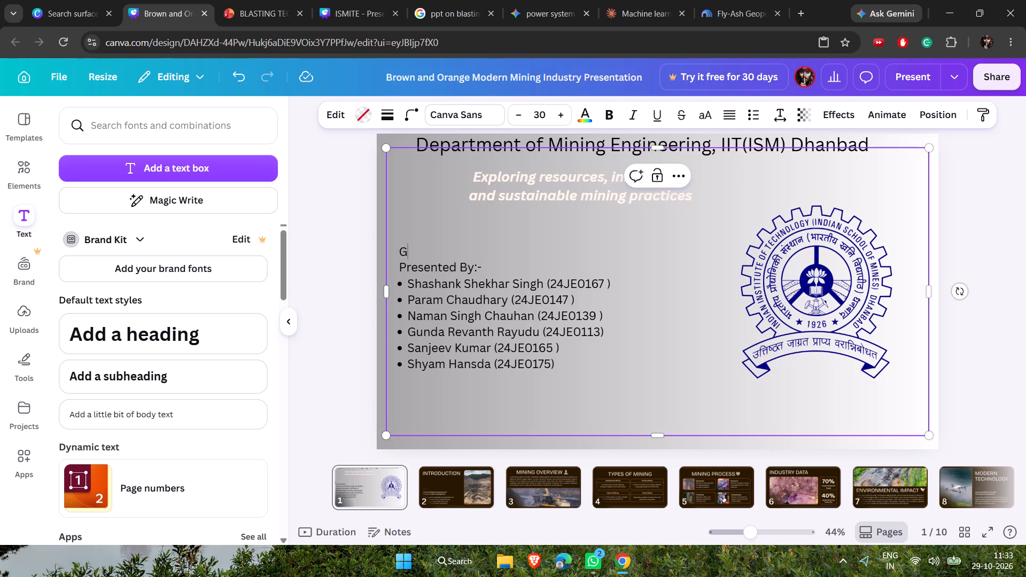
{"action": "key", "text": "BackSpace"}
{"action": "key", "text": "g"}
{"action": "type", "text": "rou"}
{"action": "type", "text": "p"}
{"action": "key", "text": "space"}
{"action": "key", "text": "BackSpace"}
{"action": "key", "text": "BackSpace"}
{"action": "key", "text": "BackSpace"}
{"action": "key", "text": "BackSpace"}
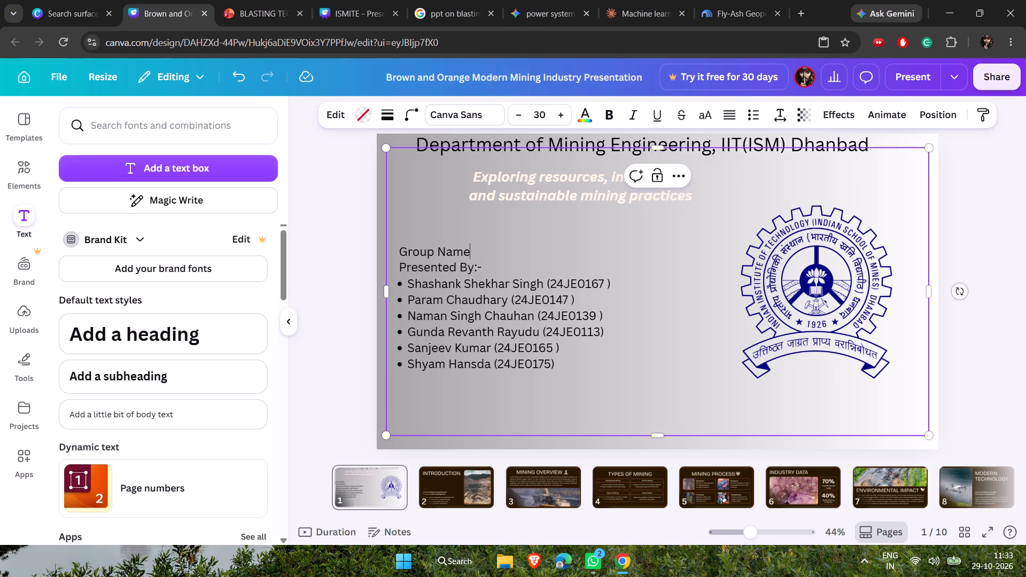
{"action": "key", "text": "semicolon"}
{"action": "key", "text": "BackSpace"}
{"action": "type", "text": ":-"}
{"action": "key", "text": "space"}
{"action": "type", "text": "ITE"}
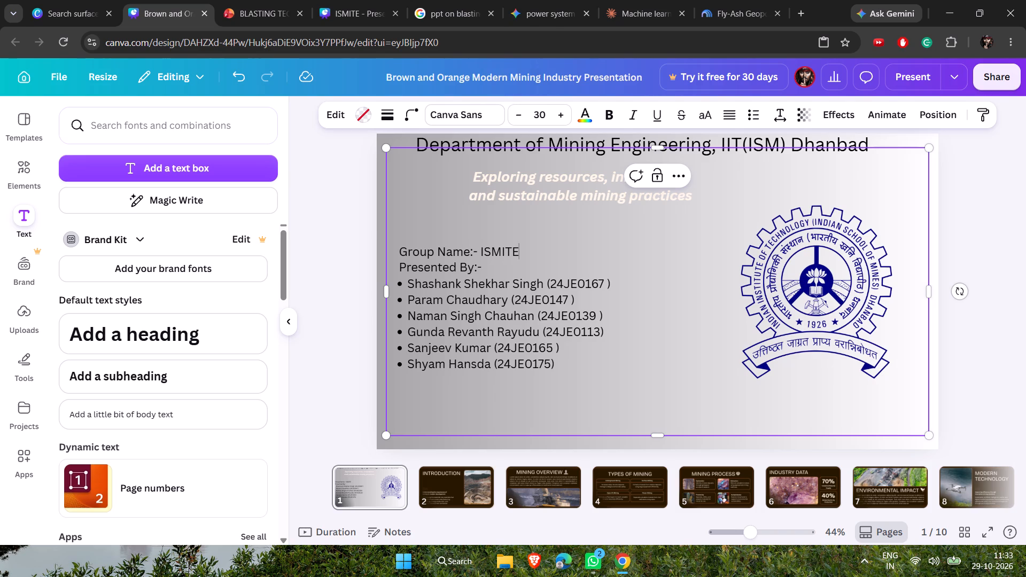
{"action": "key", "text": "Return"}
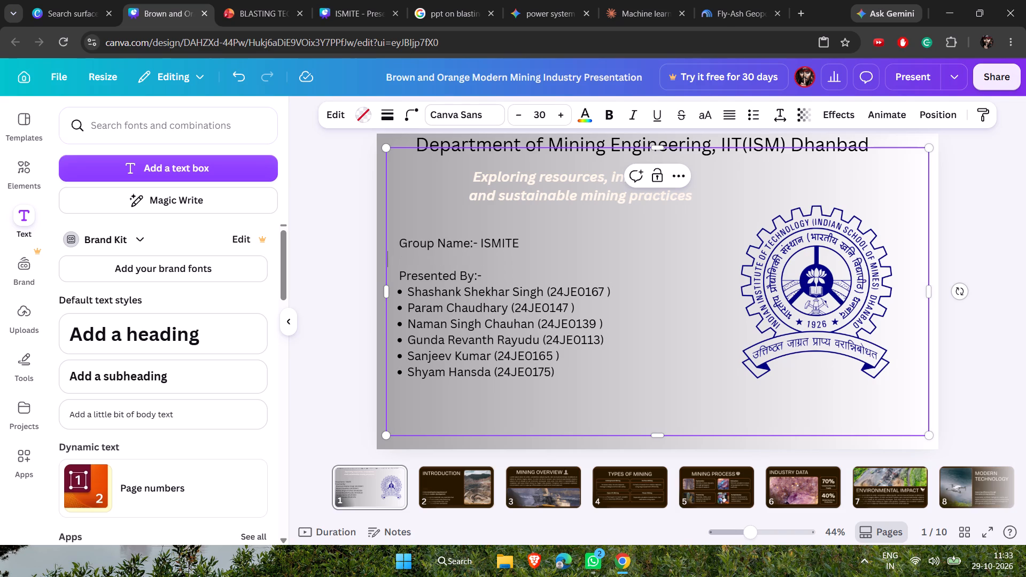
Add one more blank line between "Group Name:- ISMITE" and "Presented By:-" on the title slide.
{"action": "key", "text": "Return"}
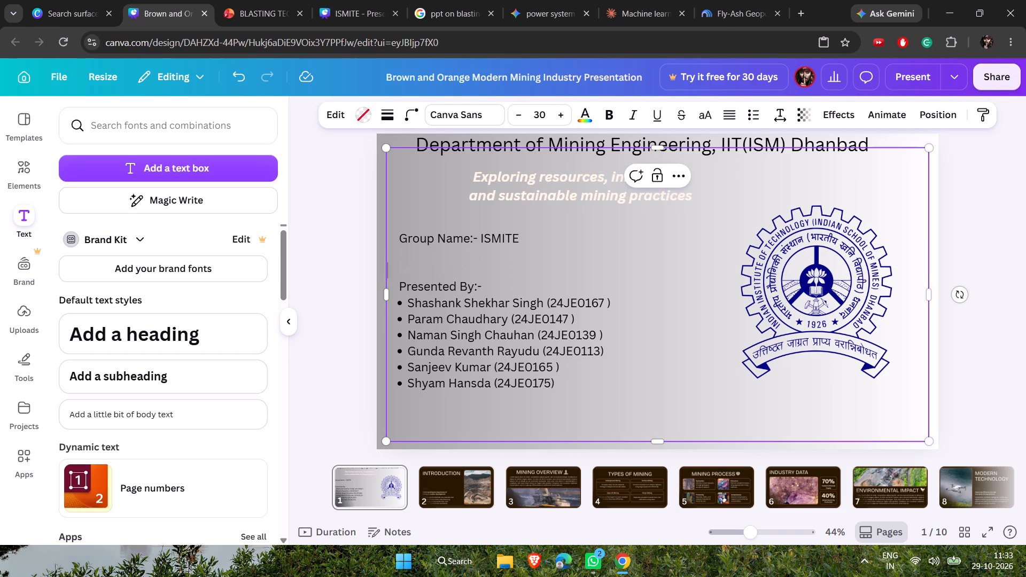
{"action": "left_click", "coordinate": [684, 261]}
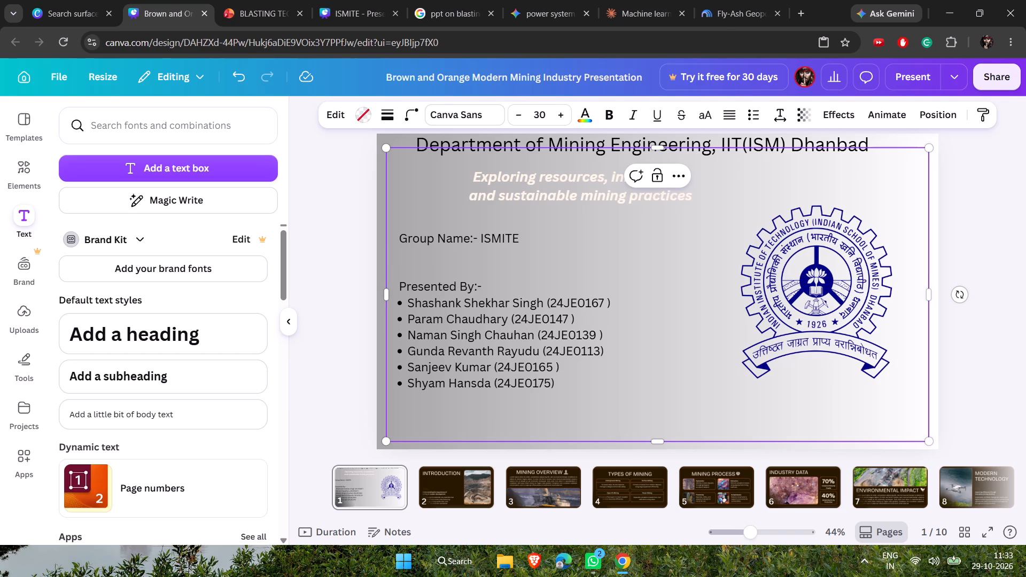
{"action": "left_click", "coordinate": [687, 261]}
{"action": "left_click", "coordinate": [579, 249]}
Open the Introduction slide, then switch to the "BLASTING TECHNIQUE IN SURFACE MINING" presentation in PowerPoint for the web.
{"action": "left_click", "coordinate": [450, 486]}
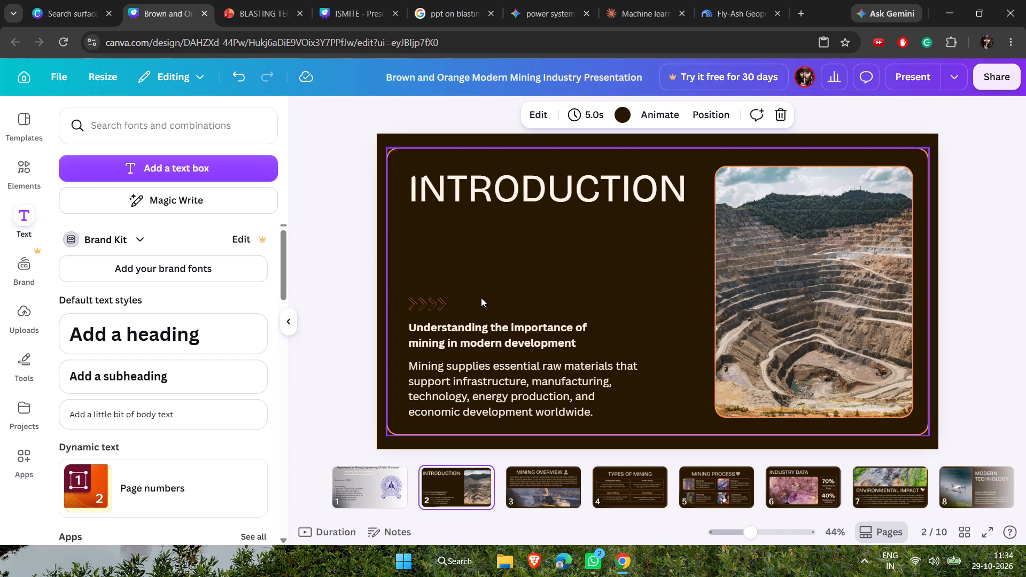
{"action": "left_click", "coordinate": [254, 0]}
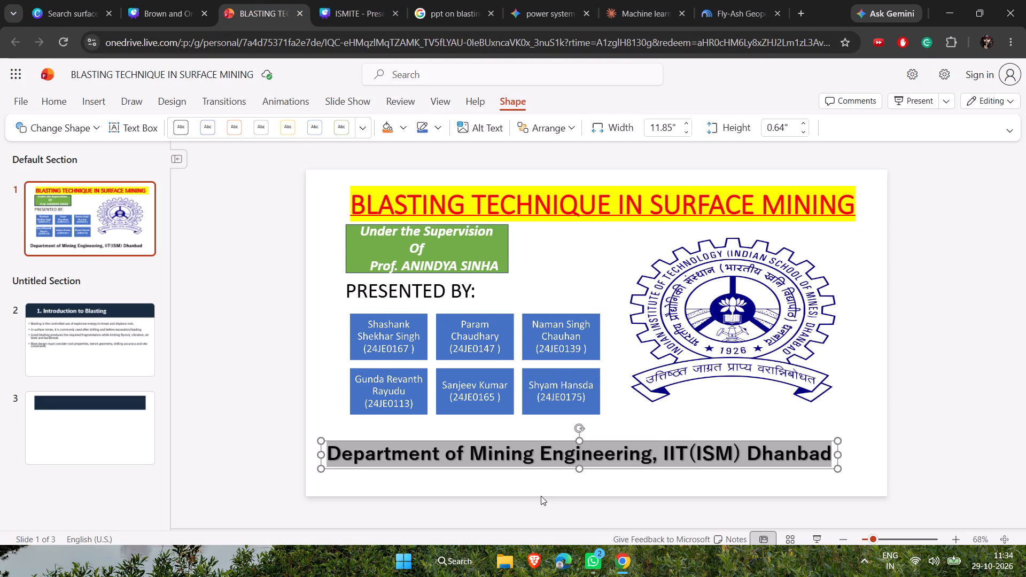
{"action": "left_click", "coordinate": [577, 568]}
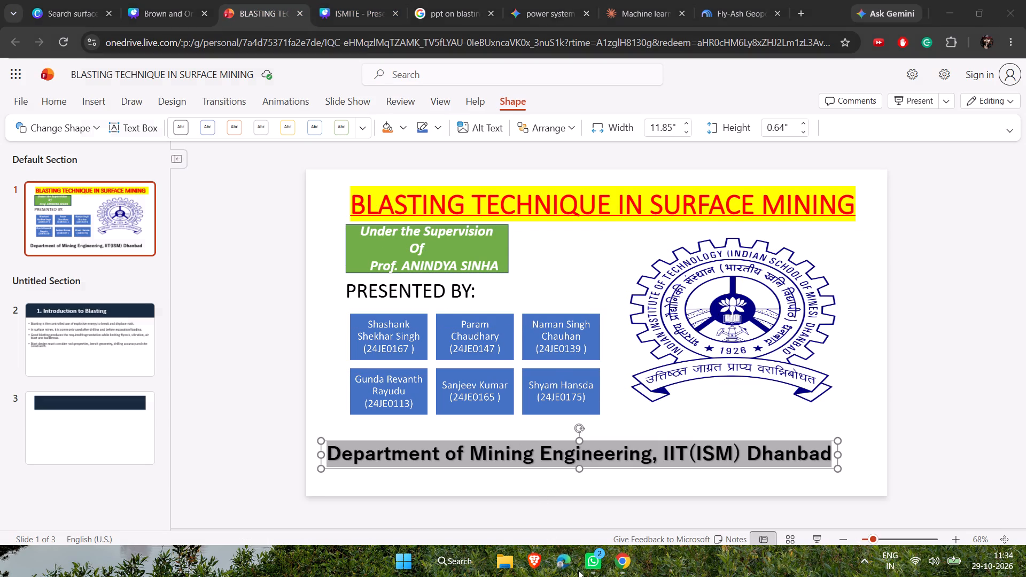
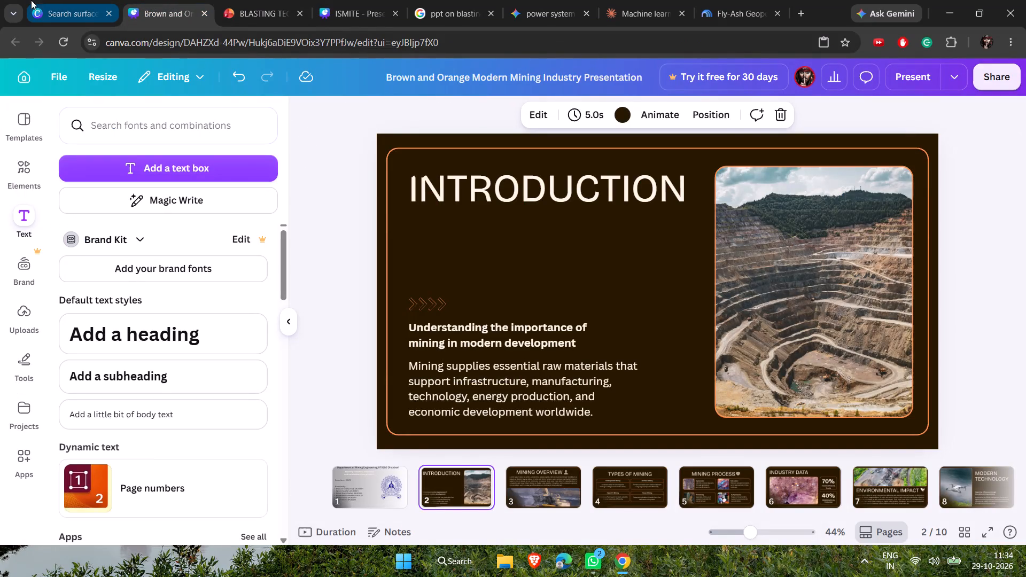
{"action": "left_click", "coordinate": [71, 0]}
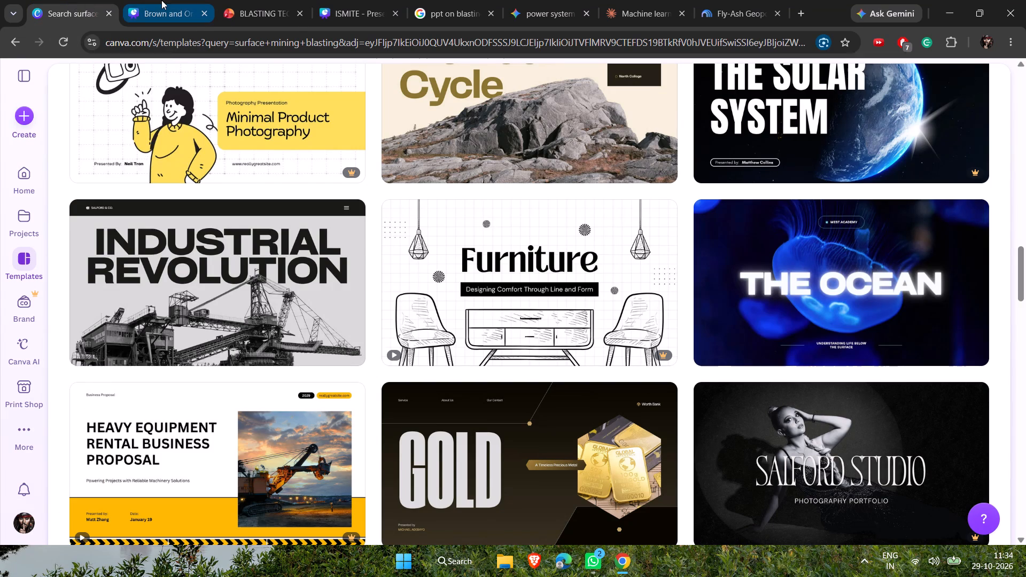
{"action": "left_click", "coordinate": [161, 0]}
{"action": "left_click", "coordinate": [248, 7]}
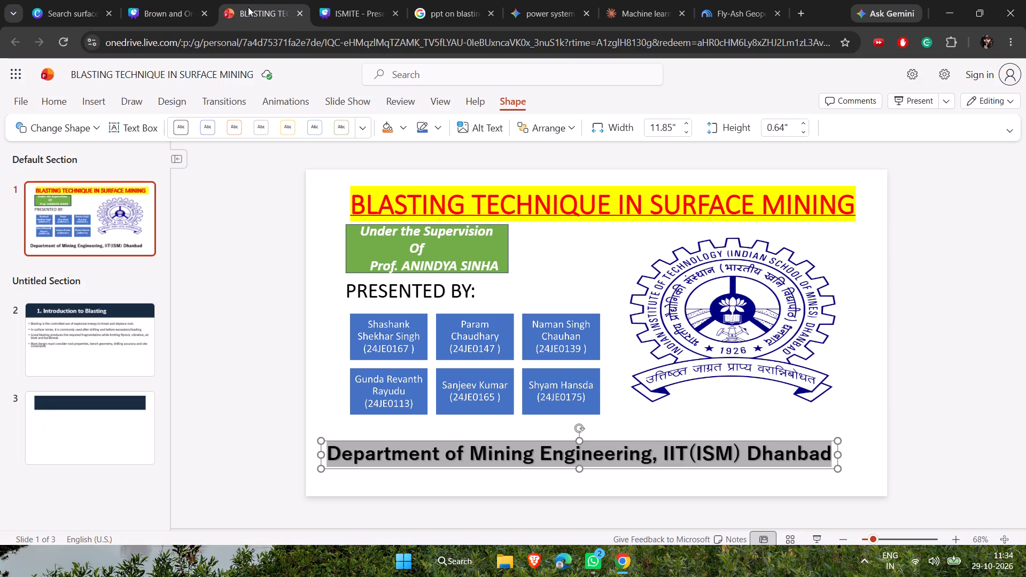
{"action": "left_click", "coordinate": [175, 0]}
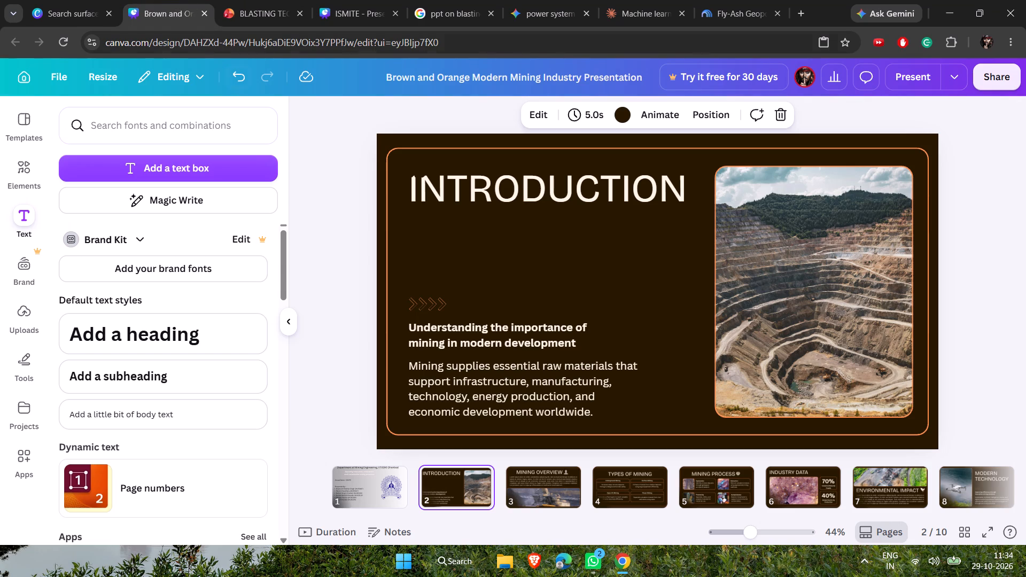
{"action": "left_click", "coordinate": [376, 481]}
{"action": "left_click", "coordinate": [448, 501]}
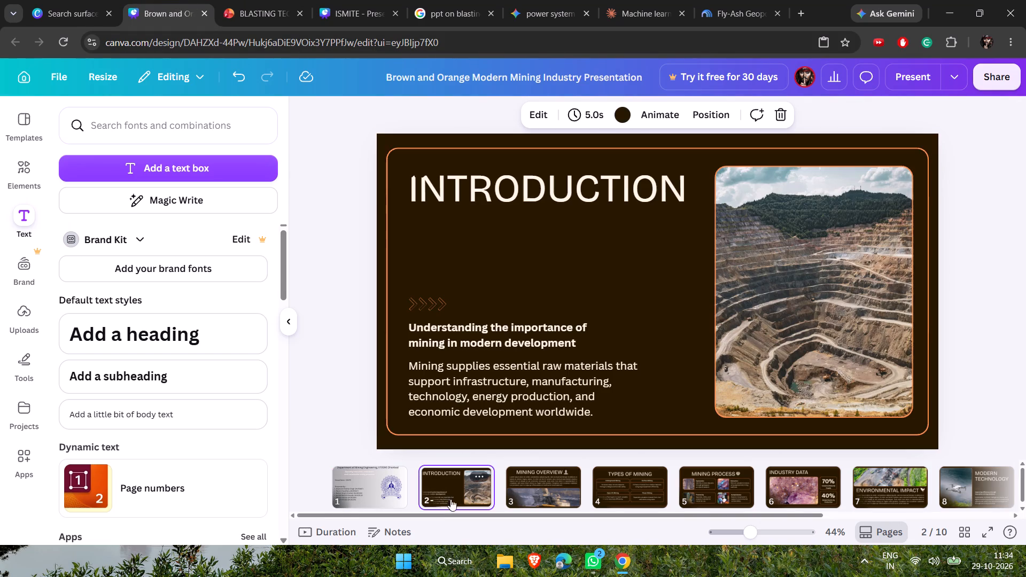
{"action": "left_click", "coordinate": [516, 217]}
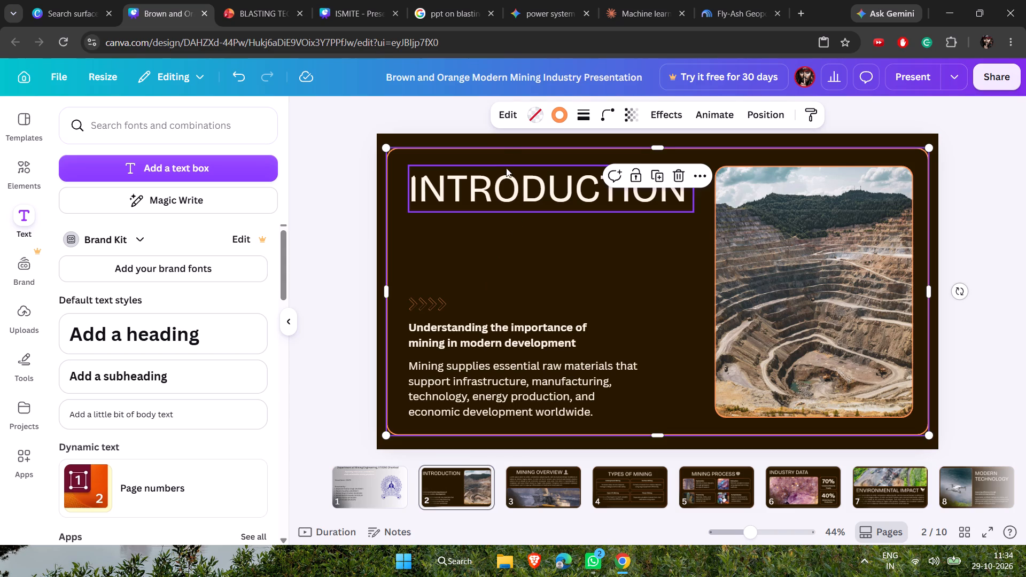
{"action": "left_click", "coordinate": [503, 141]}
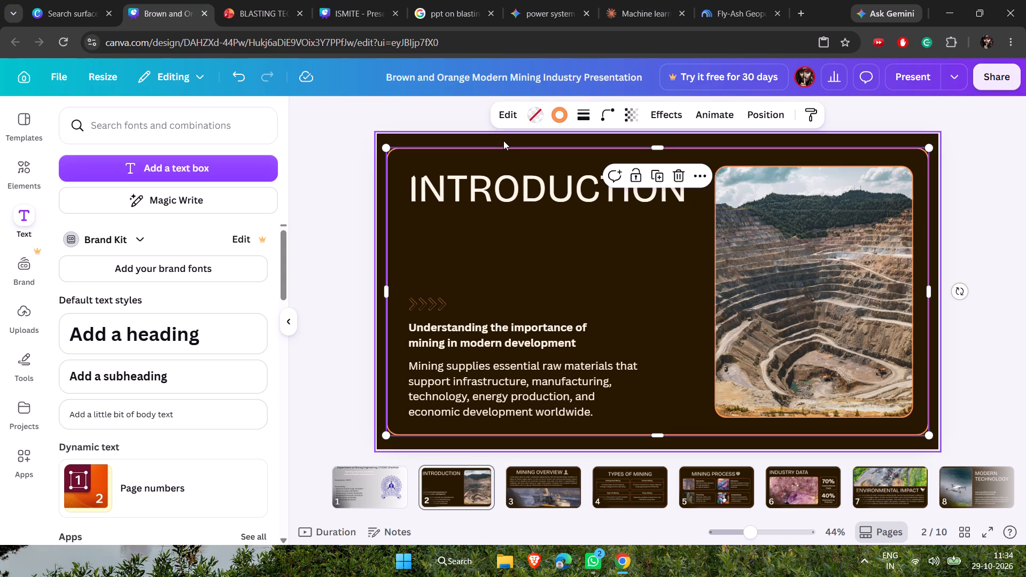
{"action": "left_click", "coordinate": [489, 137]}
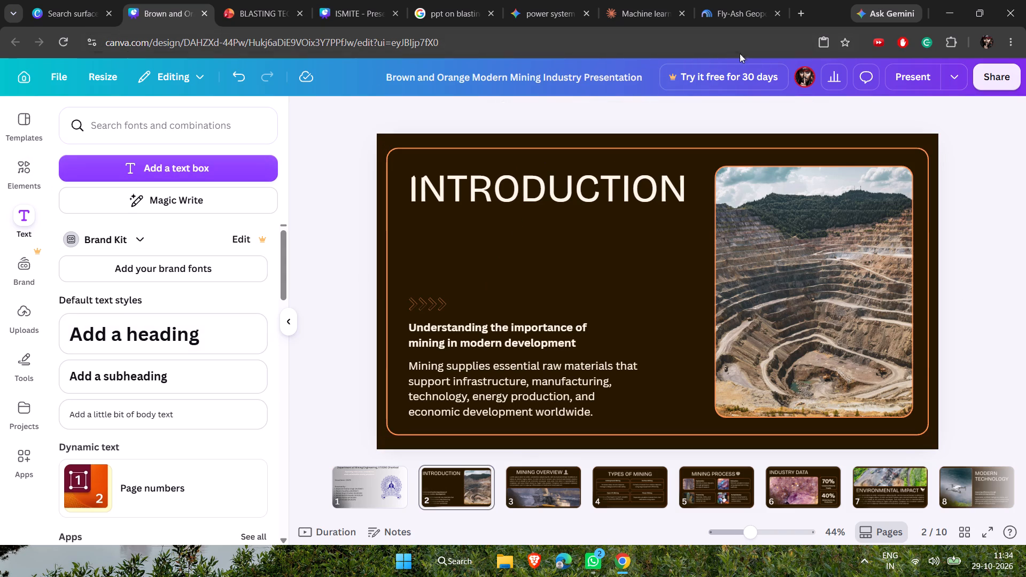
Set the Introduction slide's background to the grey-to-white gradient, trying orange #ff914d along the way.
{"action": "left_click", "coordinate": [616, 136]}
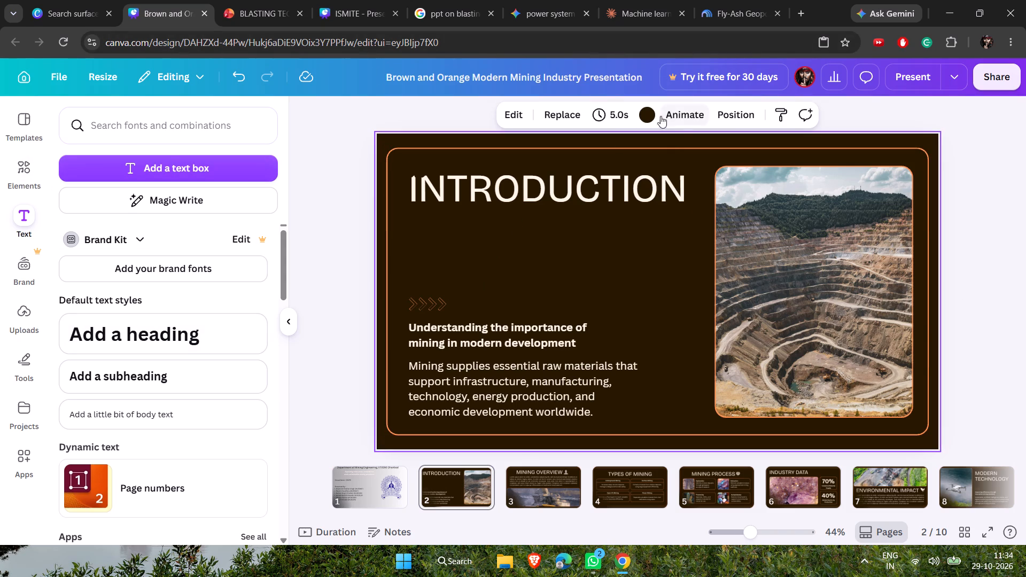
{"action": "left_click", "coordinate": [654, 114]}
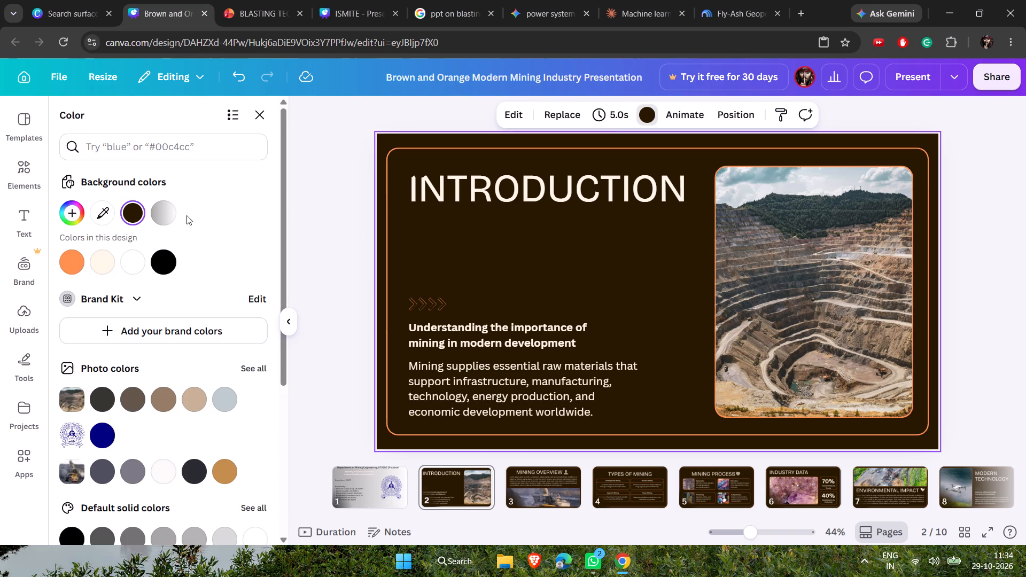
{"action": "left_click", "coordinate": [166, 208]}
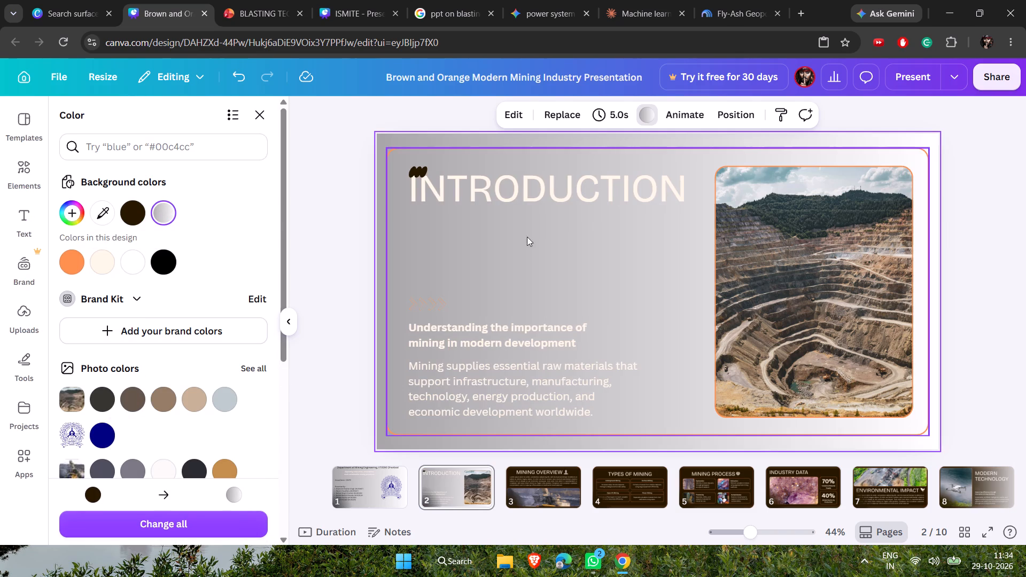
{"action": "left_click", "coordinate": [77, 266]}
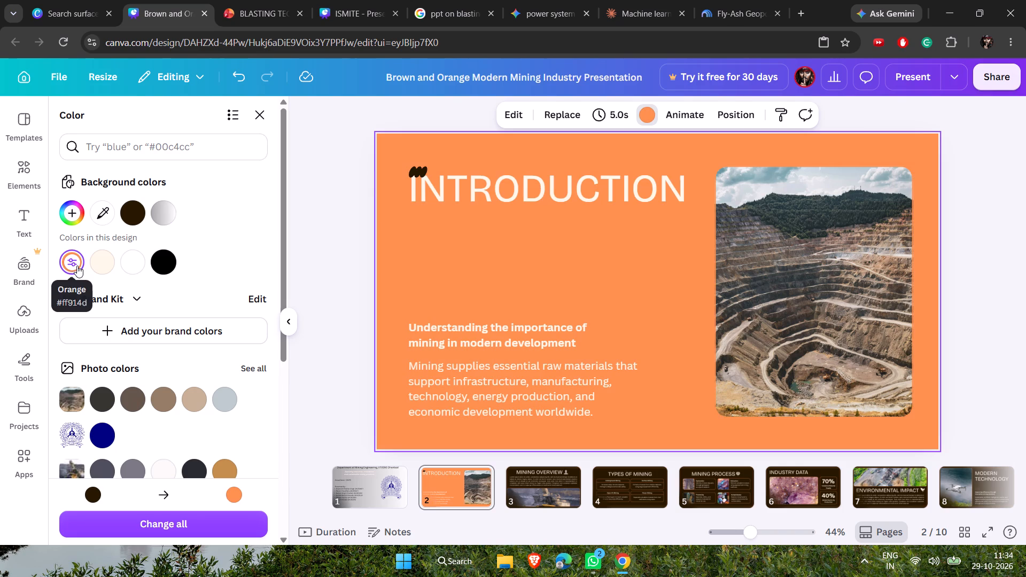
{"action": "left_click", "coordinate": [172, 207]}
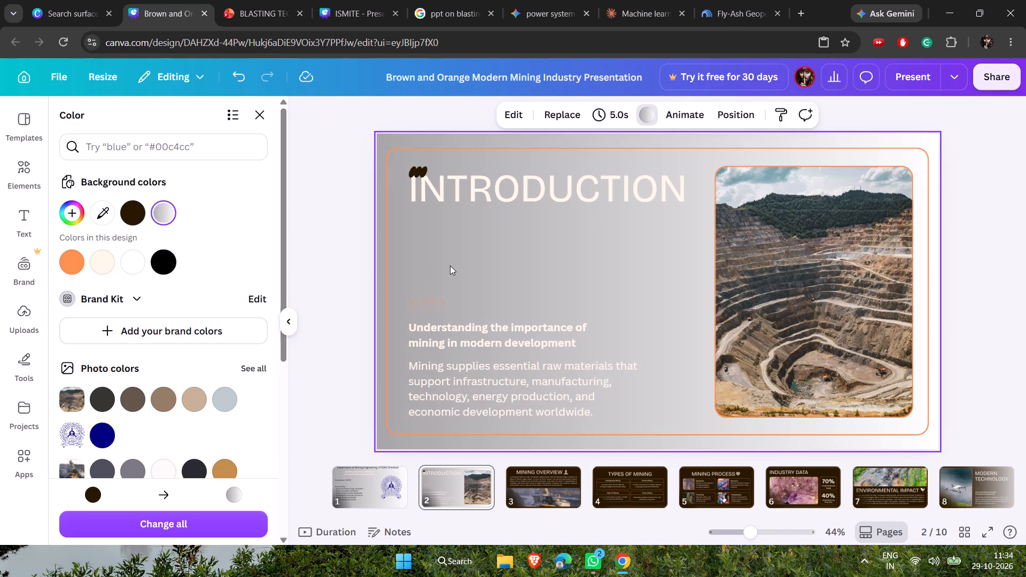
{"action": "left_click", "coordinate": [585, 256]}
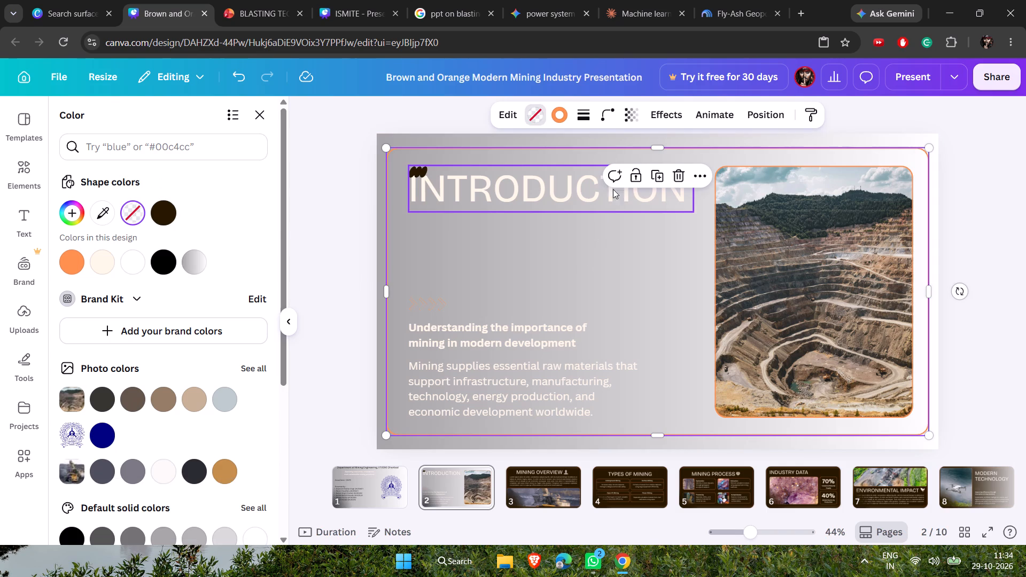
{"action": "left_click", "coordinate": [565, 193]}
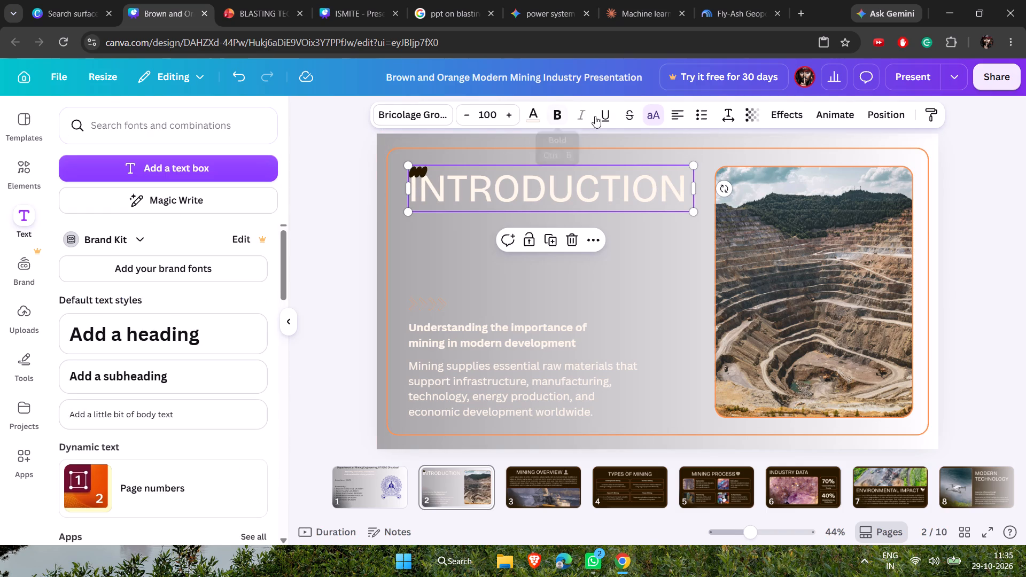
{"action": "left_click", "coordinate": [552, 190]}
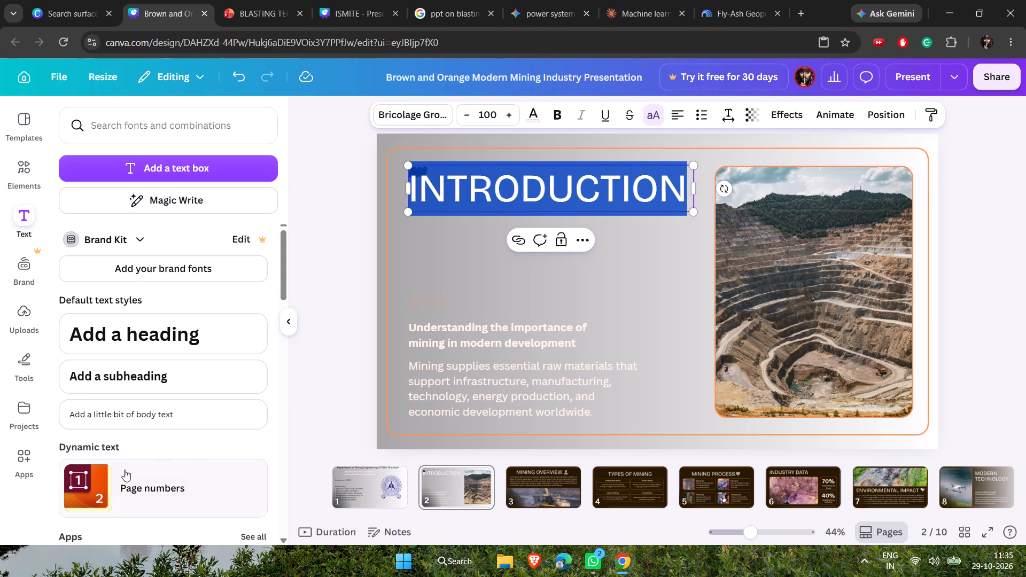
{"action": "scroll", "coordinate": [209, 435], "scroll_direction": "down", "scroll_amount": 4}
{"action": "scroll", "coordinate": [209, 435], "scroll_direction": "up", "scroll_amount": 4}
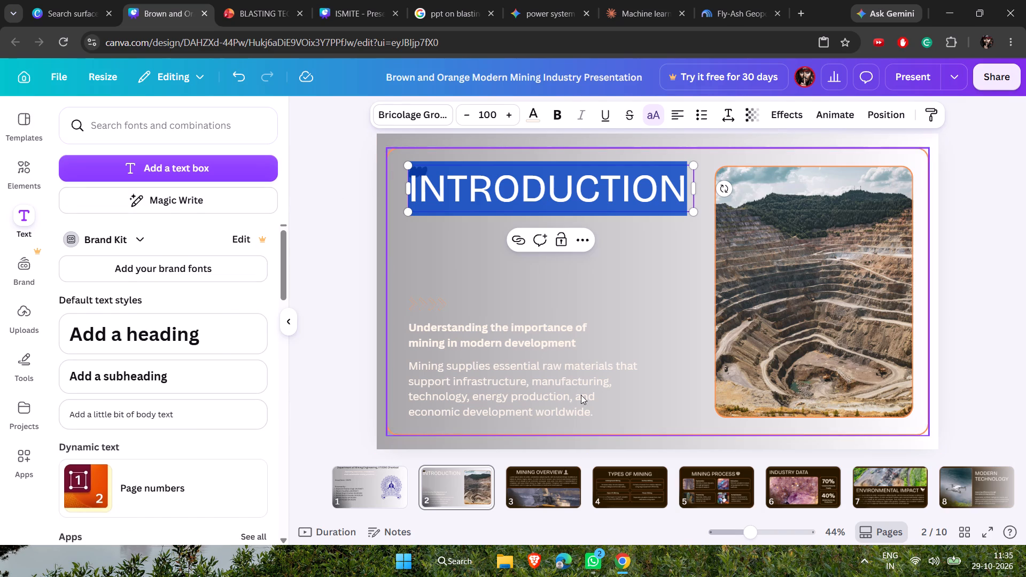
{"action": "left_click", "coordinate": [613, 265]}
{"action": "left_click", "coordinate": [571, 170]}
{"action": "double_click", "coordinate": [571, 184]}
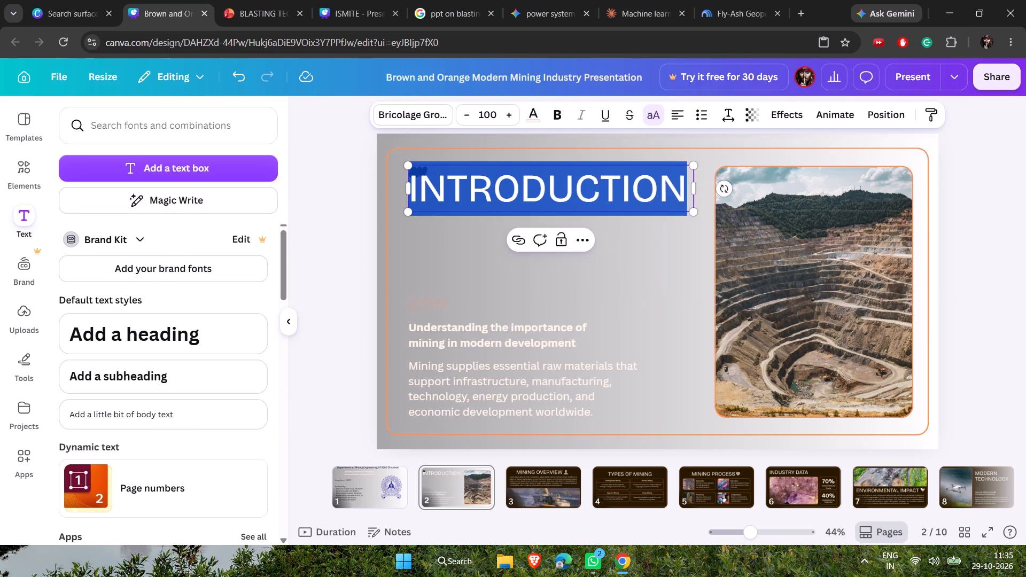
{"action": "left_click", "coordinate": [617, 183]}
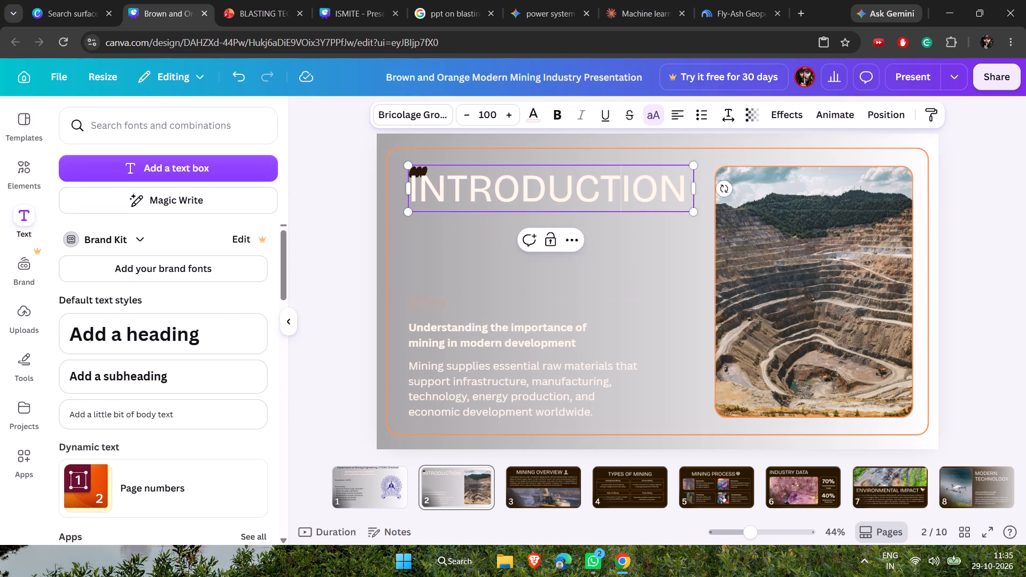
Delete the small dark ornament overlapping the start of the INTRODUCTION heading, moving the heading down out of the way and back up.
{"action": "left_click", "coordinate": [494, 189]}
{"action": "left_click", "coordinate": [435, 170]}
{"action": "left_click", "coordinate": [422, 170]}
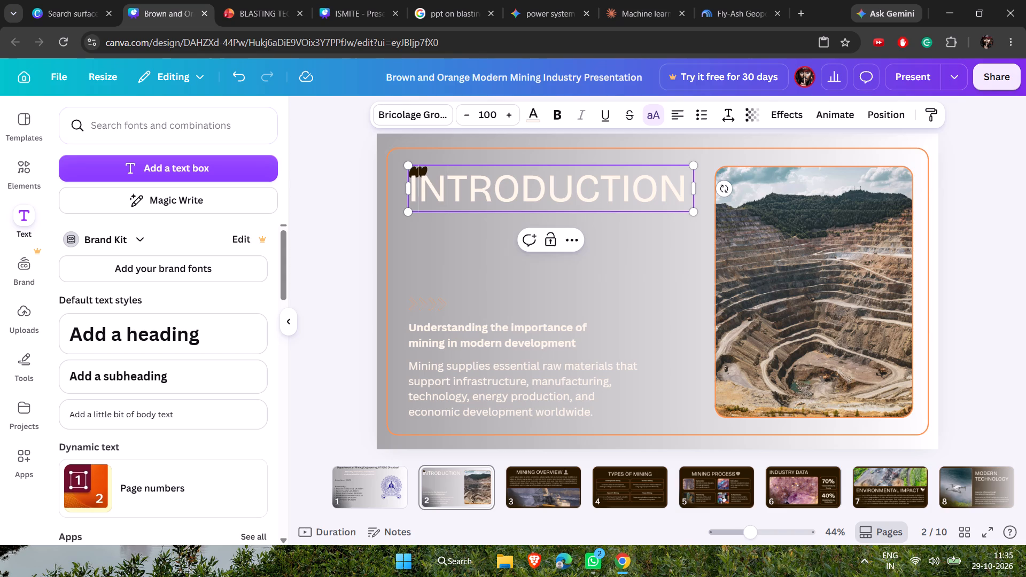
{"action": "left_click", "coordinate": [430, 170]}
{"action": "left_click_drag", "start_coordinate": [511, 185], "coordinate": [514, 199]}
{"action": "left_click_drag", "start_coordinate": [514, 199], "coordinate": [514, 200]}
{"action": "left_click", "coordinate": [464, 238]}
{"action": "left_click", "coordinate": [527, 177]}
{"action": "left_click_drag", "start_coordinate": [527, 174], "coordinate": [527, 193]}
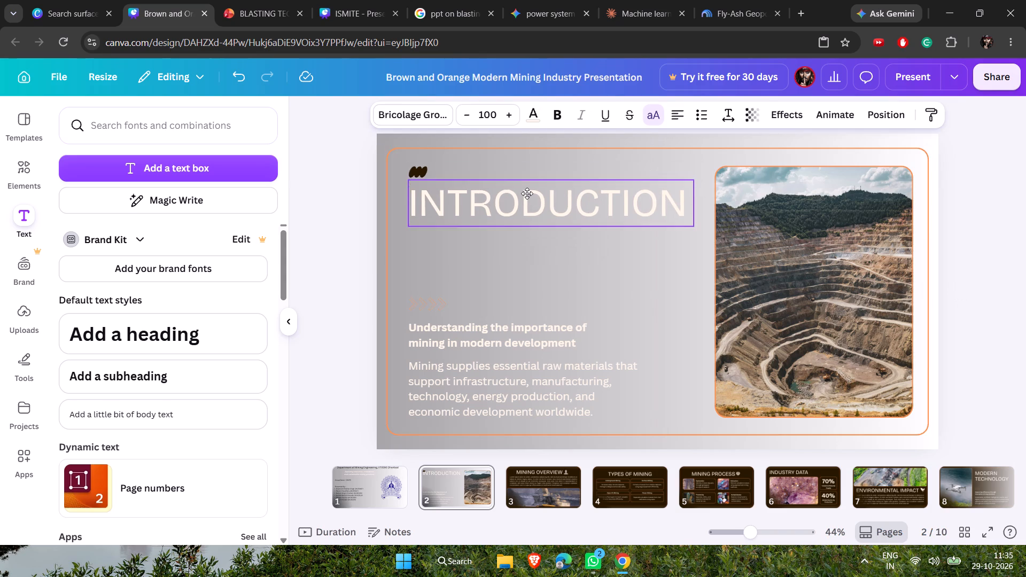
{"action": "left_click_drag", "start_coordinate": [527, 193], "coordinate": [527, 209]}
{"action": "left_click", "coordinate": [432, 169]}
{"action": "left_click", "coordinate": [421, 170]}
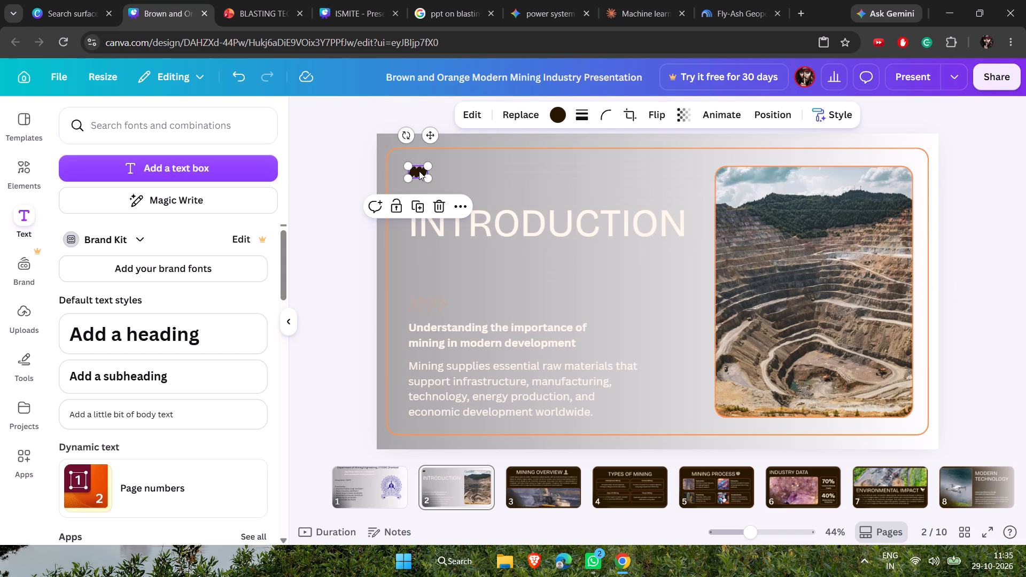
{"action": "key", "text": "BackSpace"}
{"action": "left_click_drag", "start_coordinate": [481, 224], "coordinate": [476, 194]}
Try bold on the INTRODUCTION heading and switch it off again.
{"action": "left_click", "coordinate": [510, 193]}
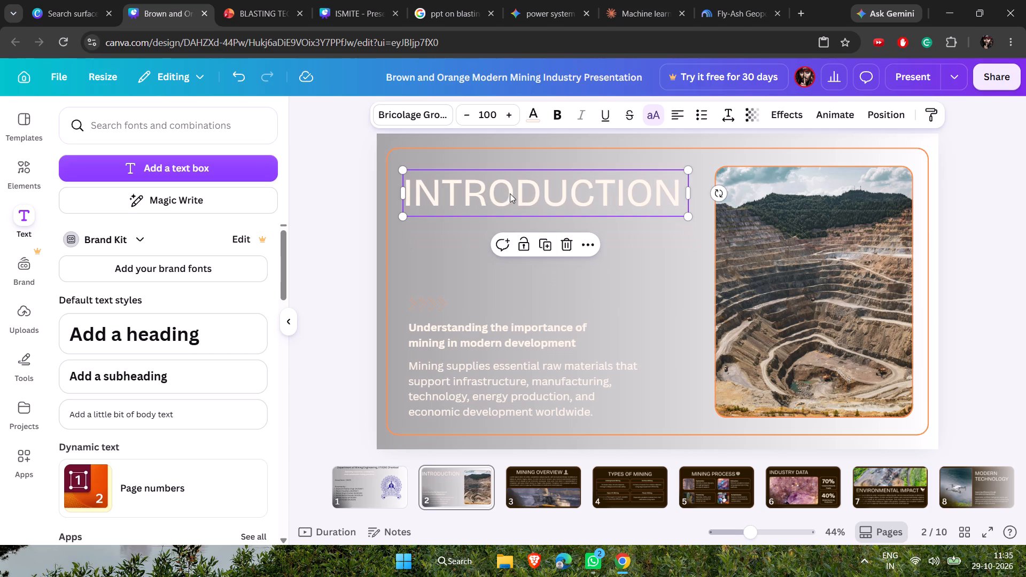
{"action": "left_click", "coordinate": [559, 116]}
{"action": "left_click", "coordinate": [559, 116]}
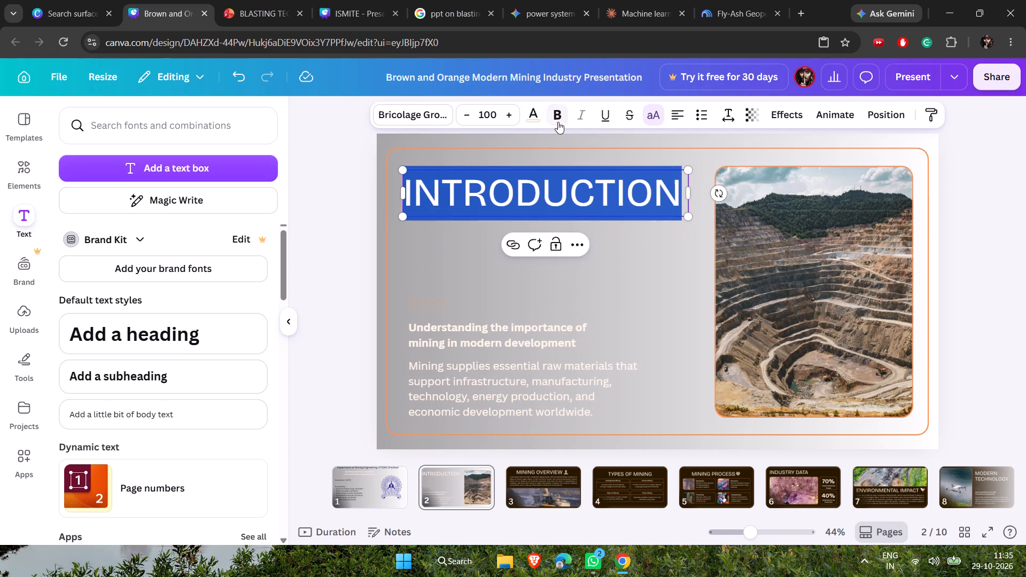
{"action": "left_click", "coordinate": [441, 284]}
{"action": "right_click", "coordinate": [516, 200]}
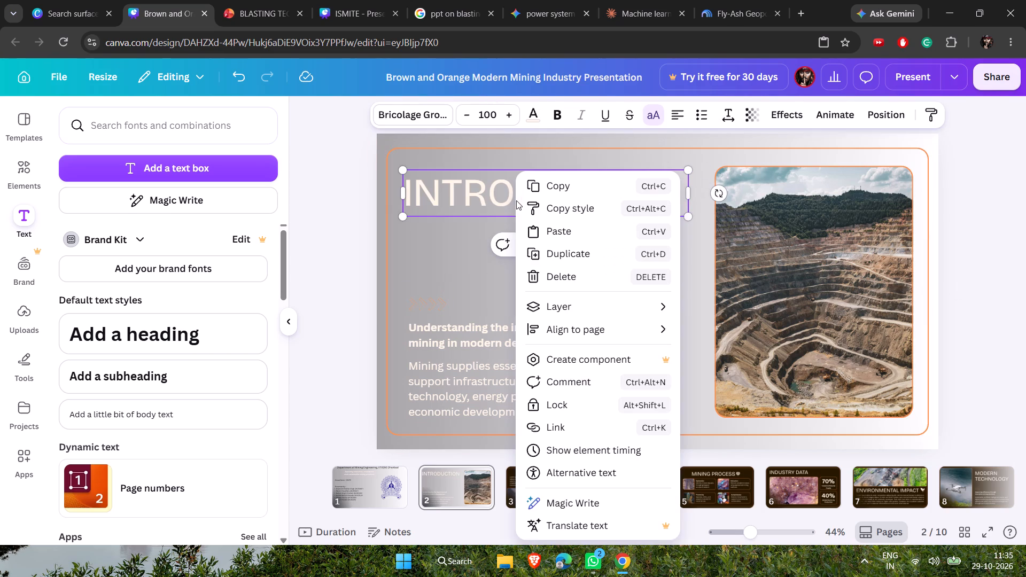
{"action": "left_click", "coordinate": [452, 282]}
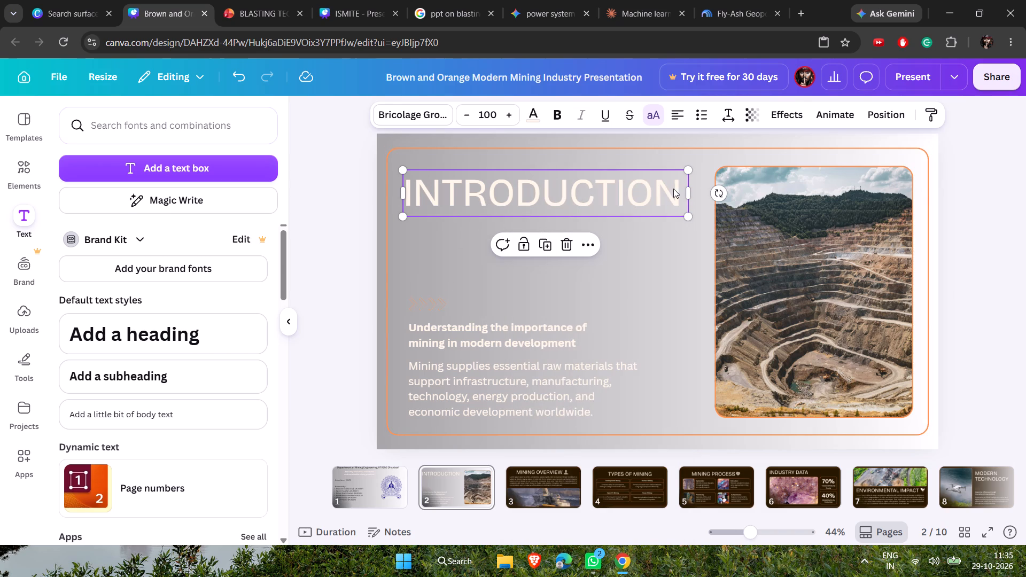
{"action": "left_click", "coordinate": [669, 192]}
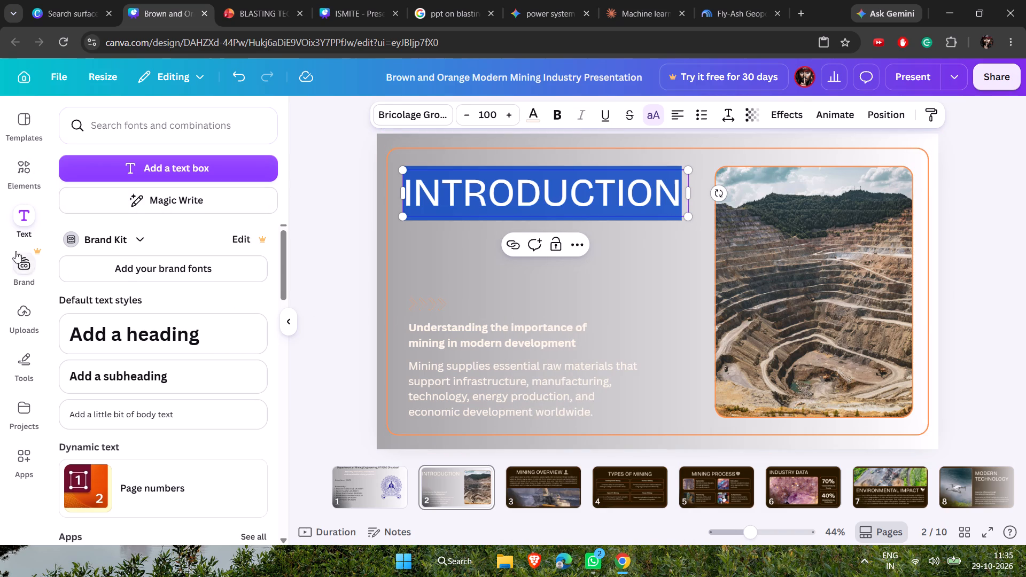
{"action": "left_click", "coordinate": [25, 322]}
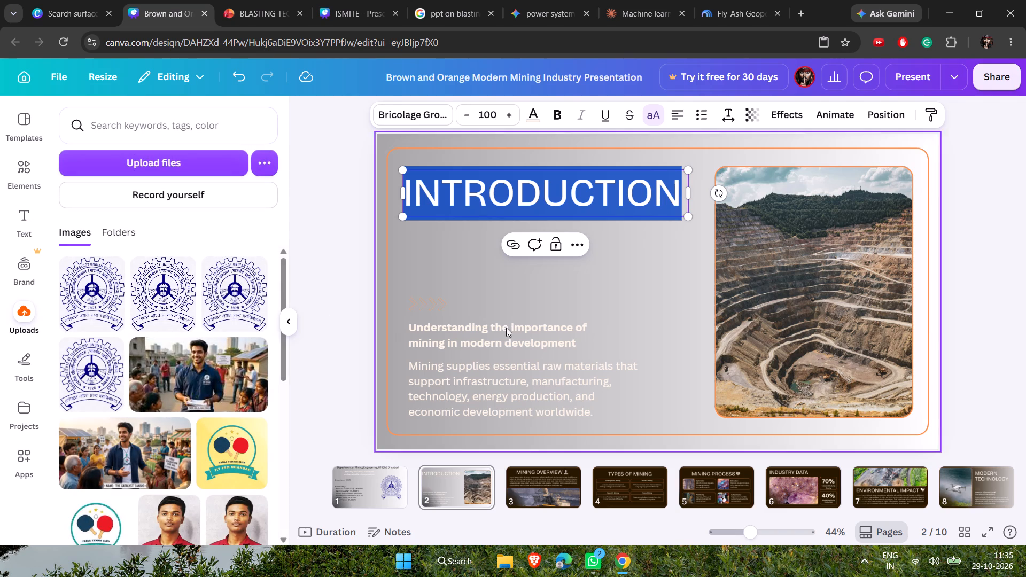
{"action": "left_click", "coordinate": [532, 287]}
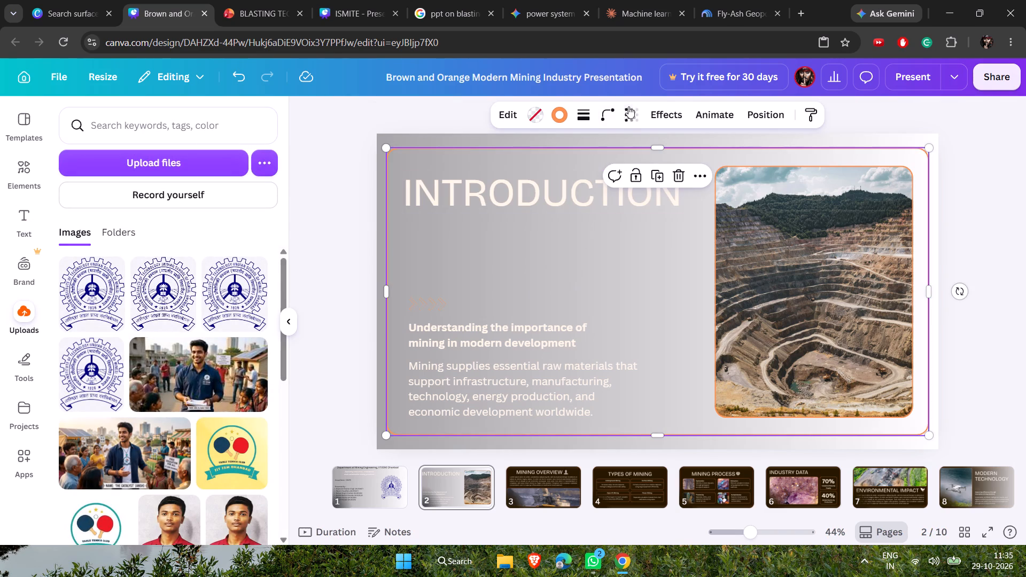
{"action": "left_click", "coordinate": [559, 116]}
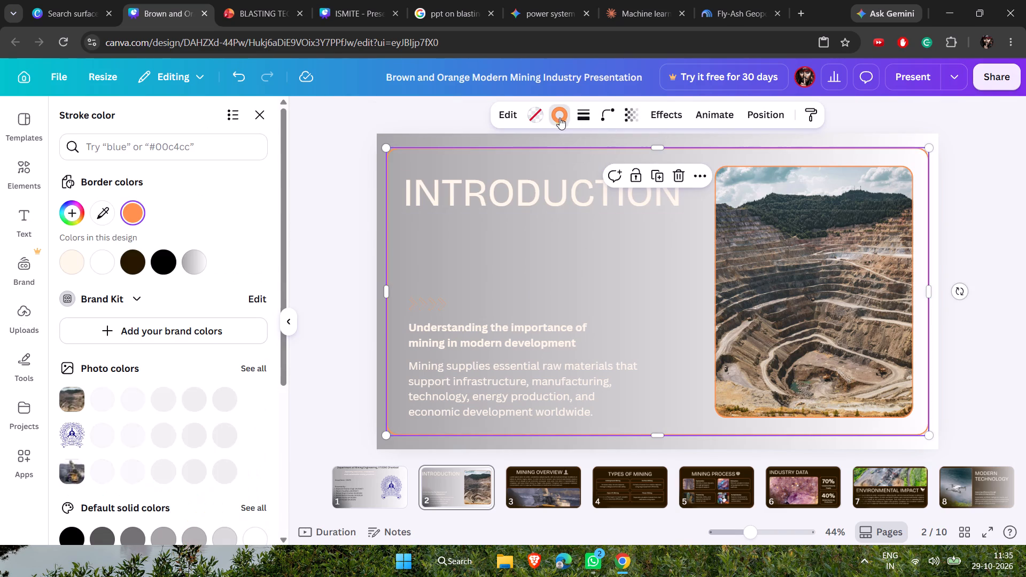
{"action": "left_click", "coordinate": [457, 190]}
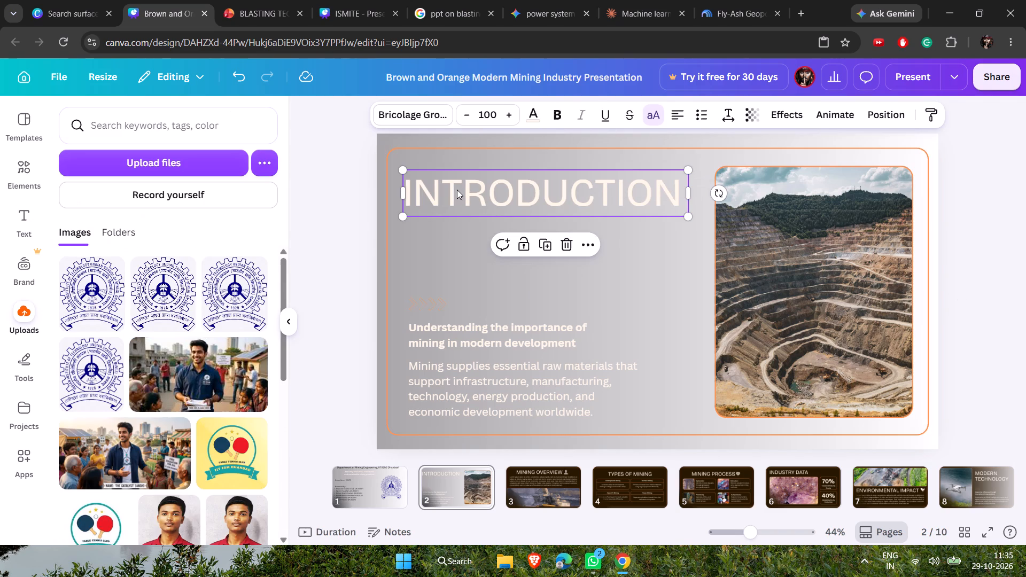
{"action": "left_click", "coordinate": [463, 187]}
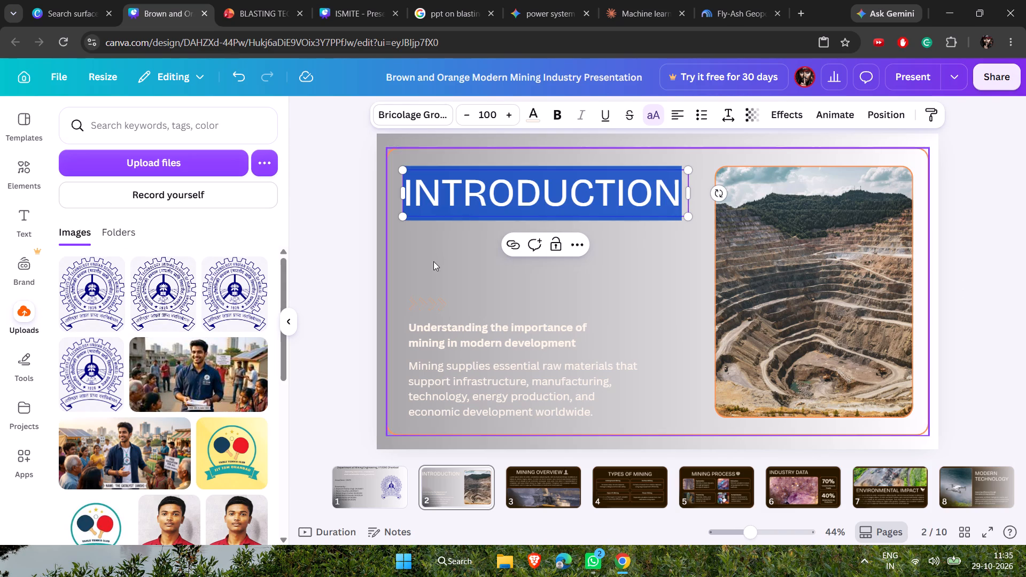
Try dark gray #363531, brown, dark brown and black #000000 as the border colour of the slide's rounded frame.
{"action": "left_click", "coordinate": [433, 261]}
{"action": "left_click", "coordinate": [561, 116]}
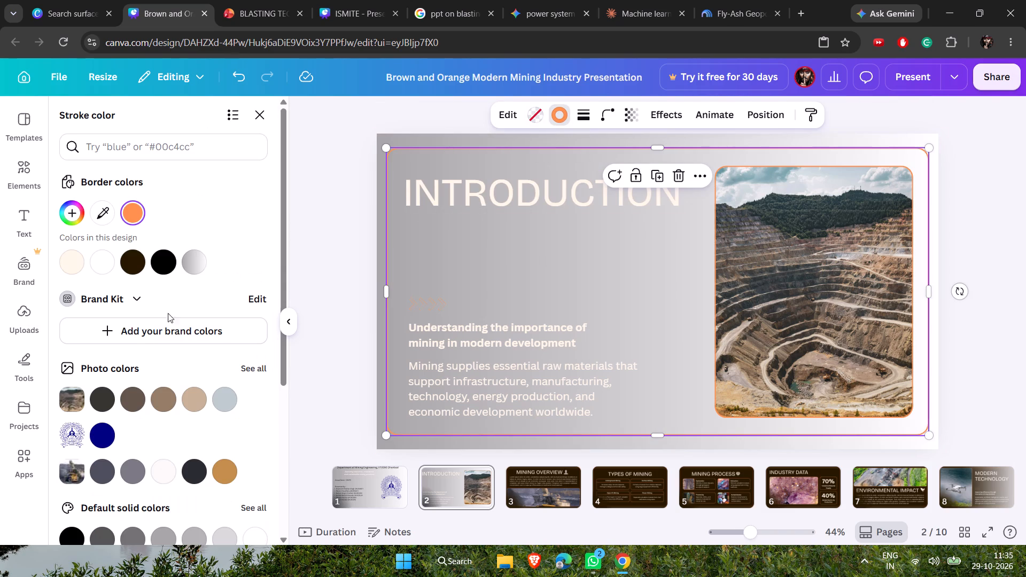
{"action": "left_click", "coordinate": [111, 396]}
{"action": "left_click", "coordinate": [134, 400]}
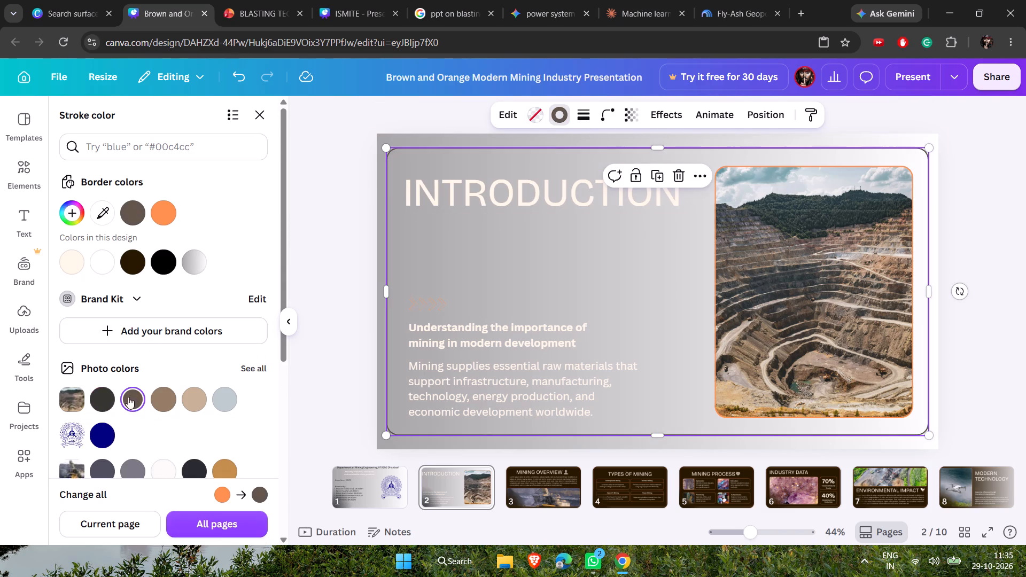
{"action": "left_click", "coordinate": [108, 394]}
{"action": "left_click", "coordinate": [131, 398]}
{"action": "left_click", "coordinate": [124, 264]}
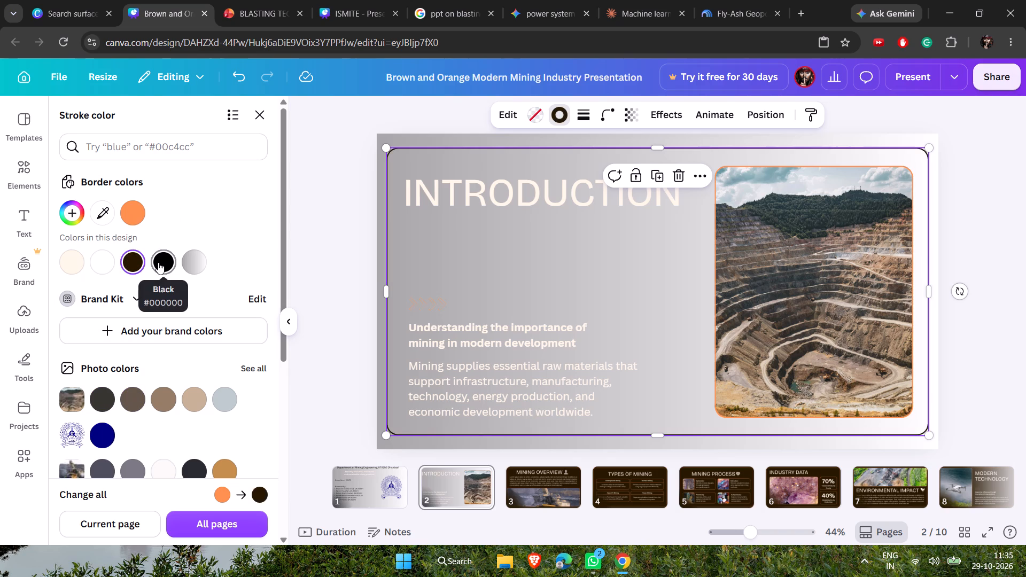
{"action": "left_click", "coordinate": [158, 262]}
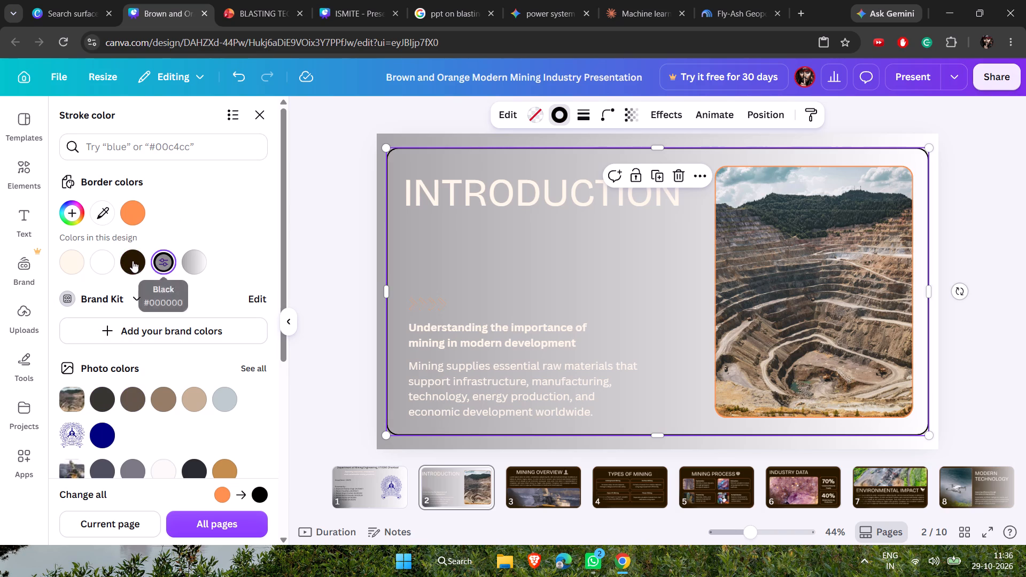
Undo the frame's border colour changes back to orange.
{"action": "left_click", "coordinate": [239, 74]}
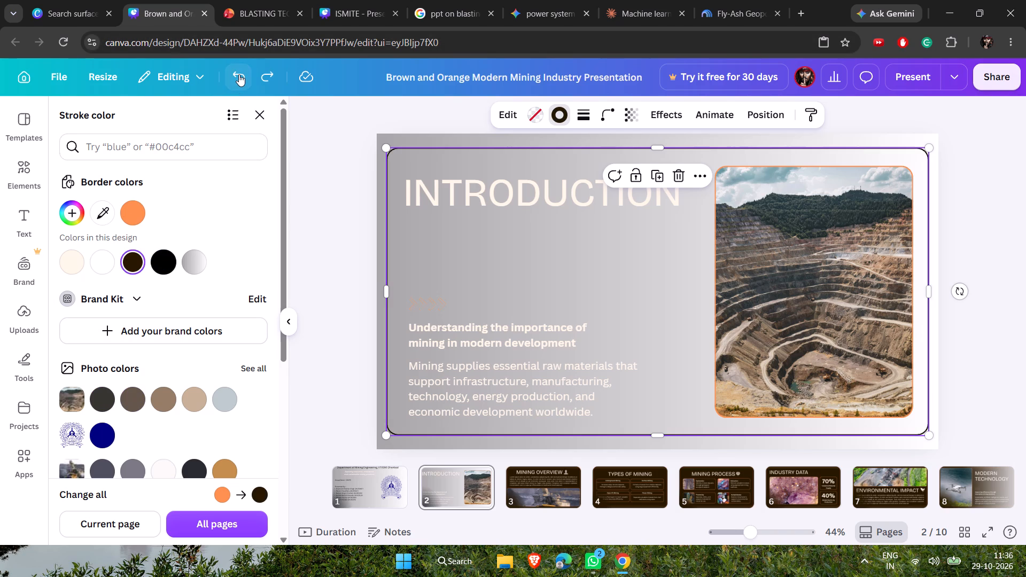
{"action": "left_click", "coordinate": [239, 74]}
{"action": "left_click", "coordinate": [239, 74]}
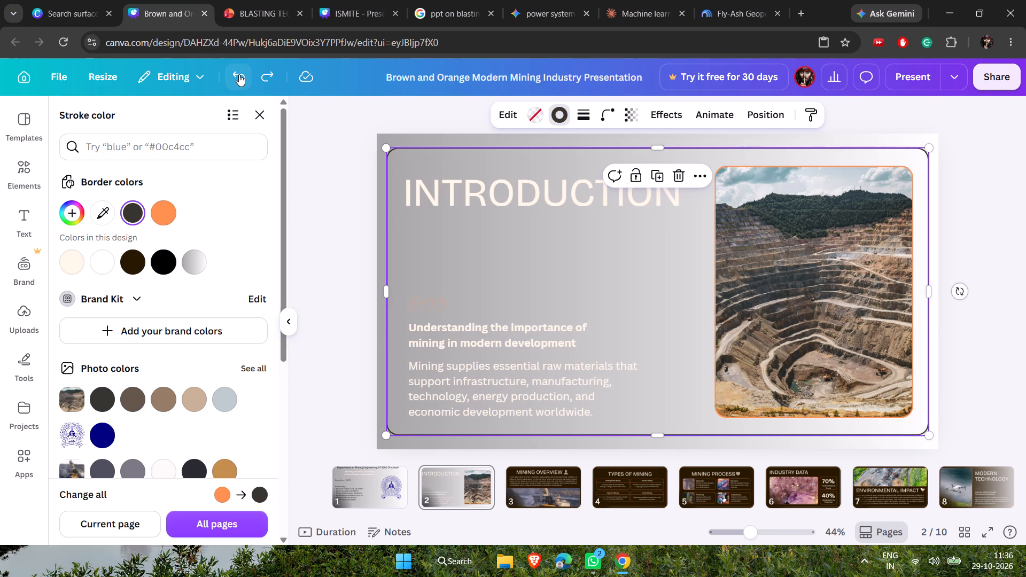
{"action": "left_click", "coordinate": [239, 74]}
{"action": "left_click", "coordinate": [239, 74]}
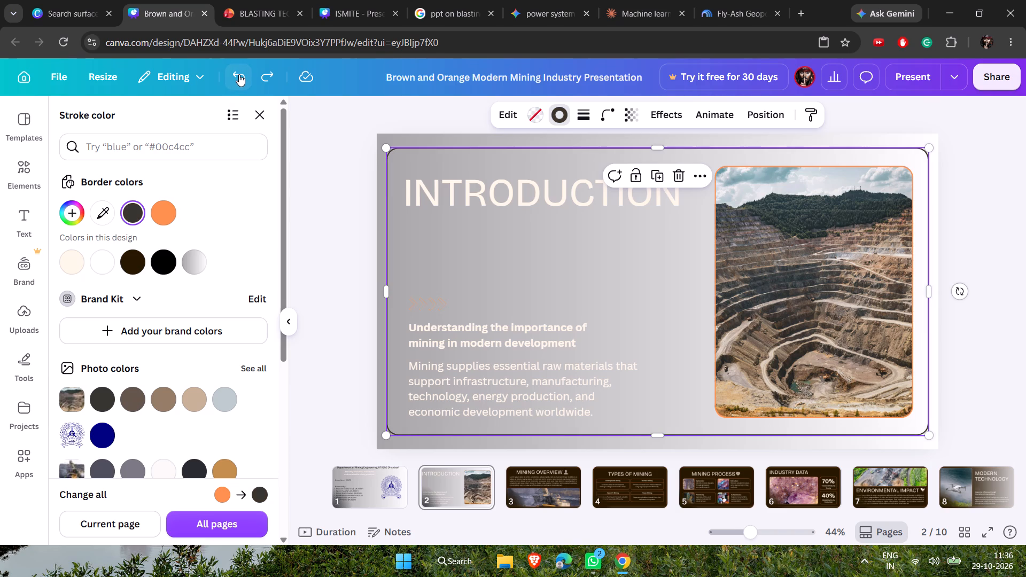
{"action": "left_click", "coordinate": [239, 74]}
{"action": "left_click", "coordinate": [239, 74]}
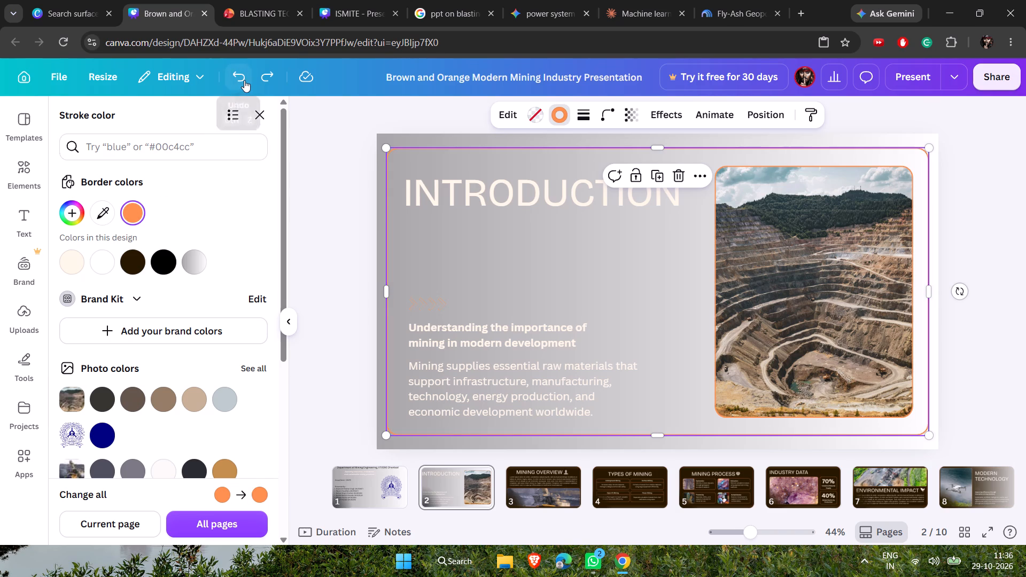
Undo the last formatting change on the INTRODUCTION heading.
{"action": "left_click", "coordinate": [244, 80]}
{"action": "double_click", "coordinate": [242, 80]}
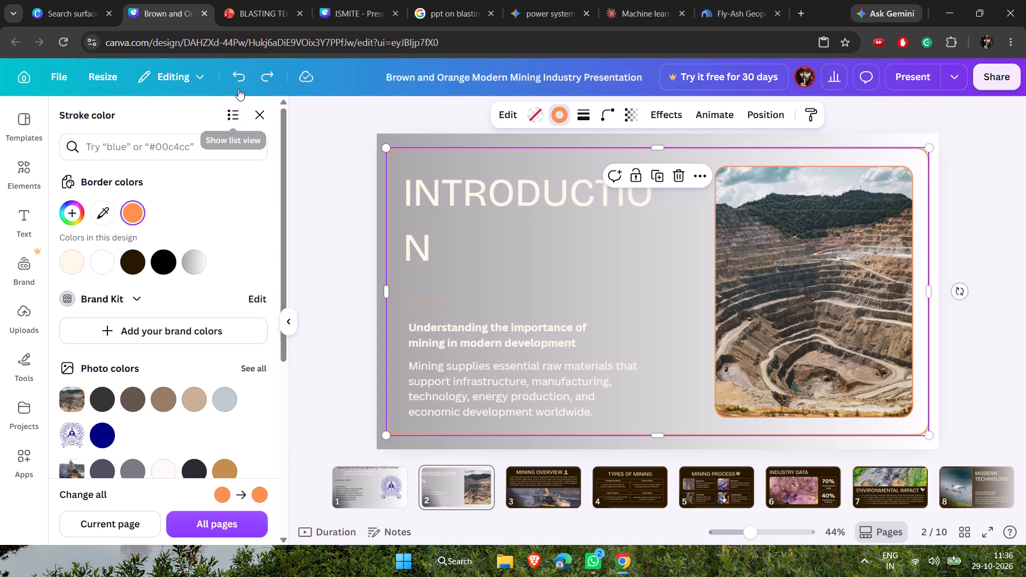
Turn bold on and back off for the INTRODUCTION heading so that it reflows onto a single line.
{"action": "left_click", "coordinate": [247, 197]}
{"action": "left_click", "coordinate": [413, 250]}
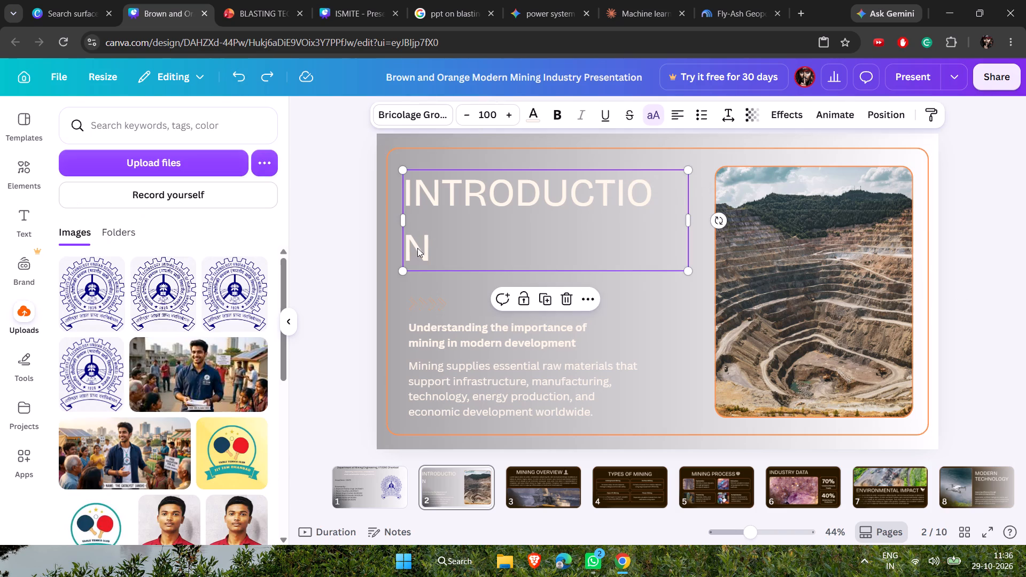
{"action": "left_click", "coordinate": [558, 111]}
{"action": "left_click", "coordinate": [557, 112]}
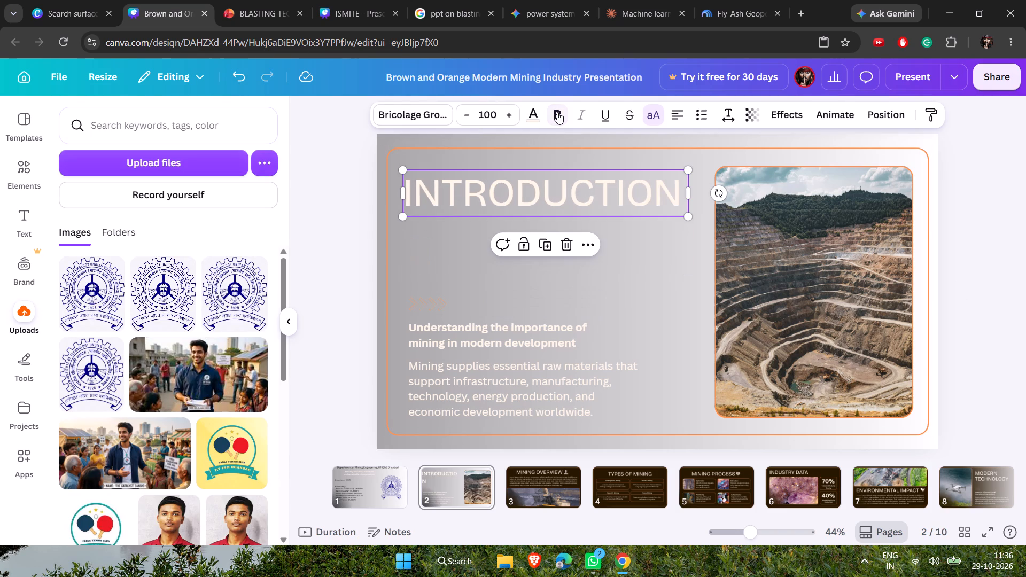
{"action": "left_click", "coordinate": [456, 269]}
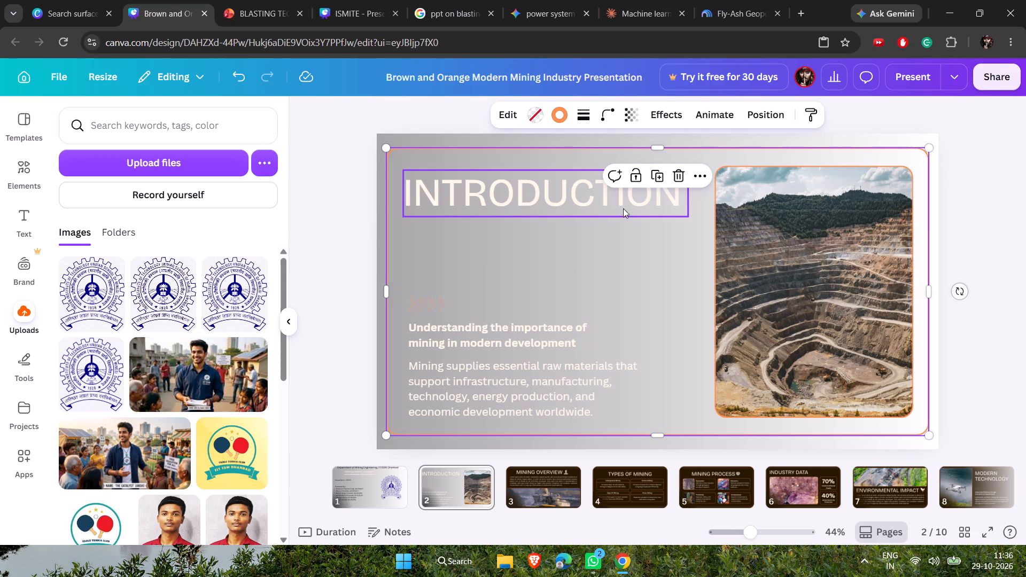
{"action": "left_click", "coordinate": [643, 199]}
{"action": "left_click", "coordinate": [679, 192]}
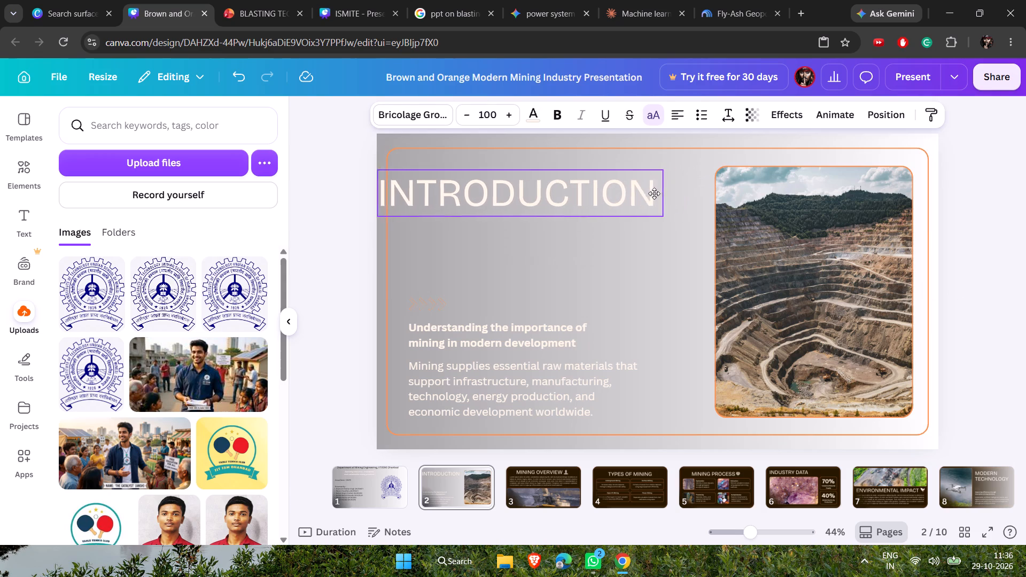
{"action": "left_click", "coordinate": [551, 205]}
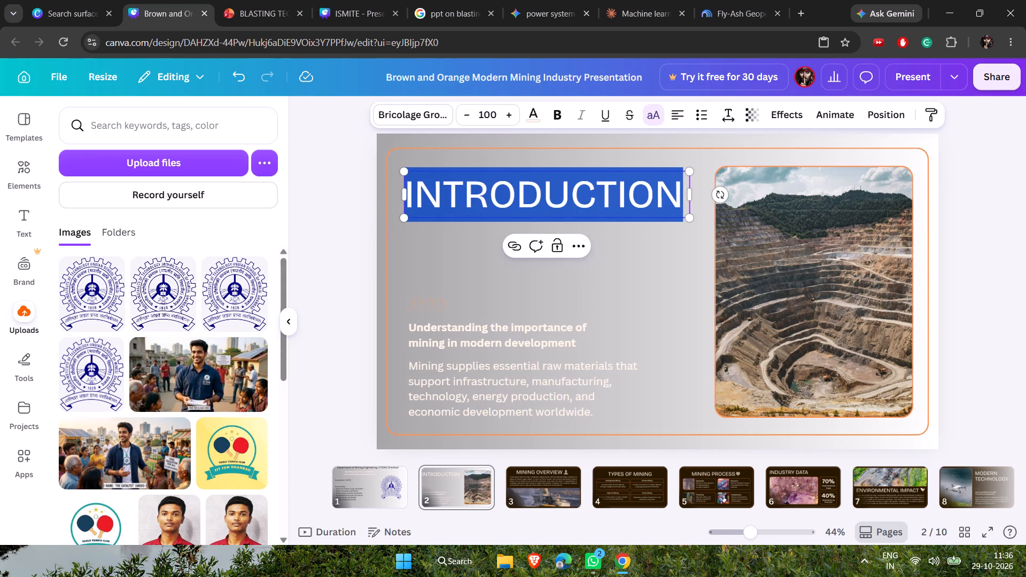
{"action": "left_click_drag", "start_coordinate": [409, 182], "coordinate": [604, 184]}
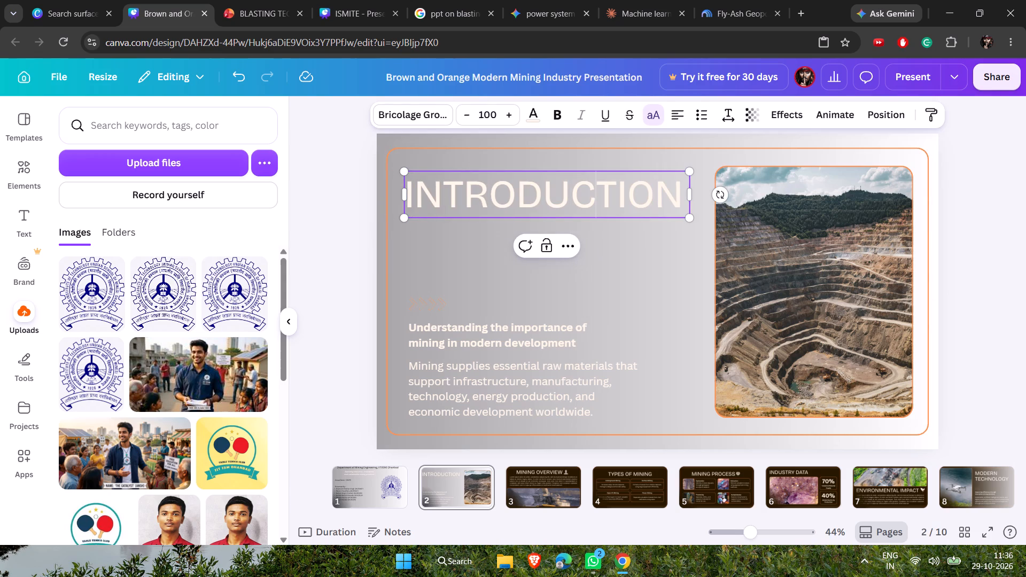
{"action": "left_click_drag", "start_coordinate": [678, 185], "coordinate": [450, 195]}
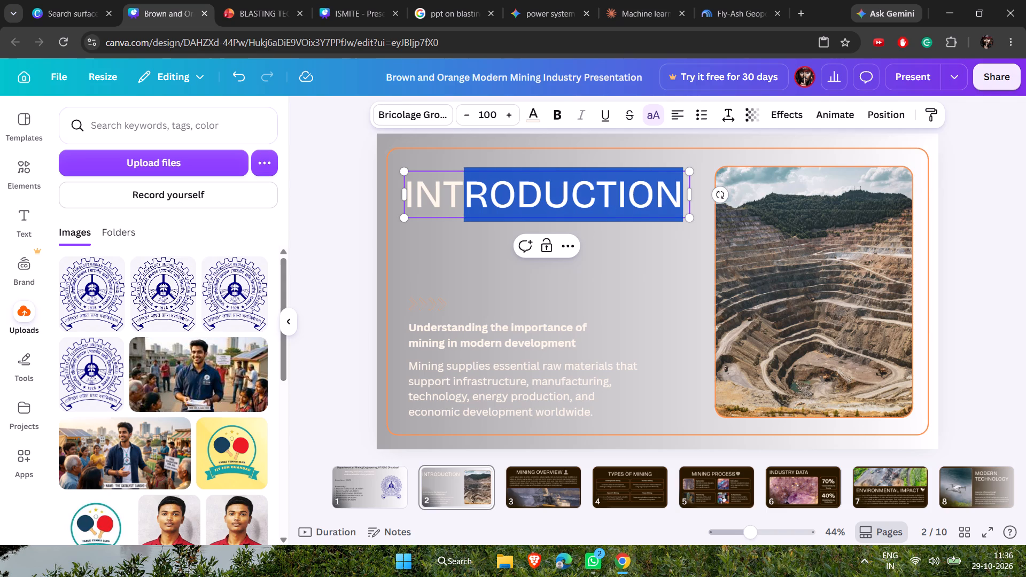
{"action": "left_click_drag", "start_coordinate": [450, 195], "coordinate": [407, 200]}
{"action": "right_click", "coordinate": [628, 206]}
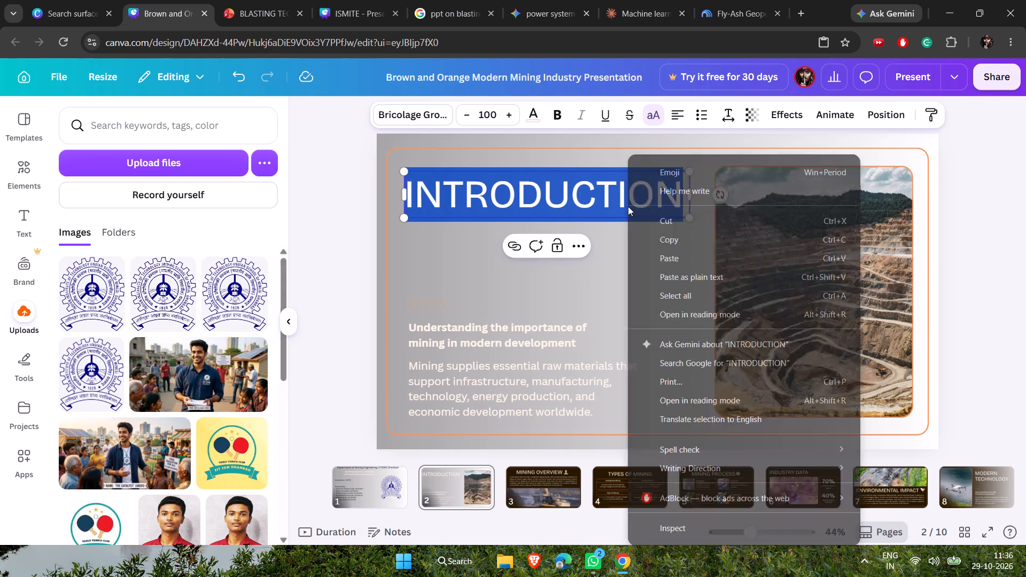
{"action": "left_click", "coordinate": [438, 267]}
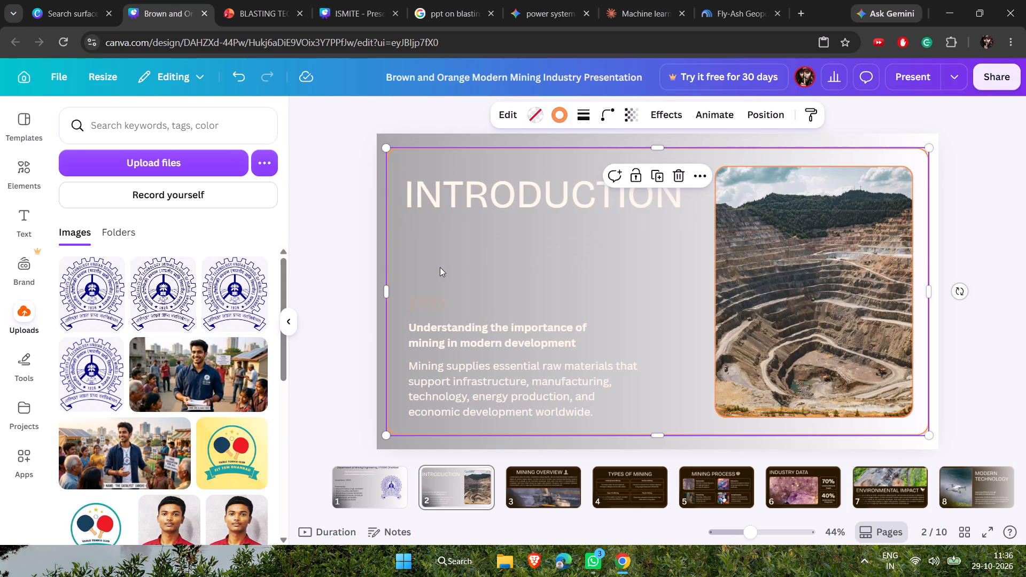
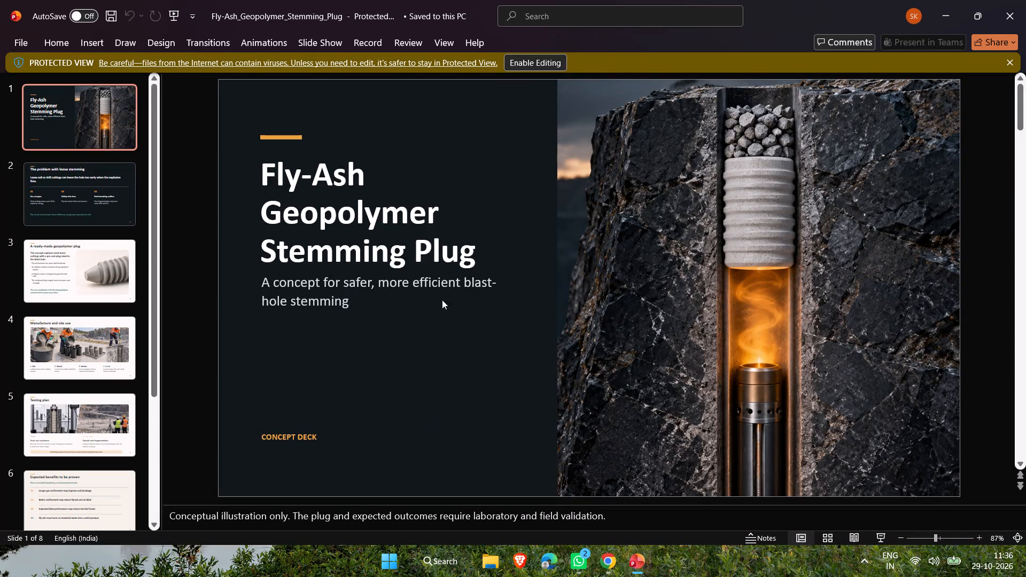
Enable editing for the protected Fly-Ash Geopolymer Stemming Plug presentation.
{"action": "left_click", "coordinate": [545, 64]}
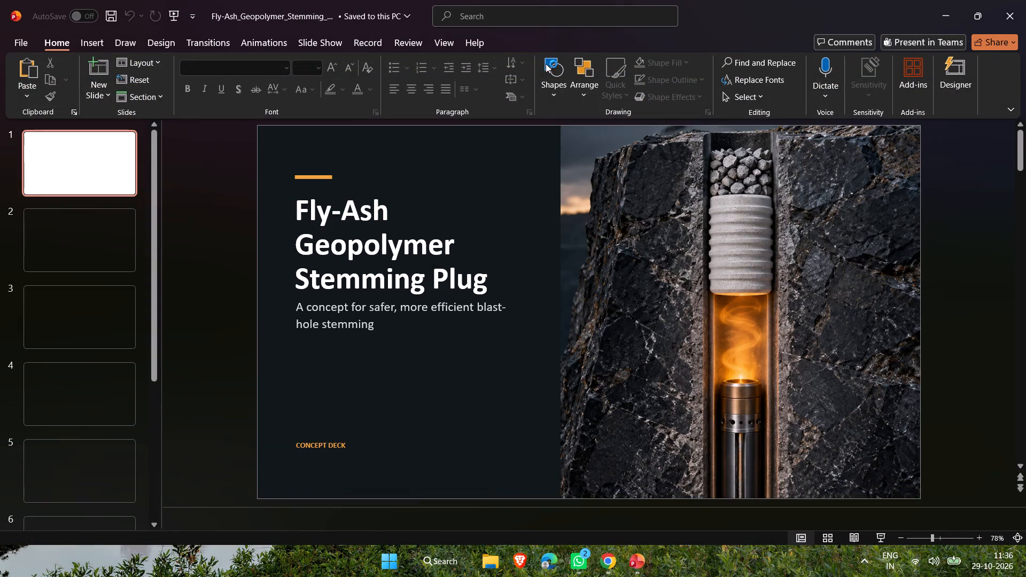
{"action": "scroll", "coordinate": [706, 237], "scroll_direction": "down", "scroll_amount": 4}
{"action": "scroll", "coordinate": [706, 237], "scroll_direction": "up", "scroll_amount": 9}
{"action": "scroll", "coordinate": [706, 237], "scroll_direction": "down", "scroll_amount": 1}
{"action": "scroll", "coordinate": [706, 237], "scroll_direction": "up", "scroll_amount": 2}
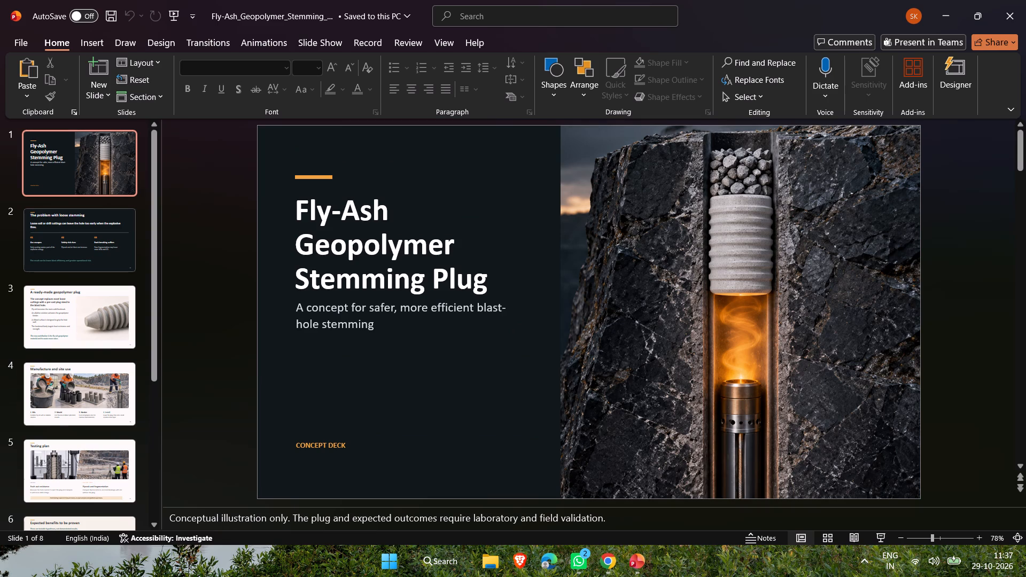
Copy the full title text "Fly-Ash Geopolymer Stemming Plug" from the first slide of the concept deck.
{"action": "left_click_drag", "start_coordinate": [293, 206], "coordinate": [306, 217]}
{"action": "left_click", "coordinate": [305, 208]}
{"action": "left_click", "coordinate": [343, 214]}
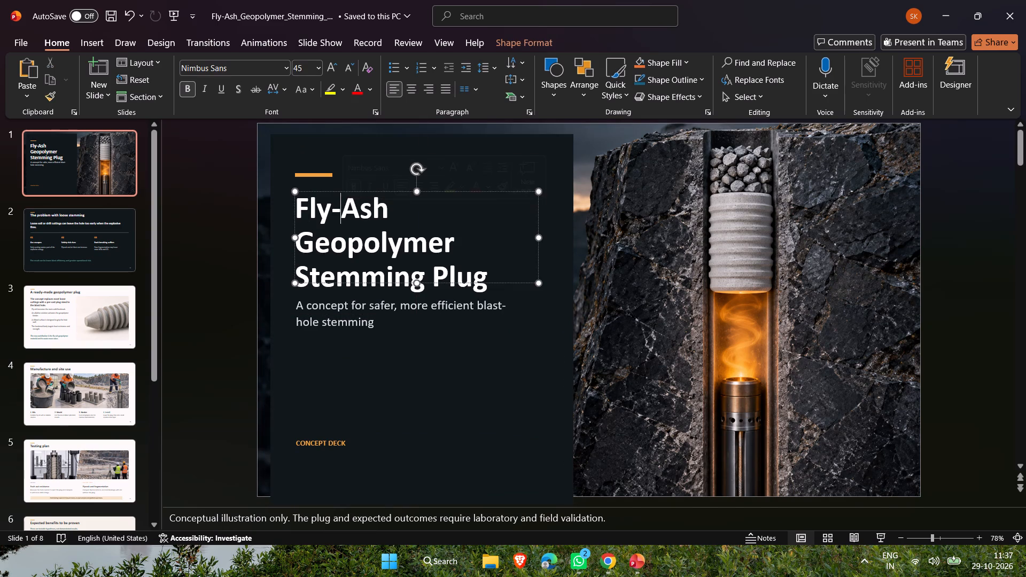
{"action": "left_click", "coordinate": [379, 307]}
{"action": "left_click", "coordinate": [333, 231]}
{"action": "key", "text": "ctrl+c"}
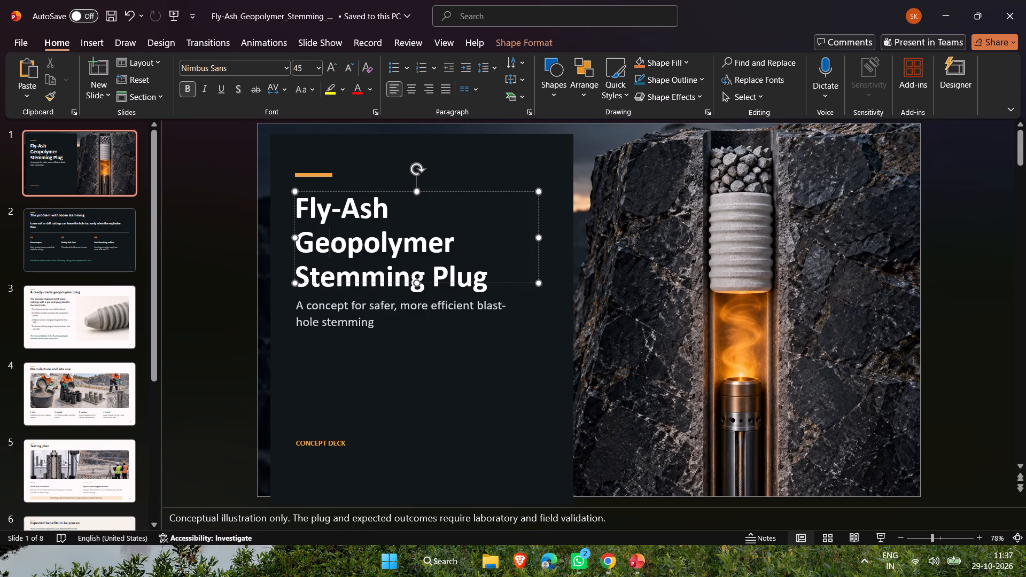
{"action": "left_click", "coordinate": [477, 223]}
{"action": "left_click", "coordinate": [449, 243]}
{"action": "left_click_drag", "start_coordinate": [298, 205], "coordinate": [495, 265]}
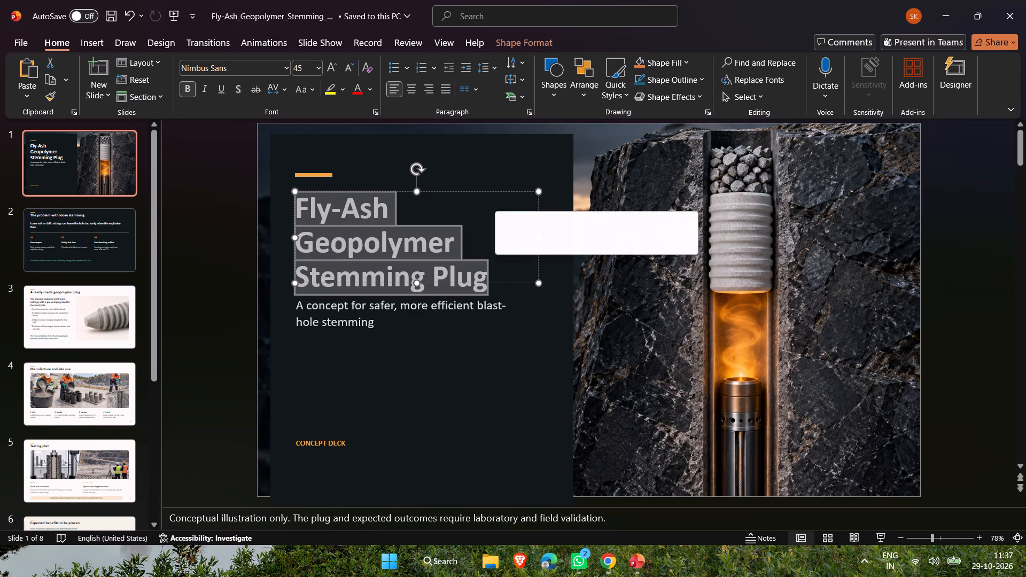
{"action": "key", "text": "ctrl+c"}
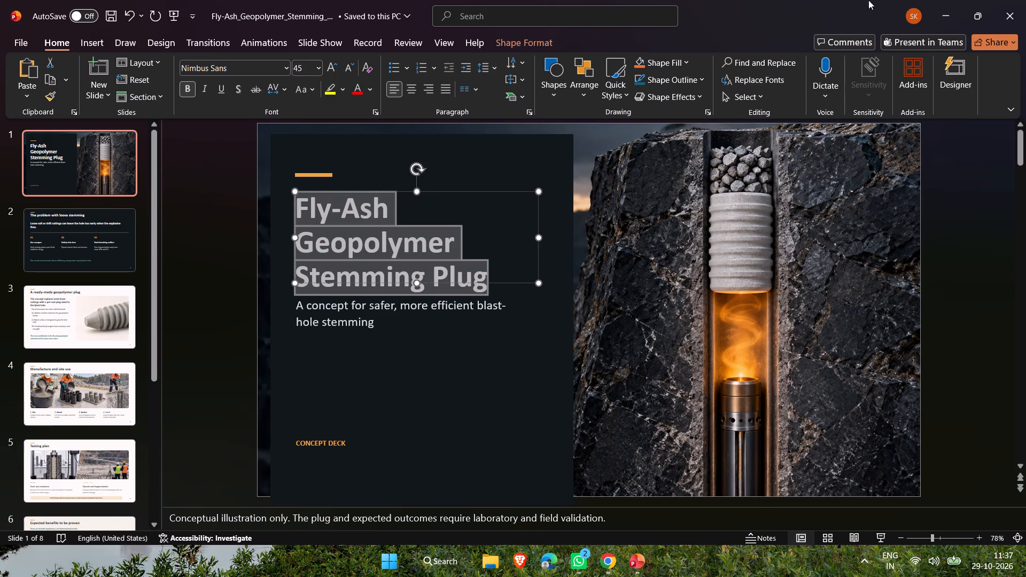
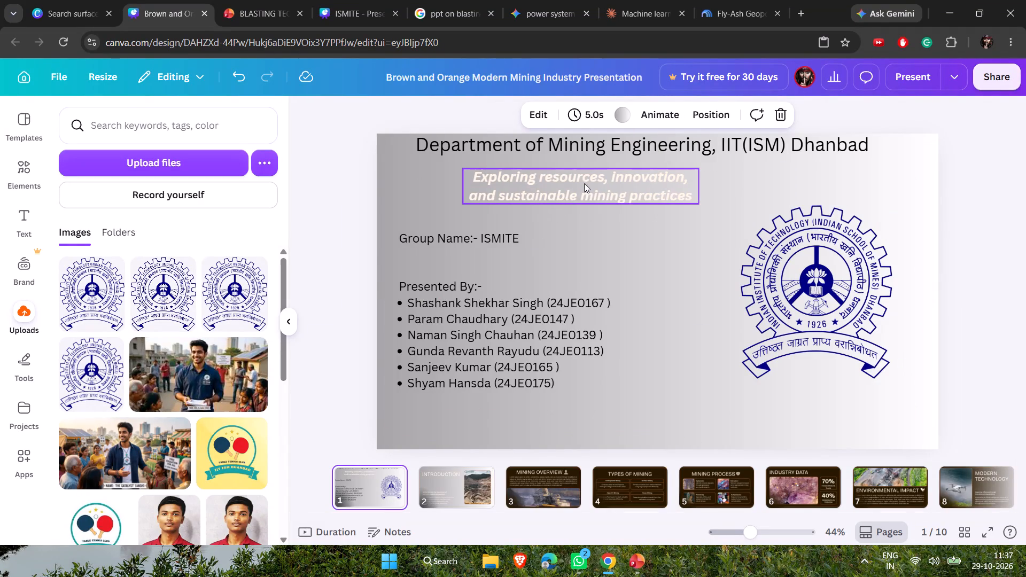
Replace the subtitle on the title slide with the copied text "Fly-Ash Geopolymer Stemming Plug", nudging its text box slightly.
{"action": "left_click", "coordinate": [638, 169]}
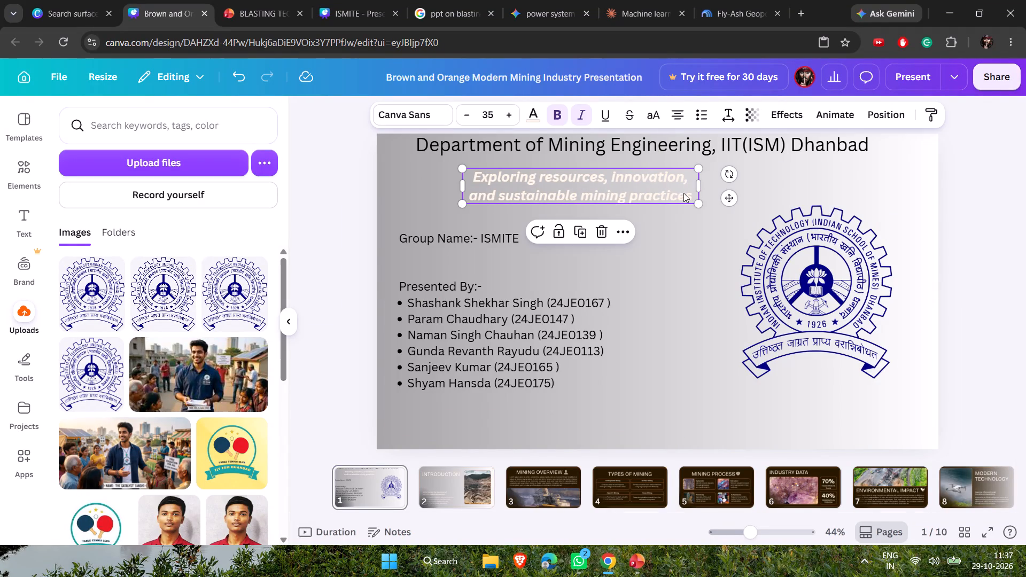
{"action": "left_click", "coordinate": [683, 193]}
{"action": "left_click_drag", "start_coordinate": [690, 193], "coordinate": [669, 190]}
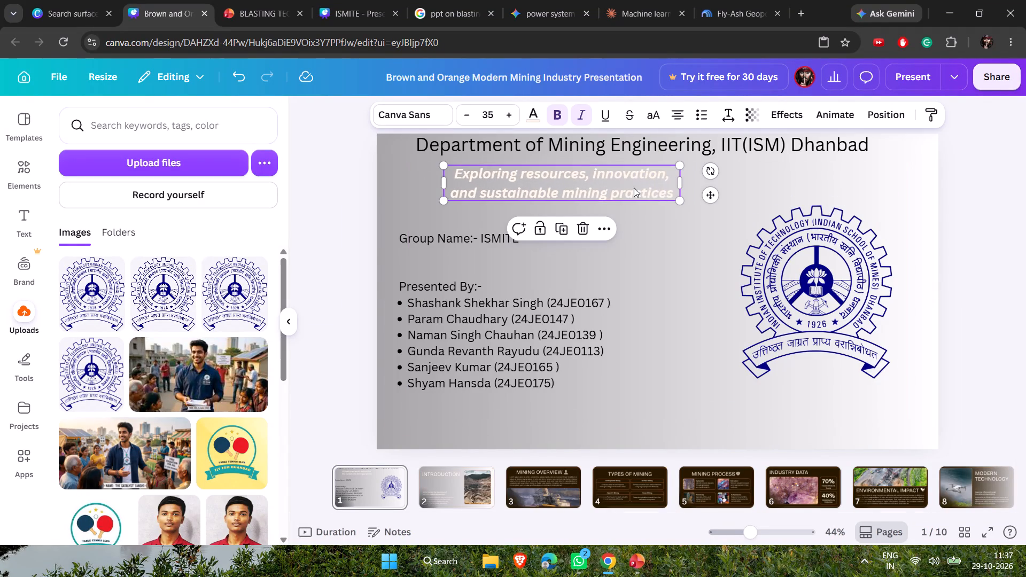
{"action": "left_click", "coordinate": [607, 183]}
{"action": "key", "text": "BackSpace"}
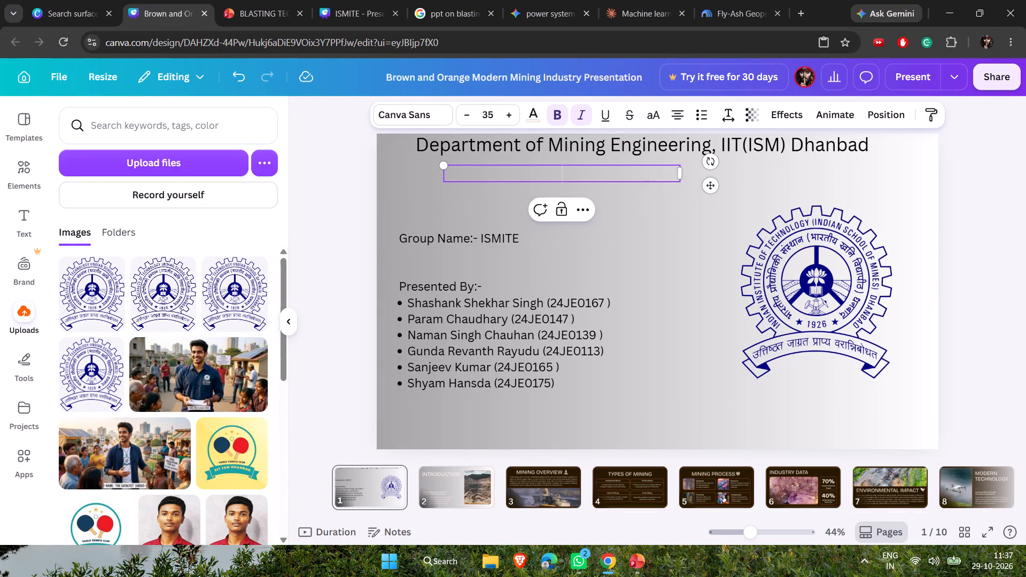
{"action": "key", "text": "ctrl+v"}
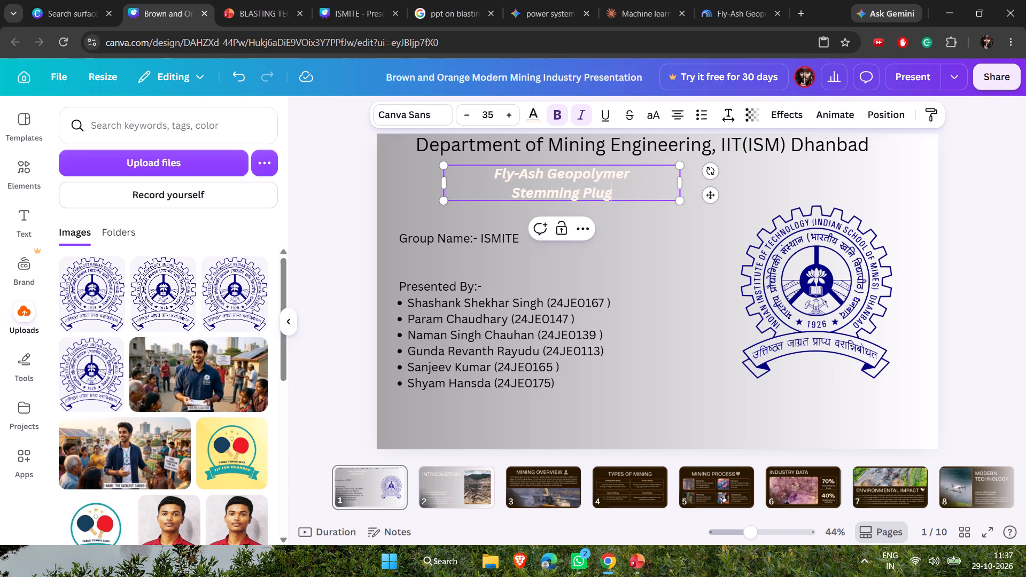
Widen the Fly-Ash Geopolymer Stemming Plug text box on both sides to a width of about 1,156.
{"action": "left_click_drag", "start_coordinate": [441, 181], "coordinate": [392, 185]}
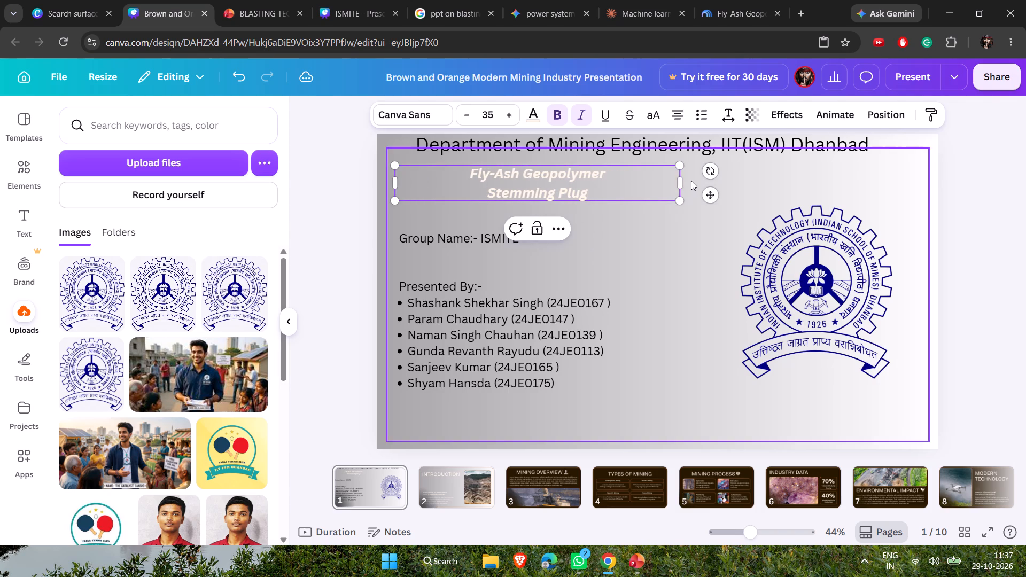
{"action": "left_click_drag", "start_coordinate": [677, 182], "coordinate": [686, 182]}
{"action": "left_click_drag", "start_coordinate": [676, 182], "coordinate": [687, 182]}
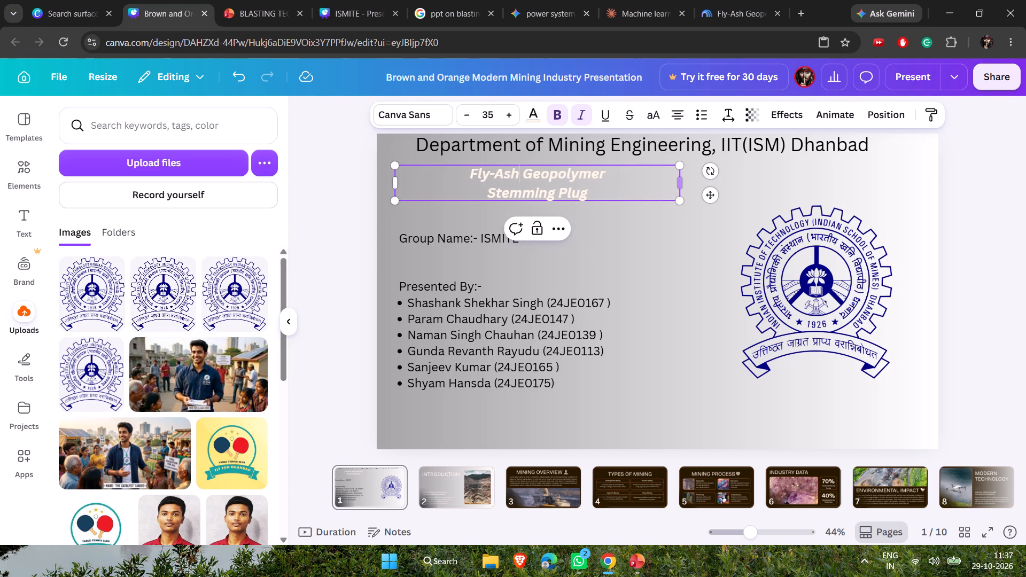
{"action": "left_click_drag", "start_coordinate": [690, 181], "coordinate": [743, 191]}
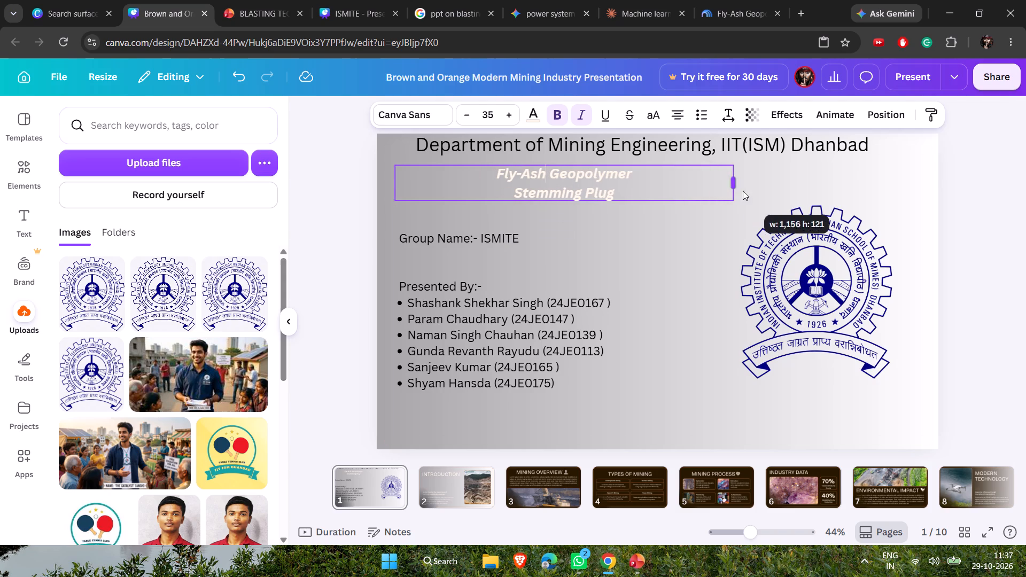
{"action": "left_click_drag", "start_coordinate": [743, 191], "coordinate": [743, 191]}
{"action": "left_click", "coordinate": [604, 196]}
{"action": "left_click", "coordinate": [594, 197]}
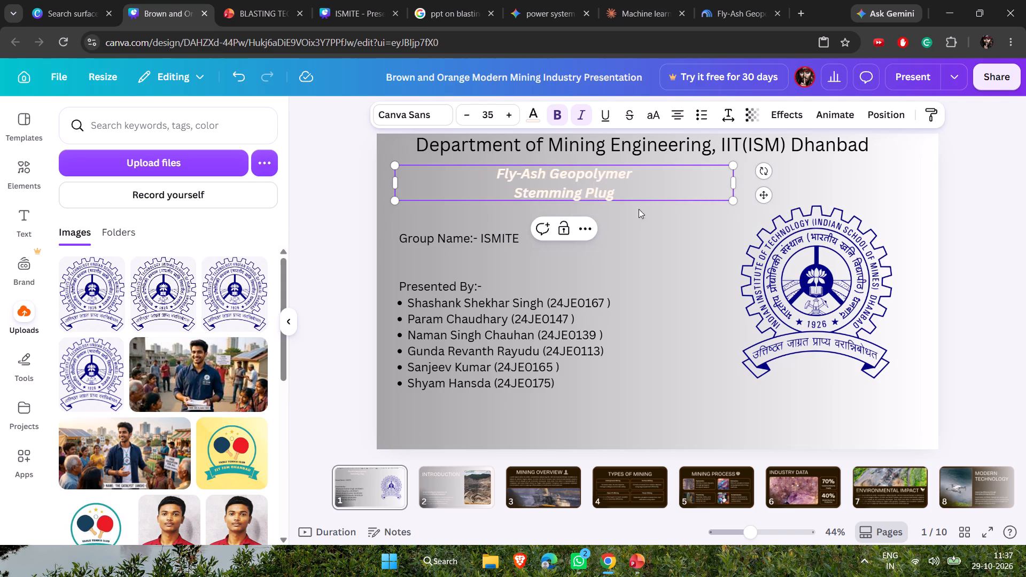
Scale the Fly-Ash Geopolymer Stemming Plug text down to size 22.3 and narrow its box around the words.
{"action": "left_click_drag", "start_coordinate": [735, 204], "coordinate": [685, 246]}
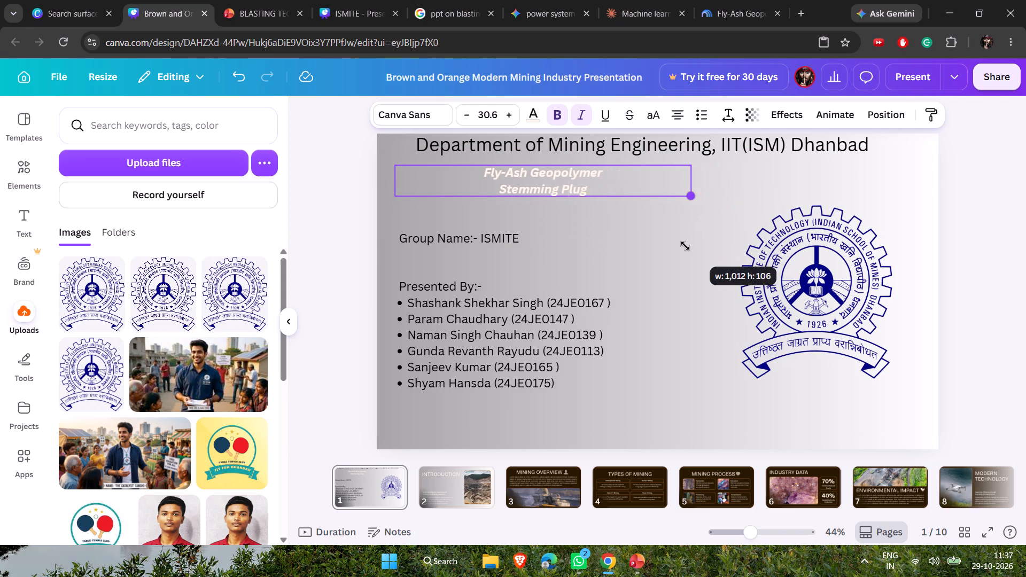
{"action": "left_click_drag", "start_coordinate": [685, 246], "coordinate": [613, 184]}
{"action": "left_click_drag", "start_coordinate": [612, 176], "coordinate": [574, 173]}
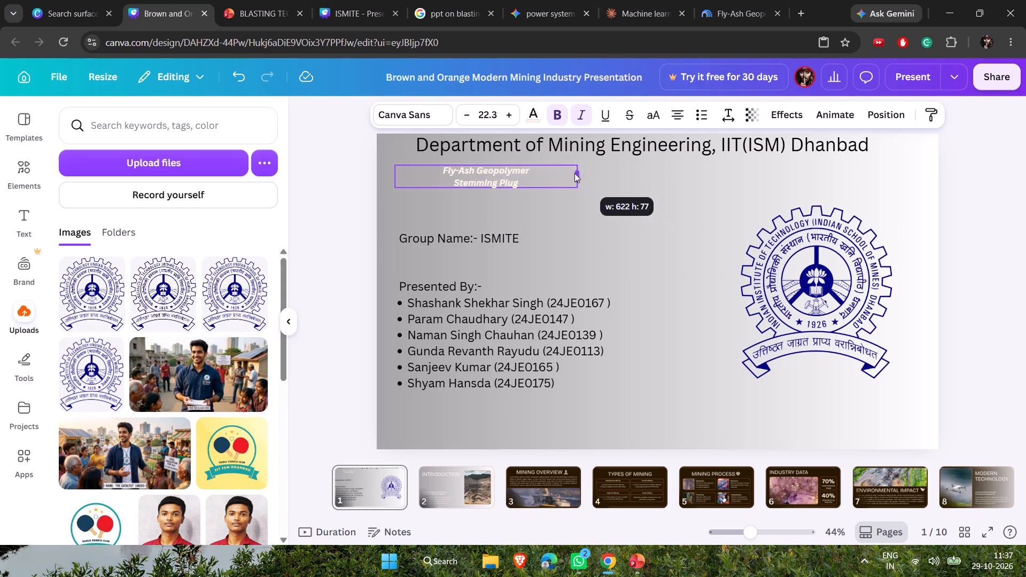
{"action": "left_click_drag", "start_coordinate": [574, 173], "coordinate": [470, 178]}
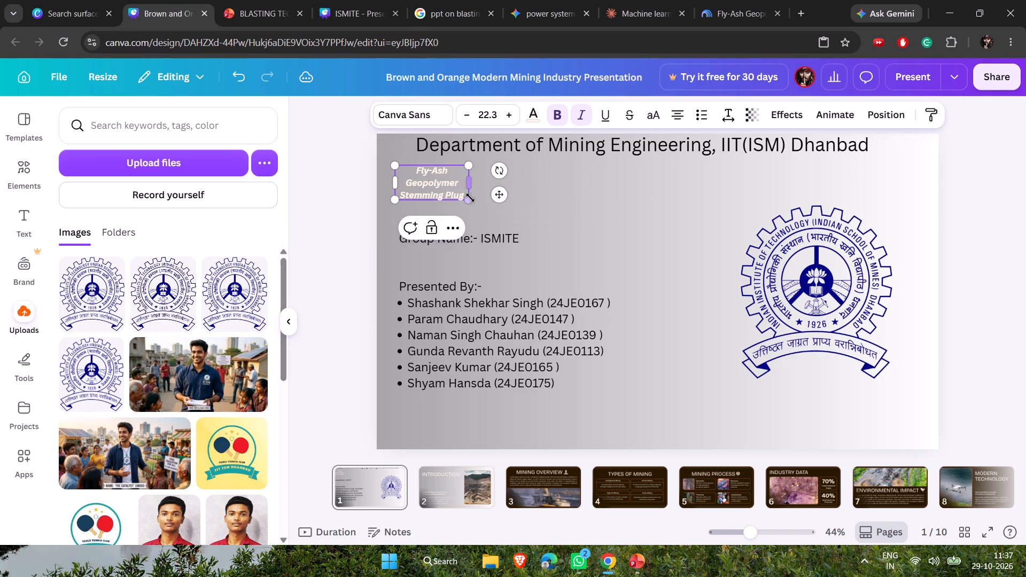
Enlarge the Fly-Ash Geopolymer Stemming Plug text to about size 58.4 and widen its box so it wraps onto two lines.
{"action": "left_click_drag", "start_coordinate": [470, 199], "coordinate": [703, 217]}
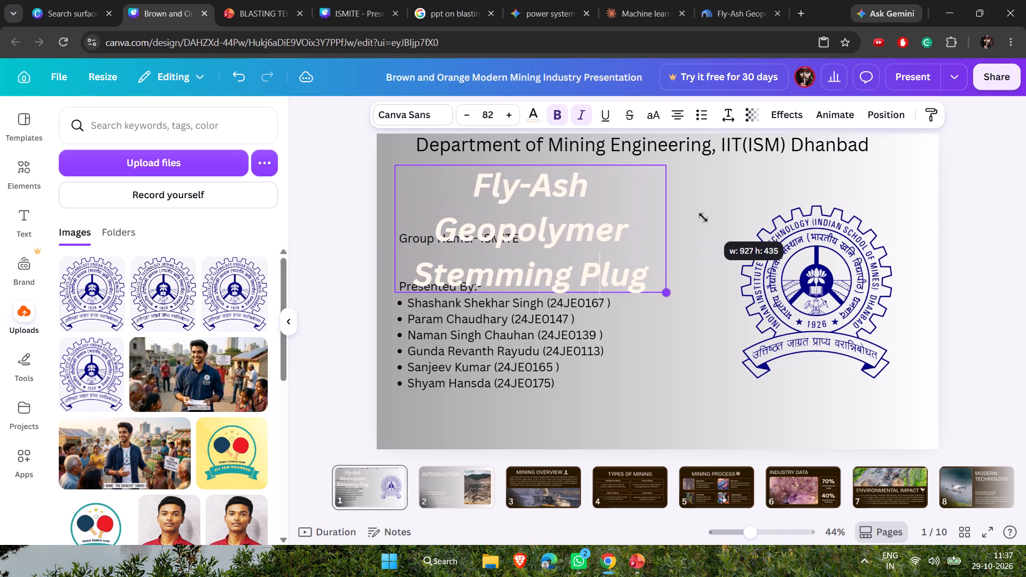
{"action": "left_click_drag", "start_coordinate": [703, 217], "coordinate": [711, 221]}
{"action": "left_click_drag", "start_coordinate": [675, 228], "coordinate": [741, 219]}
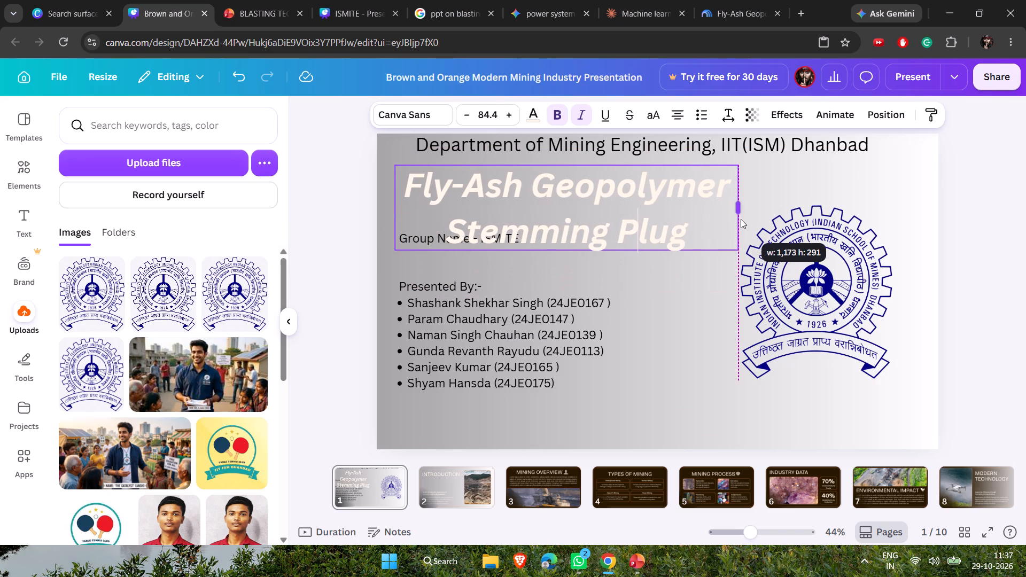
{"action": "left_click_drag", "start_coordinate": [741, 219], "coordinate": [750, 180]}
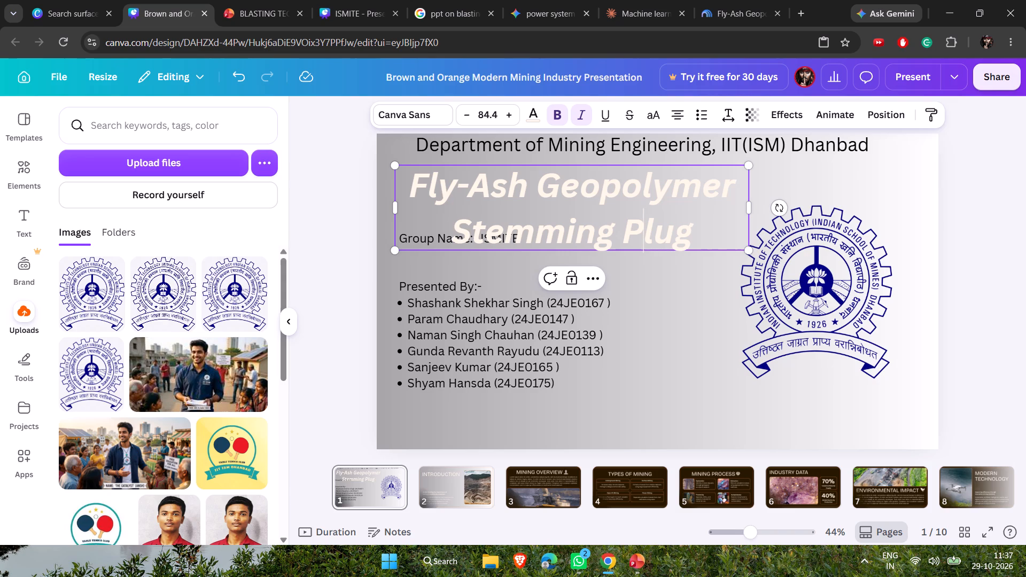
{"action": "left_click_drag", "start_coordinate": [749, 249], "coordinate": [674, 185]}
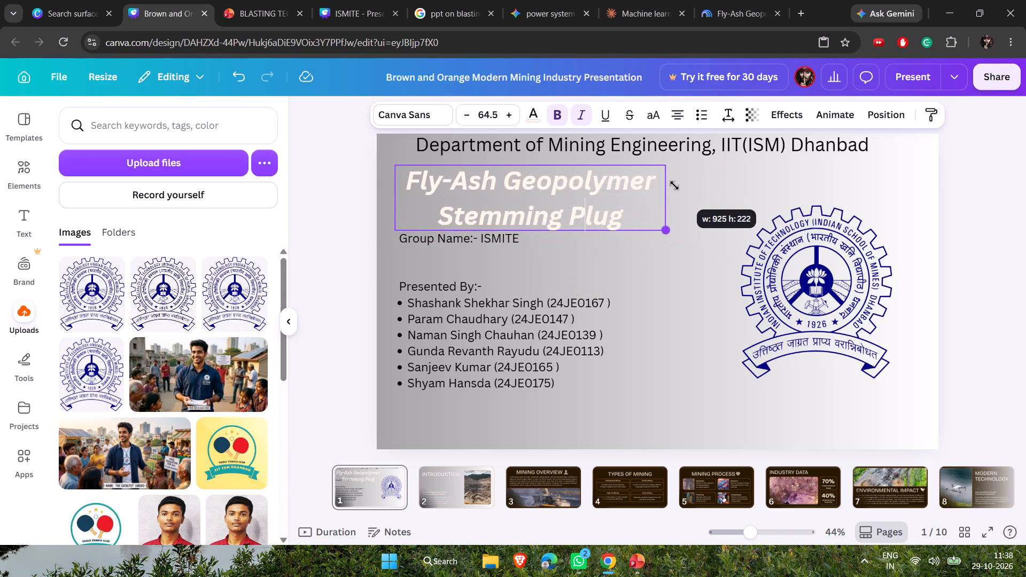
{"action": "left_click_drag", "start_coordinate": [674, 185], "coordinate": [650, 181]}
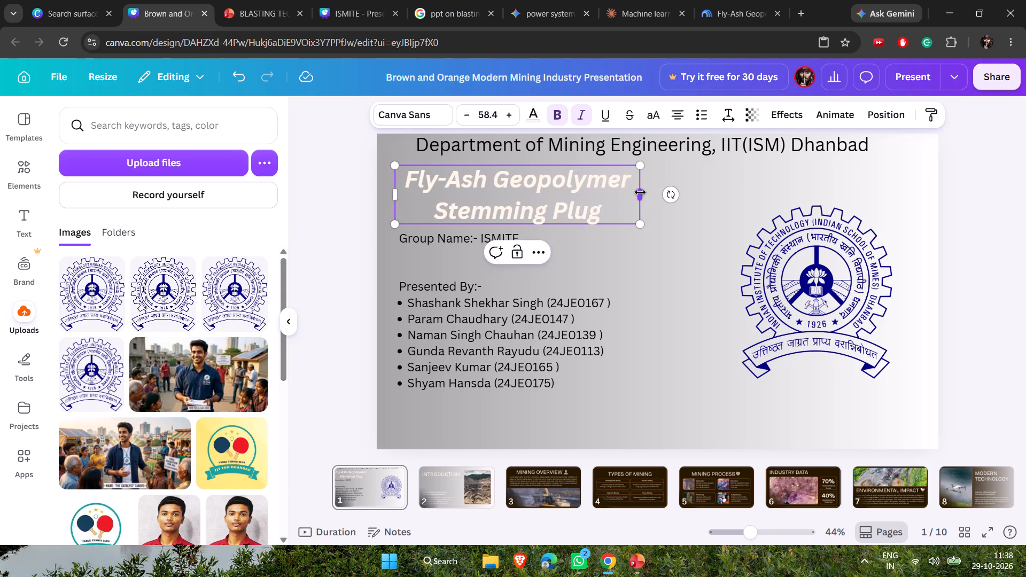
{"action": "left_click_drag", "start_coordinate": [640, 192], "coordinate": [741, 185]}
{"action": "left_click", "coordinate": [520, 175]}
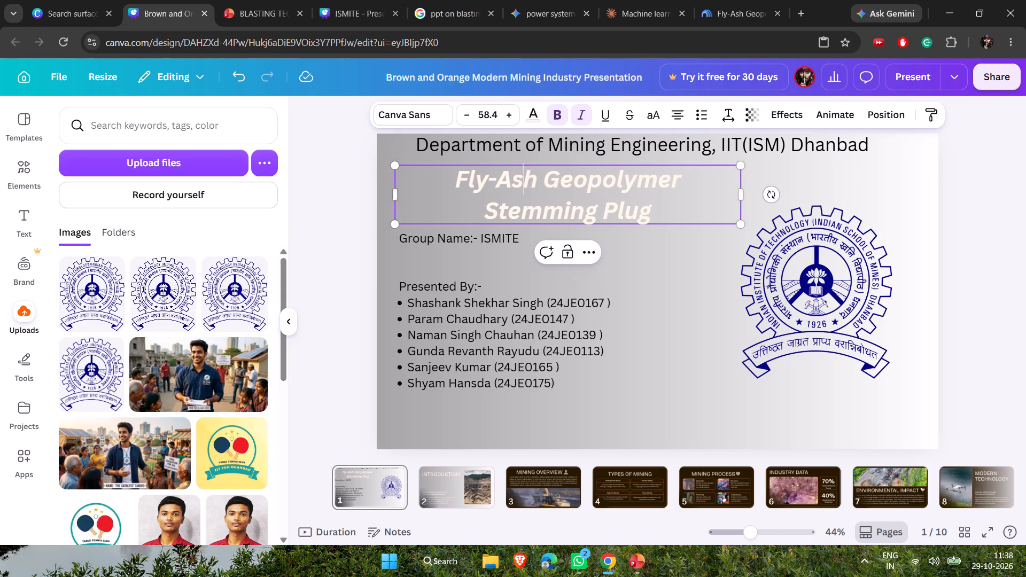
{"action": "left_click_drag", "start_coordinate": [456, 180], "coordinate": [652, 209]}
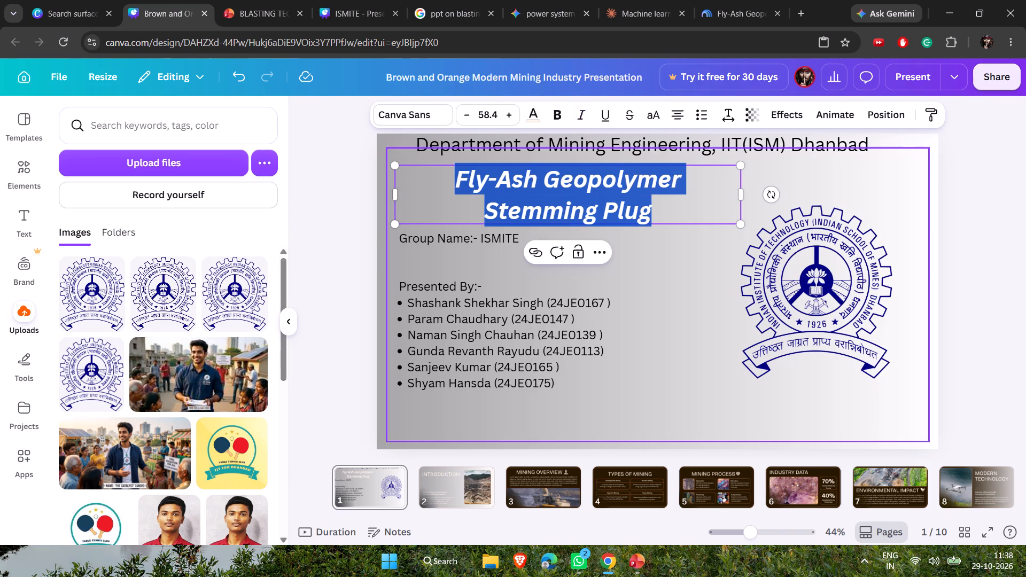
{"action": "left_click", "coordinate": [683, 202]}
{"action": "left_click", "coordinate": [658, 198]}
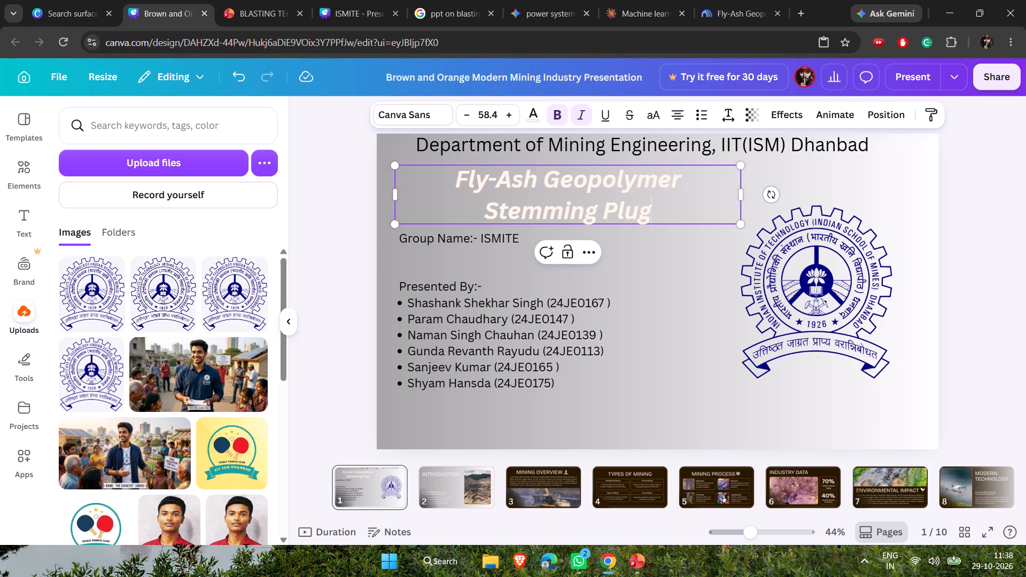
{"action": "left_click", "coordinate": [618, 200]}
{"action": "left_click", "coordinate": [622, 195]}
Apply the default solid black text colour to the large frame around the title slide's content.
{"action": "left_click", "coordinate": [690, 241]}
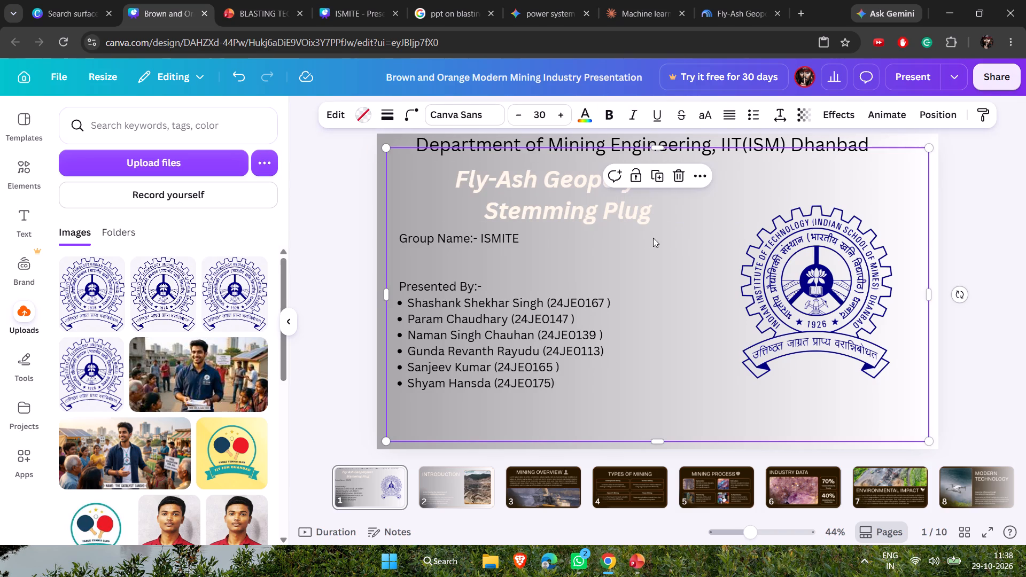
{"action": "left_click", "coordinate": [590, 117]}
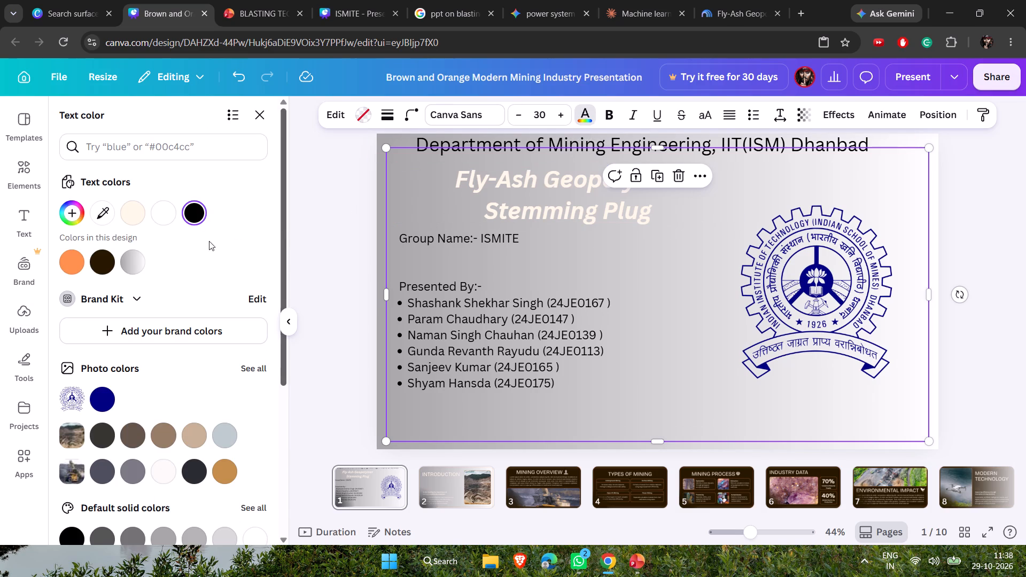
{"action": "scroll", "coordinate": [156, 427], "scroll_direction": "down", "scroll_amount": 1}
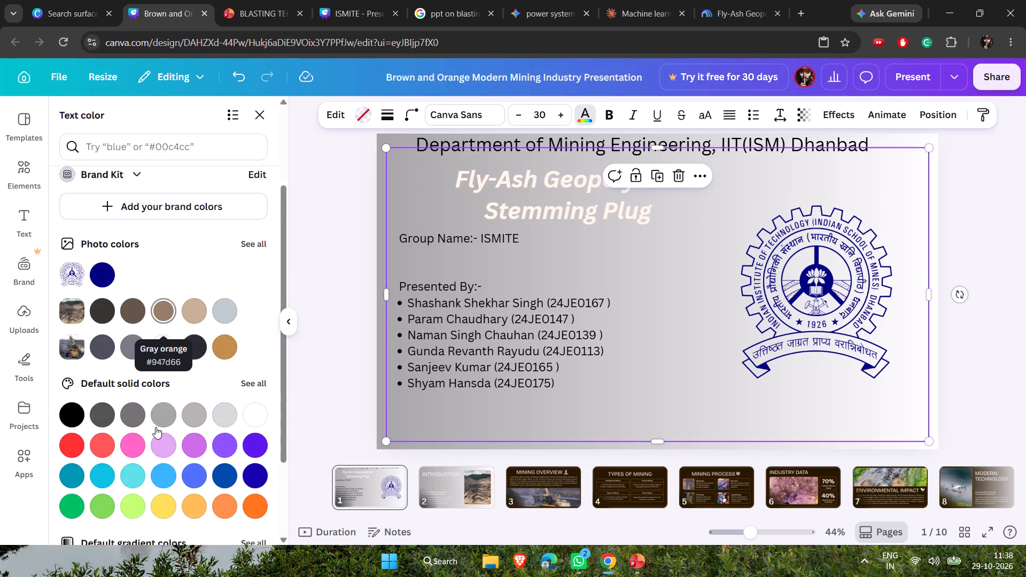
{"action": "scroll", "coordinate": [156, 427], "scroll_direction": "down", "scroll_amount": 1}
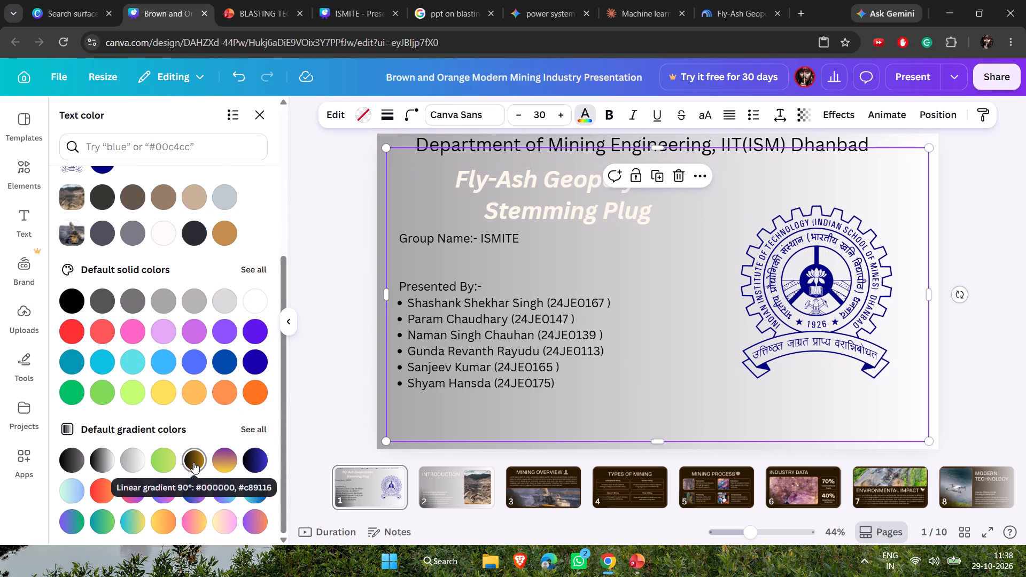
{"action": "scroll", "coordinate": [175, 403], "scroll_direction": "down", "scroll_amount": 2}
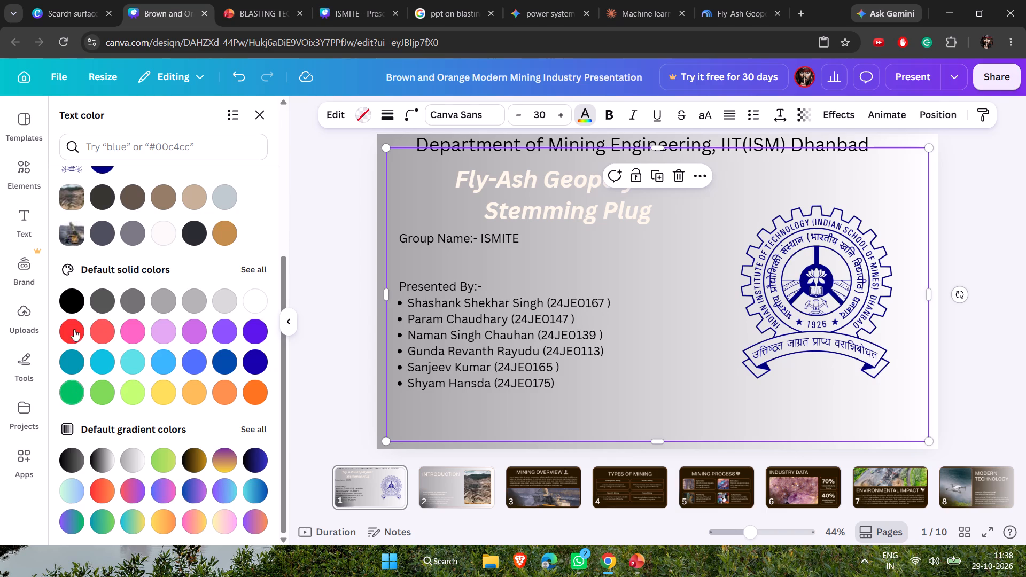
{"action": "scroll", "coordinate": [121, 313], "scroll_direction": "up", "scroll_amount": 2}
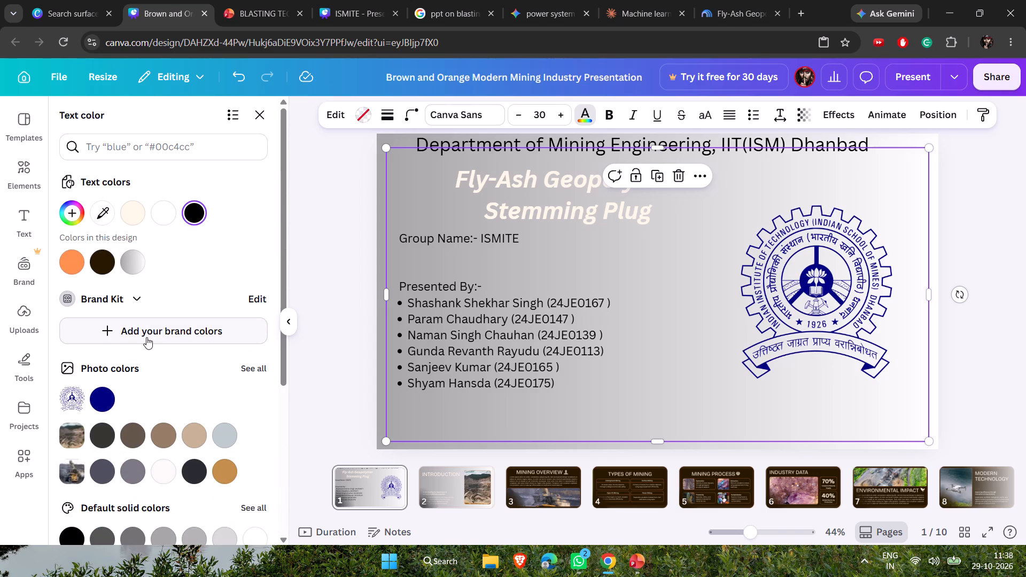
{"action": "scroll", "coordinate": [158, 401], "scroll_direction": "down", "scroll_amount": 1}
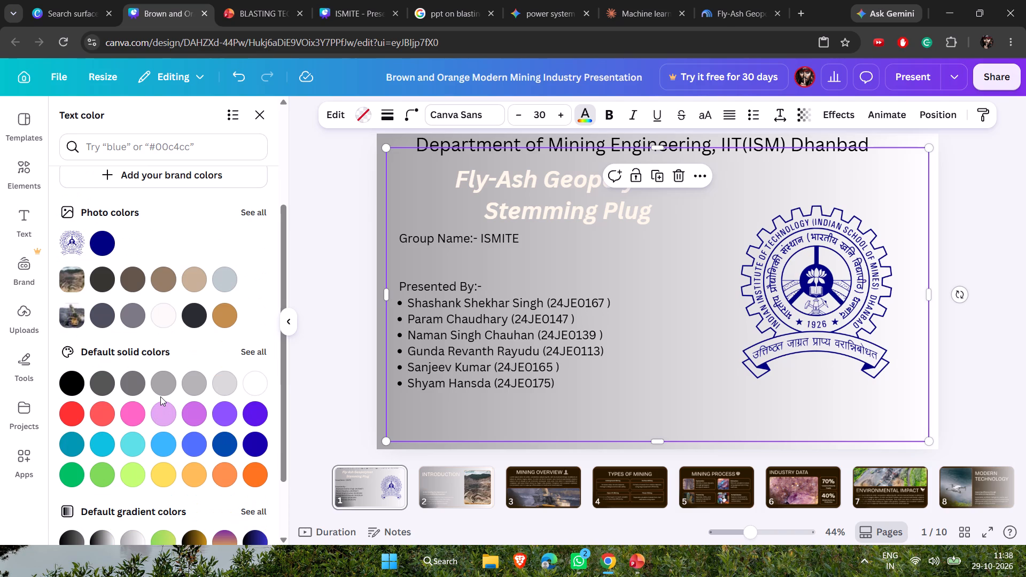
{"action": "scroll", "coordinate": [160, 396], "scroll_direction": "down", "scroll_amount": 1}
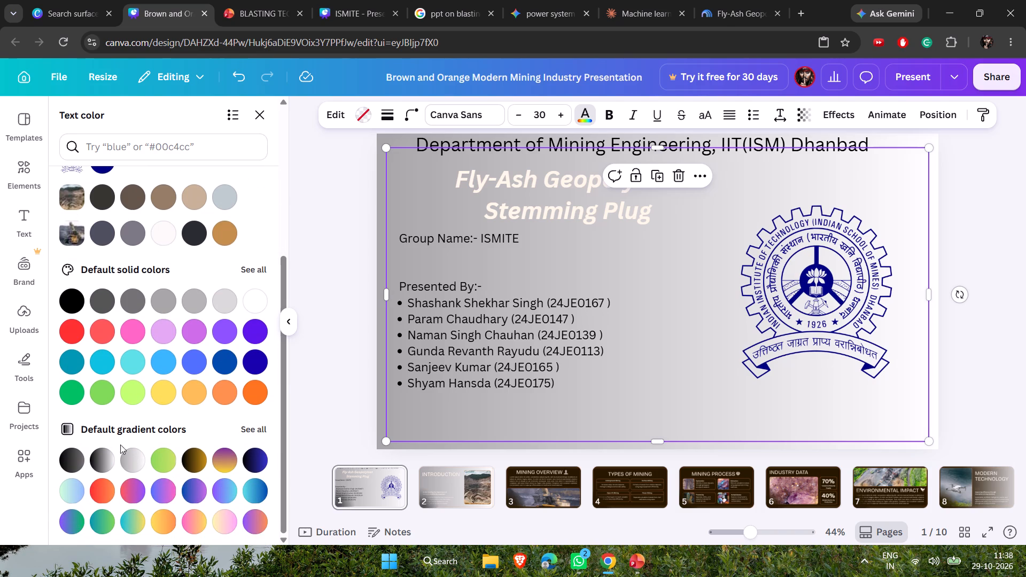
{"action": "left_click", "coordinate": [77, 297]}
Recolour the full Fly-Ash Geopolymer Stemming Plug text on the title slide to black (#000000).
{"action": "left_click", "coordinate": [477, 190]}
{"action": "left_click", "coordinate": [486, 186]}
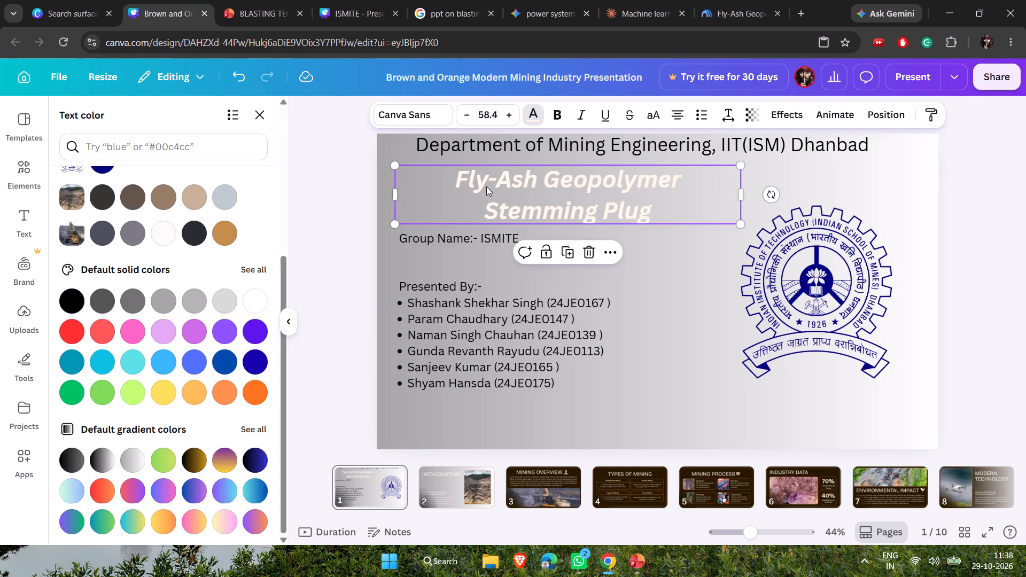
{"action": "scroll", "coordinate": [43, 342], "scroll_direction": "up", "scroll_amount": 2}
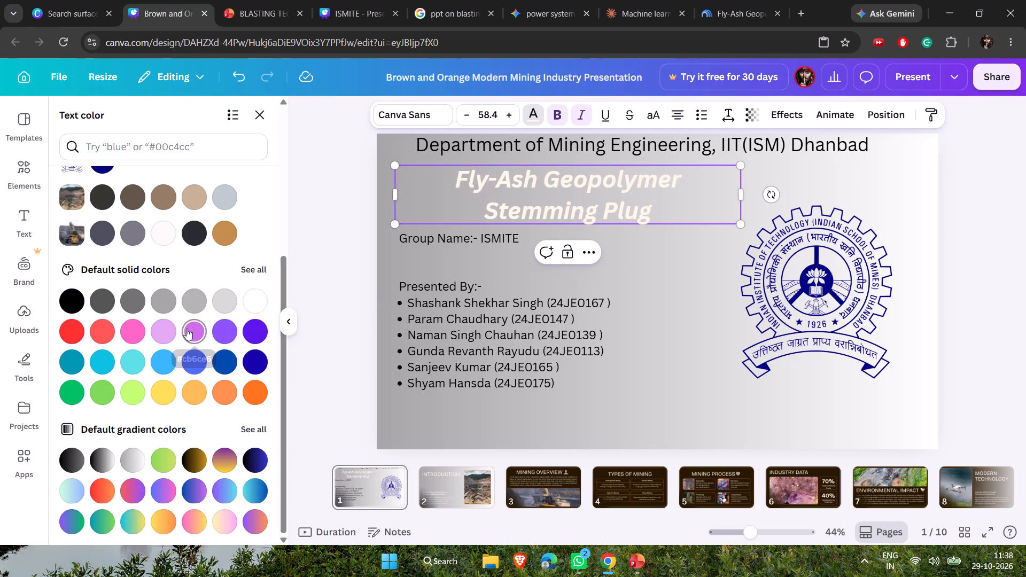
{"action": "scroll", "coordinate": [182, 330], "scroll_direction": "up", "scroll_amount": 4}
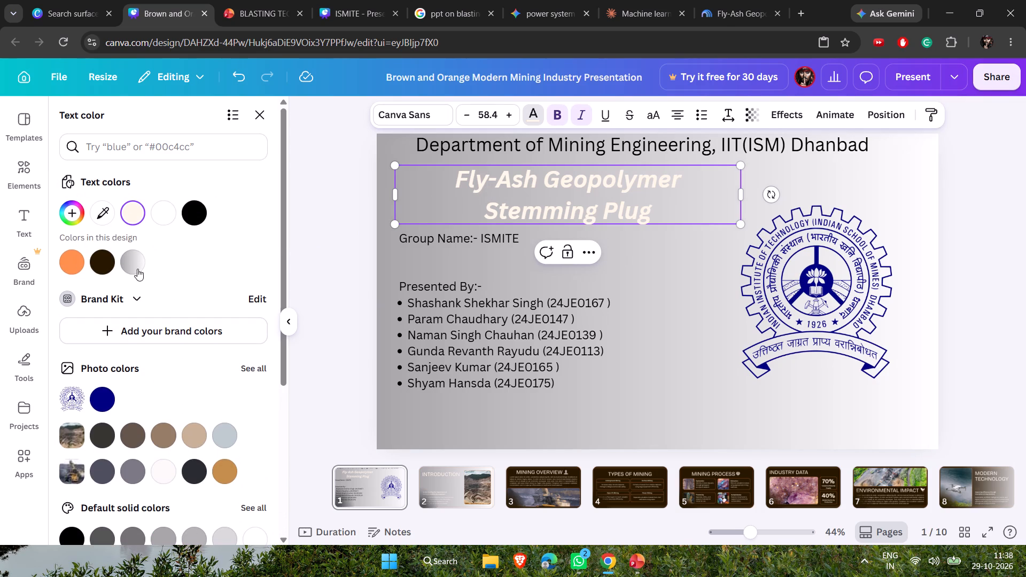
{"action": "left_click", "coordinate": [580, 182]}
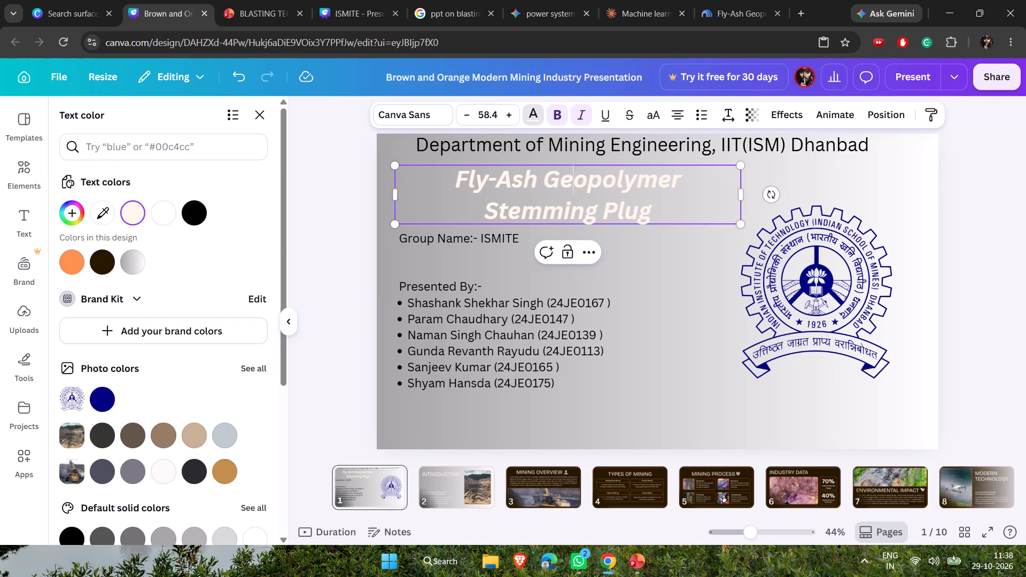
{"action": "left_click", "coordinate": [574, 180]}
{"action": "left_click_drag", "start_coordinate": [665, 208], "coordinate": [461, 177]}
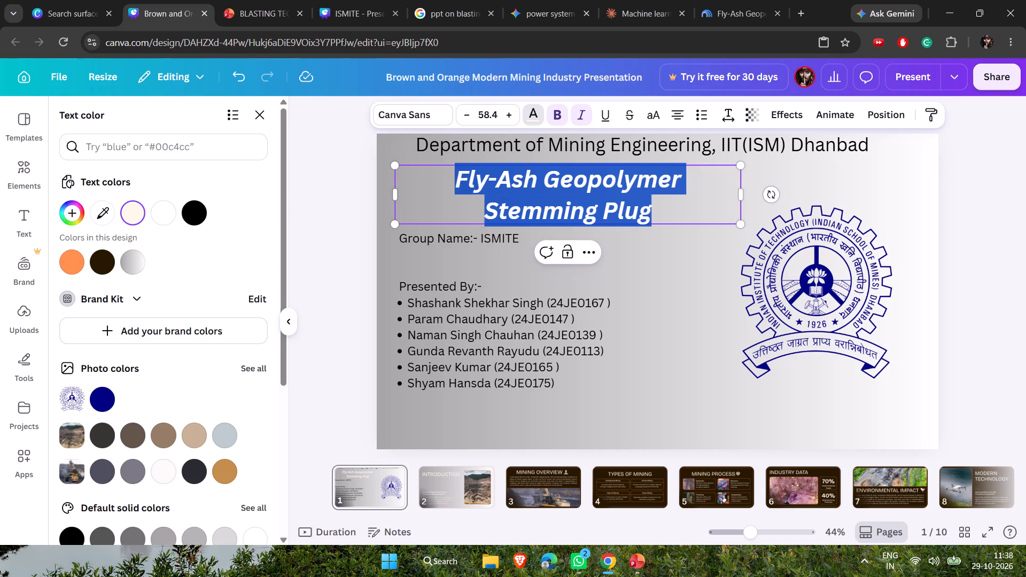
{"action": "left_click_drag", "start_coordinate": [461, 177], "coordinate": [446, 177]}
{"action": "left_click", "coordinate": [194, 217]}
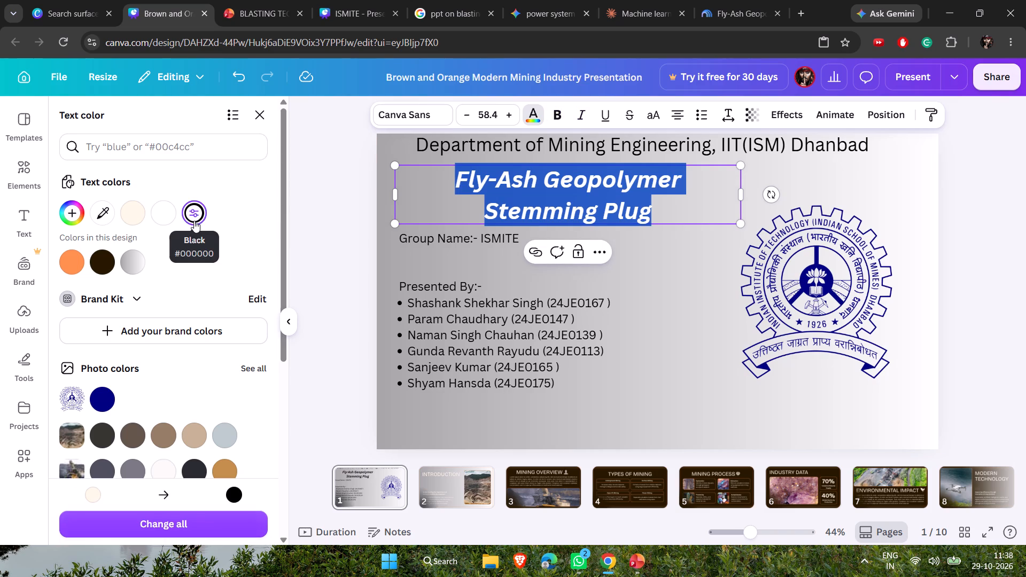
{"action": "left_click", "coordinate": [673, 247]}
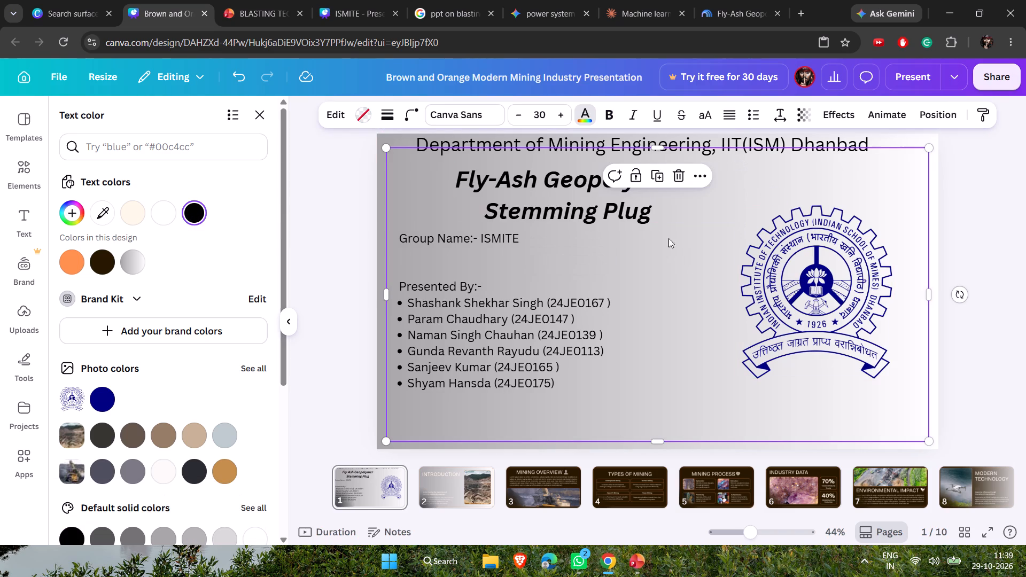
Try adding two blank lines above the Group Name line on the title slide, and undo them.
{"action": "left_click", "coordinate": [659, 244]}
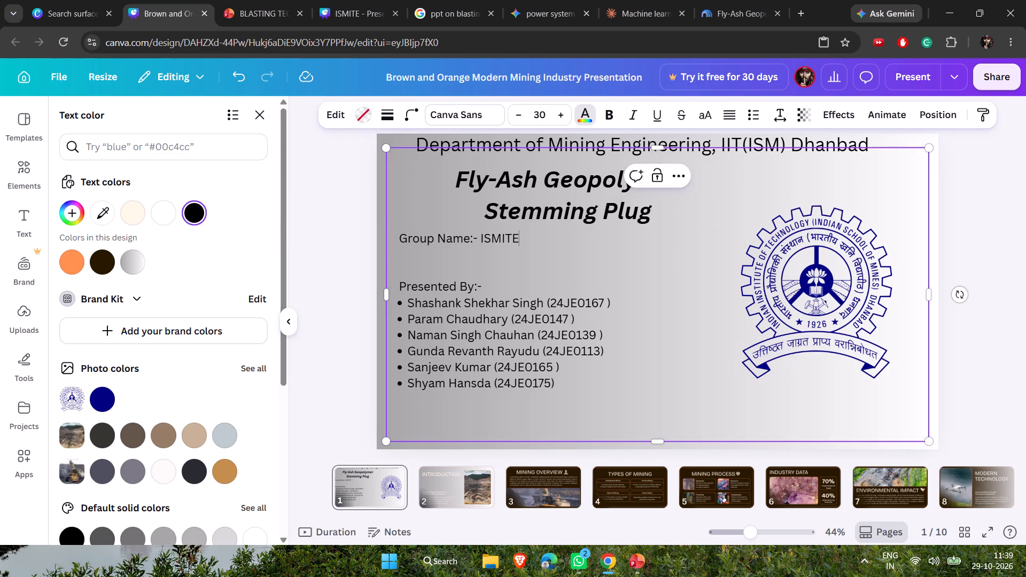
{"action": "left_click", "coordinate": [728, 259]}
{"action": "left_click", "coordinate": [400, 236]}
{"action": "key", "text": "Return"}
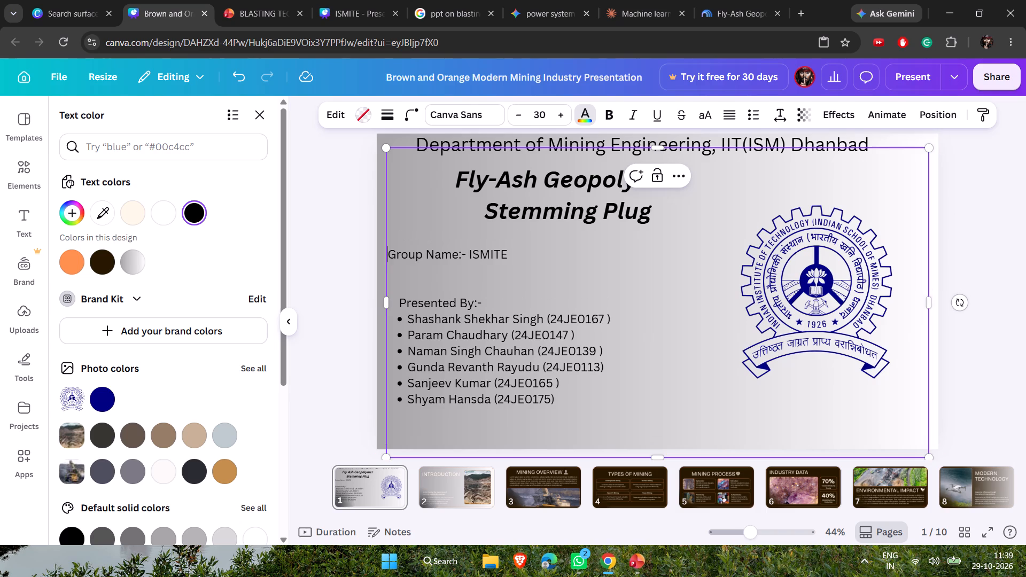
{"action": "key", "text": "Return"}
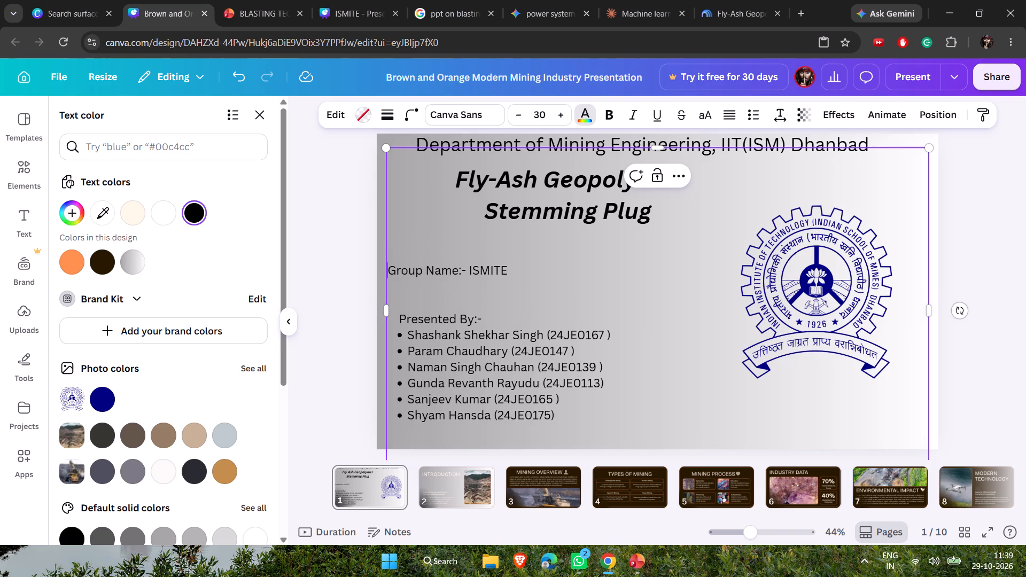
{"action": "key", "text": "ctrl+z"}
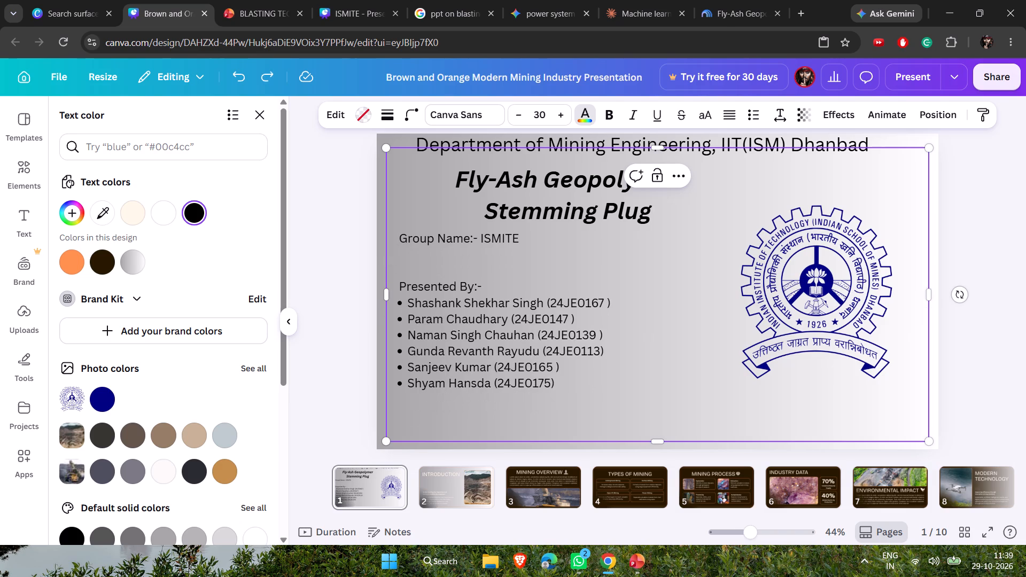
Remove the blank lines between the Group Name line and Presented By on the title slide.
{"action": "left_click", "coordinate": [408, 275]}
{"action": "key", "text": "BackSpace"}
{"action": "key", "text": "BackSpace"}
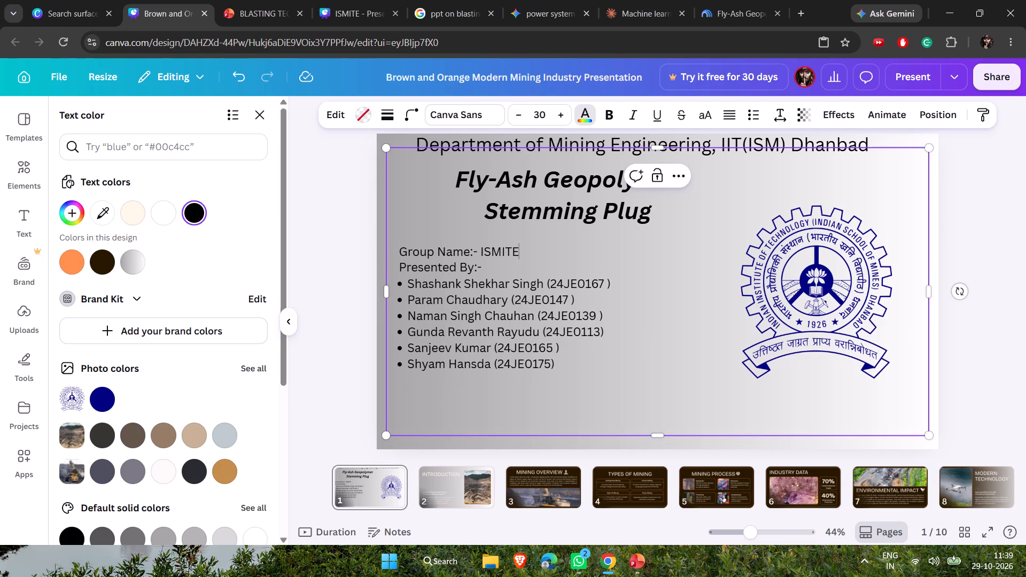
Delete the Presented By:- line so the member list directly follows the Group Name line.
{"action": "left_click", "coordinate": [493, 265]}
{"action": "key", "text": "BackSpace"}
{"action": "key", "text": "BackSpace"}
{"action": "key", "text": "BackSpace"}
{"action": "key", "text": "BackSpace"}
{"action": "key", "text": "BackSpace"}
{"action": "key", "text": "BackSpace"}
{"action": "key", "text": "BackSpace"}
{"action": "key", "text": "BackSpace"}
{"action": "key", "text": "BackSpace"}
{"action": "key", "text": "BackSpace"}
{"action": "key", "text": "BackSpace"}
{"action": "key", "text": "BackSpace"}
{"action": "key", "text": "BackSpace"}
{"action": "key", "text": "BackSpace"}
{"action": "key", "text": "BackSpace"}
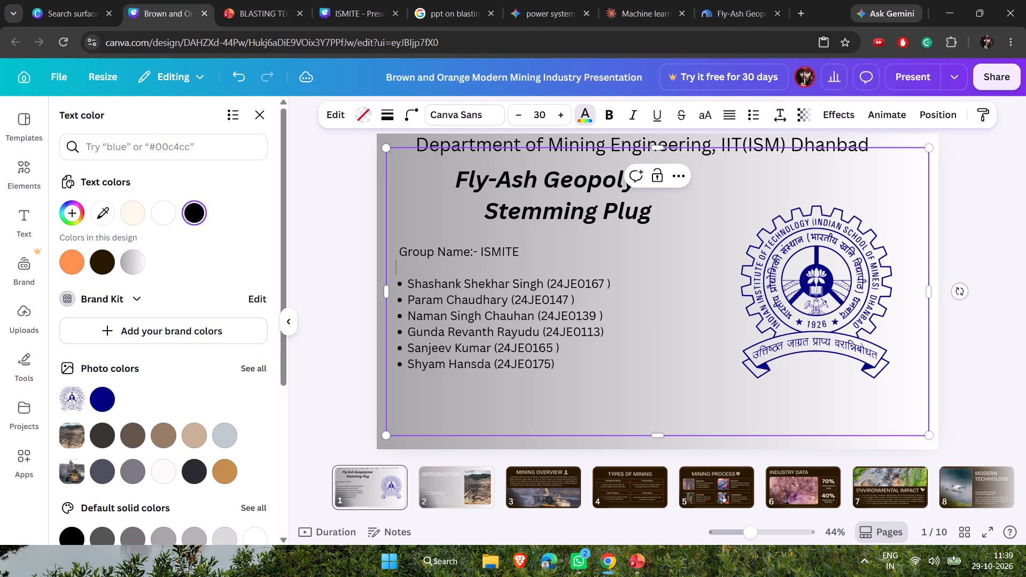
{"action": "key", "text": "BackSpace"}
{"action": "key", "text": "BackSpace"}
{"action": "key", "text": "BackSpace"}
{"action": "key", "text": "BackSpace"}
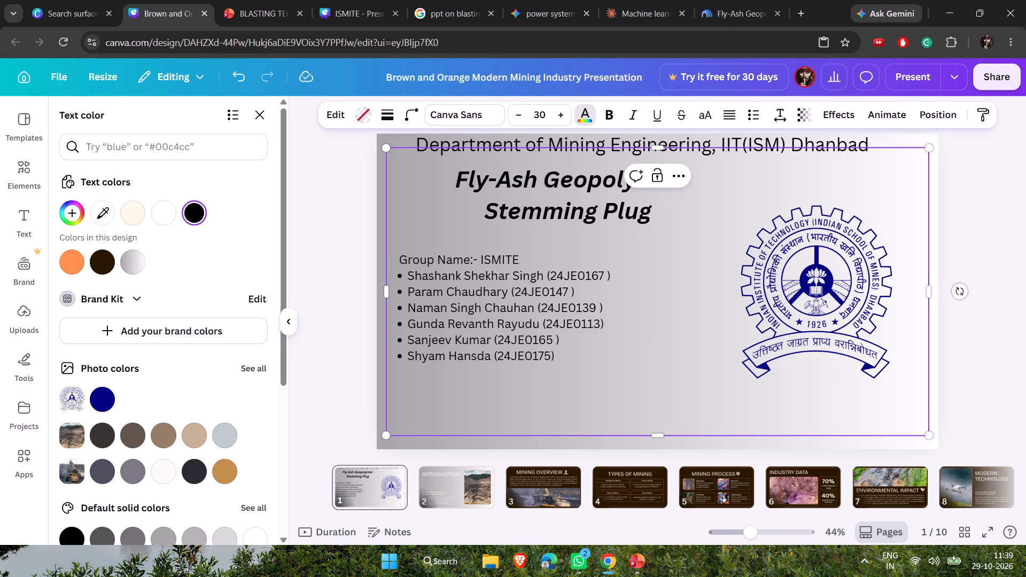
{"action": "left_click", "coordinate": [400, 258]}
{"action": "key", "text": "space"}
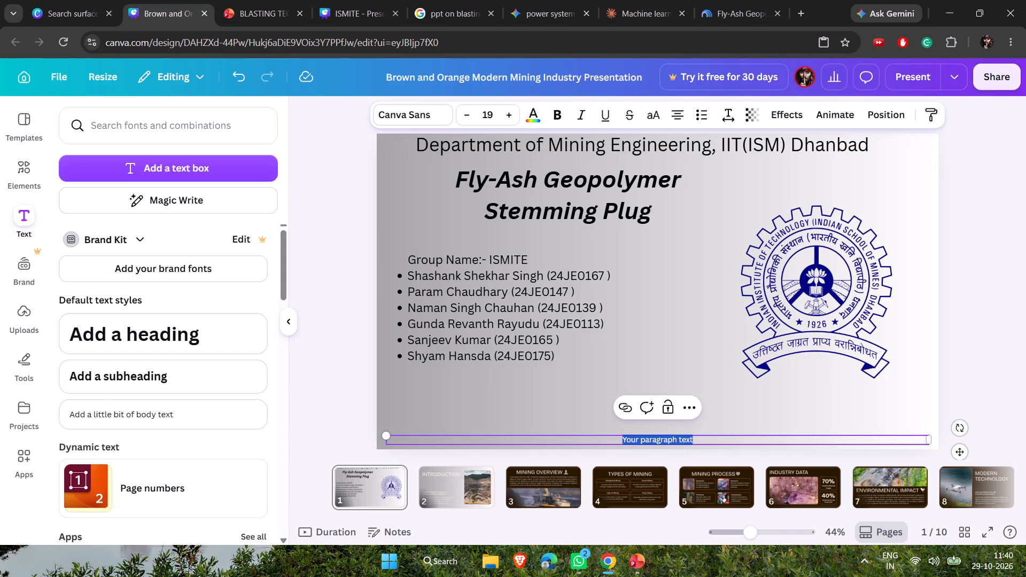
{"action": "left_click_drag", "start_coordinate": [386, 436], "coordinate": [685, 438]}
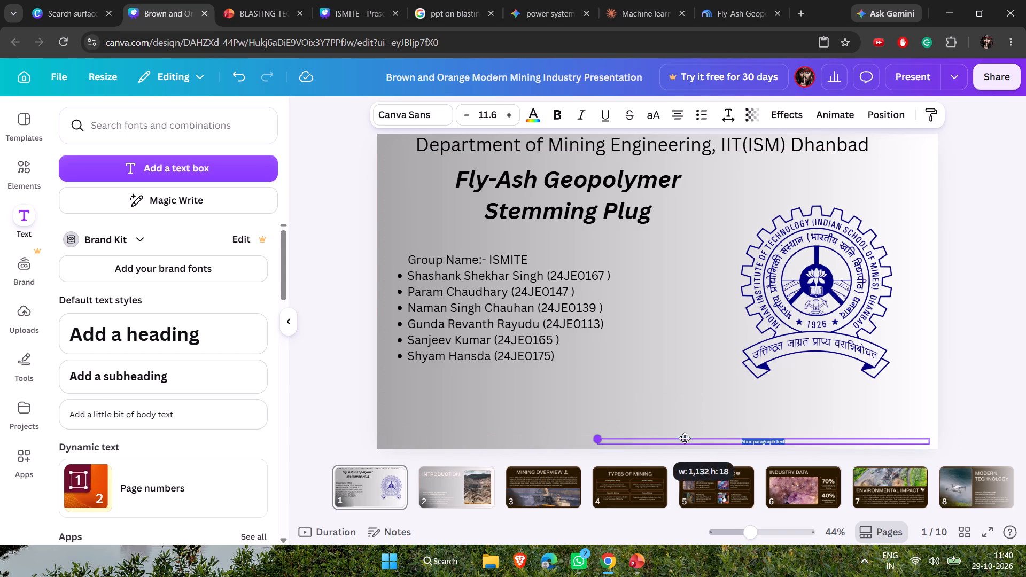
{"action": "left_click_drag", "start_coordinate": [685, 438], "coordinate": [711, 438]}
{"action": "left_click", "coordinate": [768, 441]}
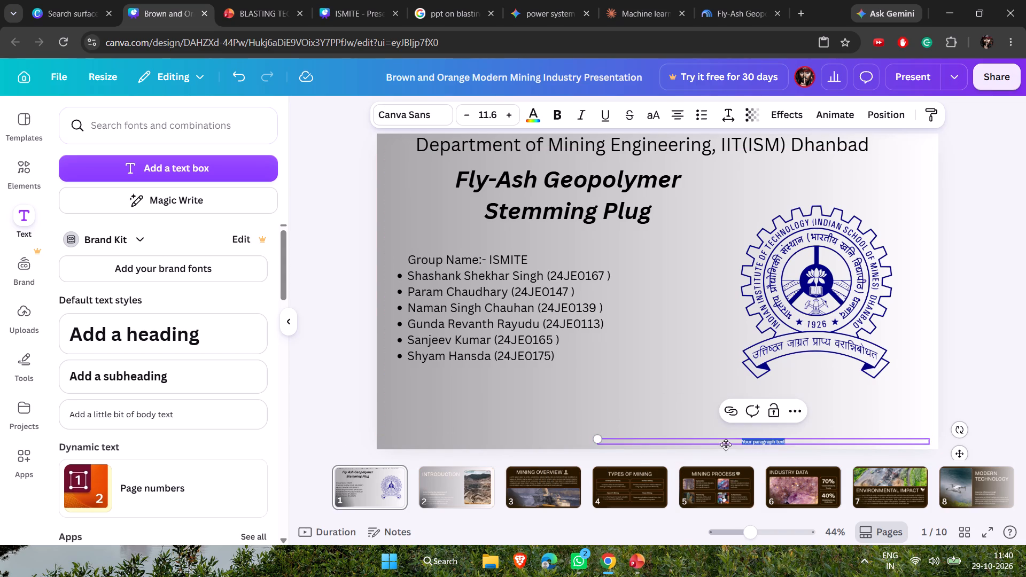
{"action": "left_click_drag", "start_coordinate": [721, 448], "coordinate": [609, 394]}
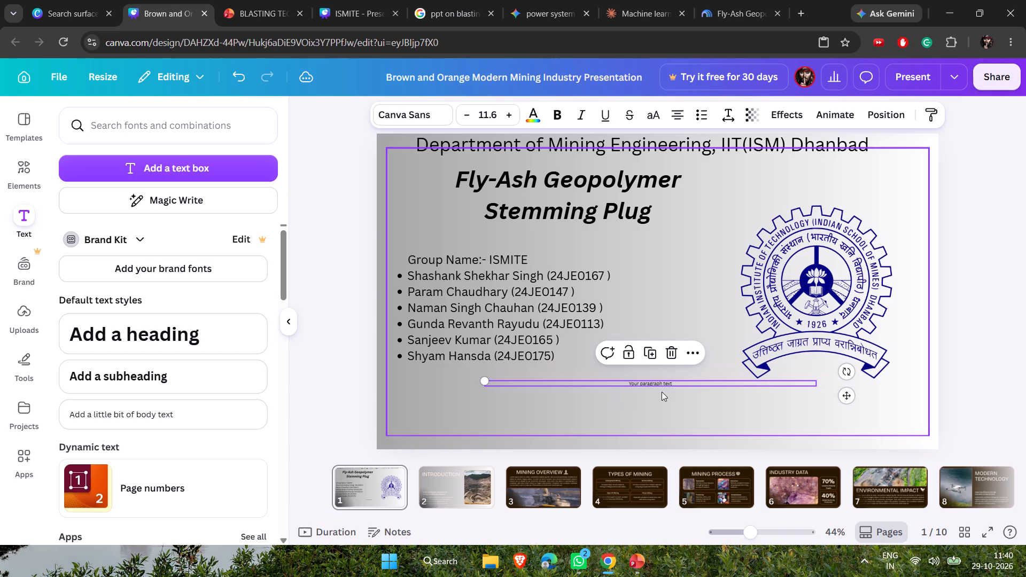
Replace the placeholder text with the copied subtitle "A concept for safer, more efficient blast-hole stemming".
{"action": "left_click", "coordinate": [676, 381]}
{"action": "key", "text": "ctrl+v"}
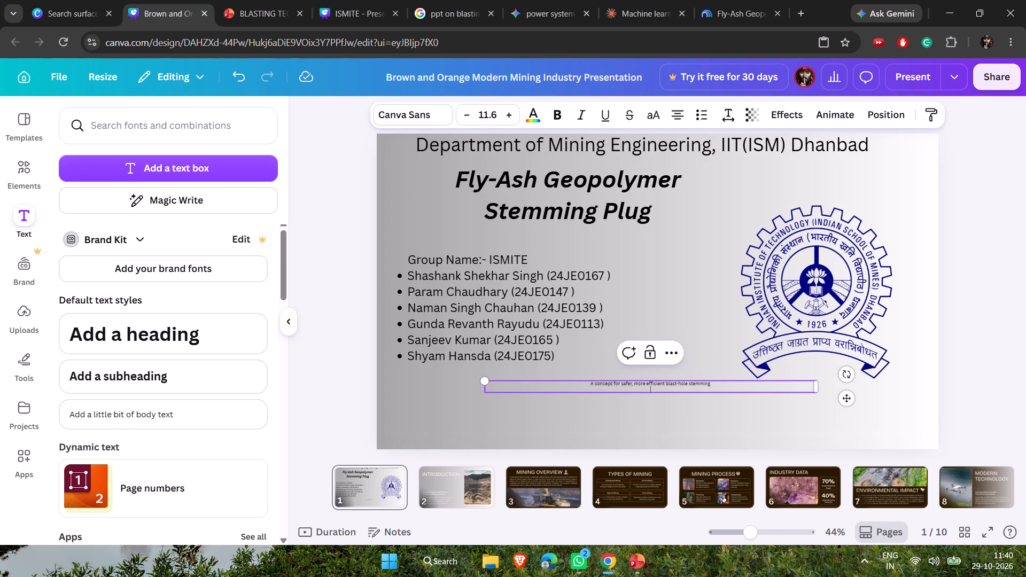
Scale the blast-hole stemming subtitle to size 12.6 and narrow its box to fit the single line of text.
{"action": "left_click_drag", "start_coordinate": [485, 380], "coordinate": [553, 387]}
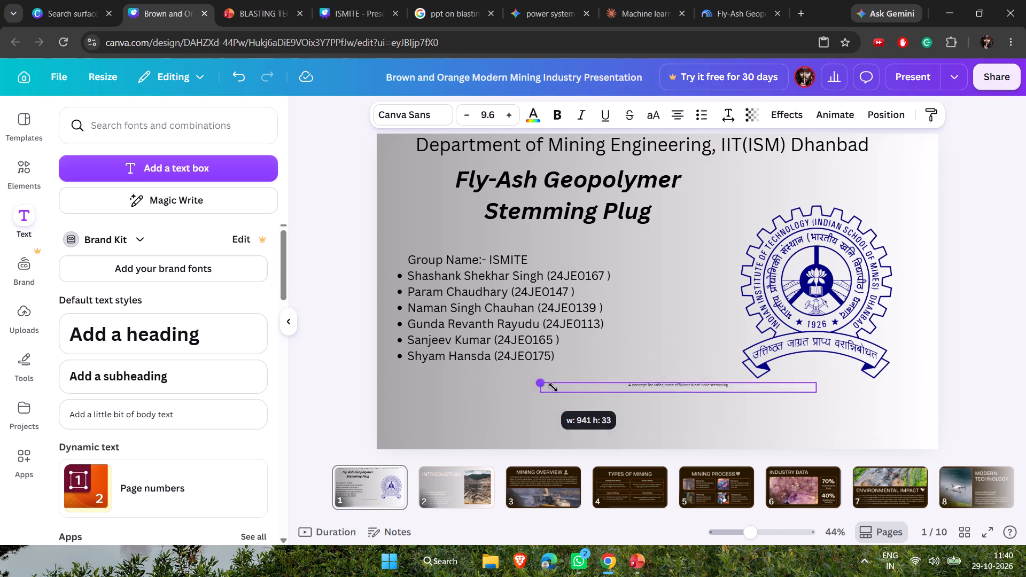
{"action": "left_click_drag", "start_coordinate": [553, 387], "coordinate": [458, 394]}
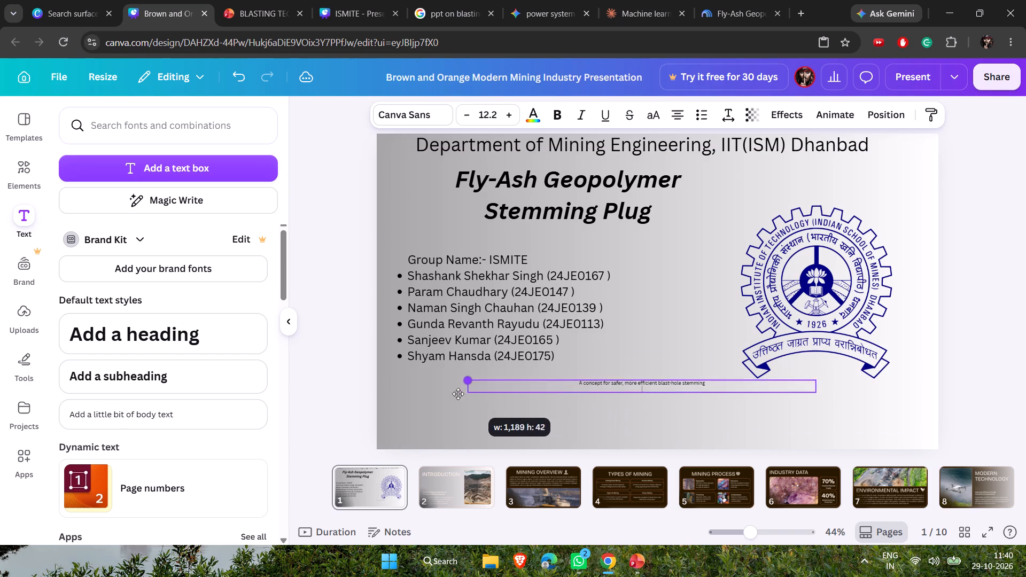
{"action": "left_click_drag", "start_coordinate": [458, 394], "coordinate": [456, 394]}
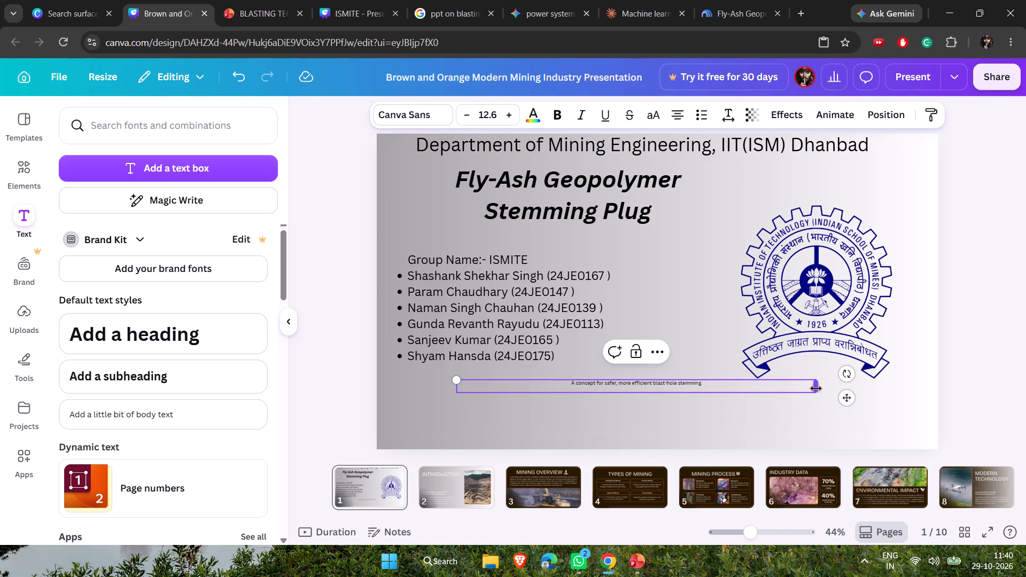
{"action": "left_click_drag", "start_coordinate": [816, 388], "coordinate": [592, 384]}
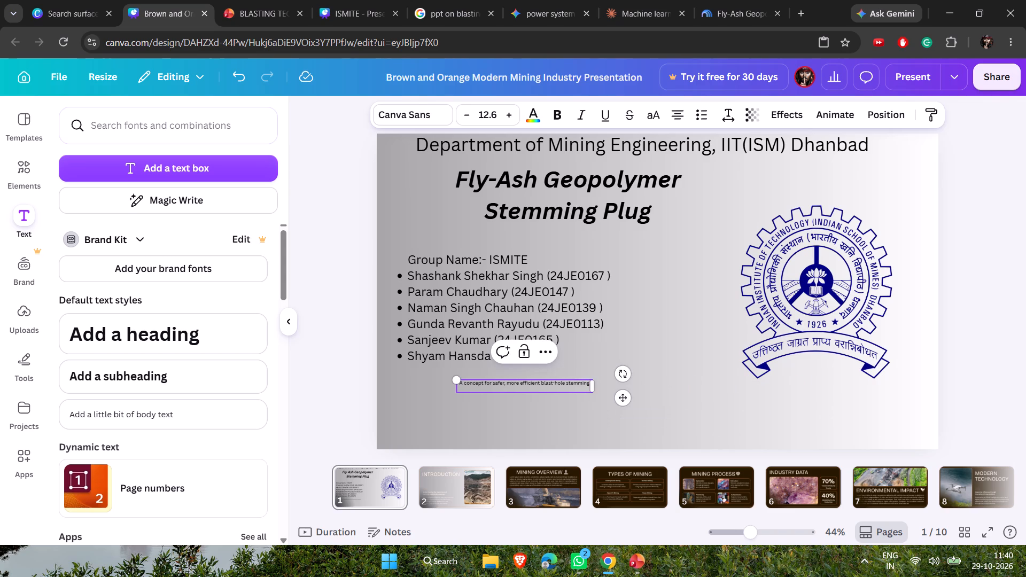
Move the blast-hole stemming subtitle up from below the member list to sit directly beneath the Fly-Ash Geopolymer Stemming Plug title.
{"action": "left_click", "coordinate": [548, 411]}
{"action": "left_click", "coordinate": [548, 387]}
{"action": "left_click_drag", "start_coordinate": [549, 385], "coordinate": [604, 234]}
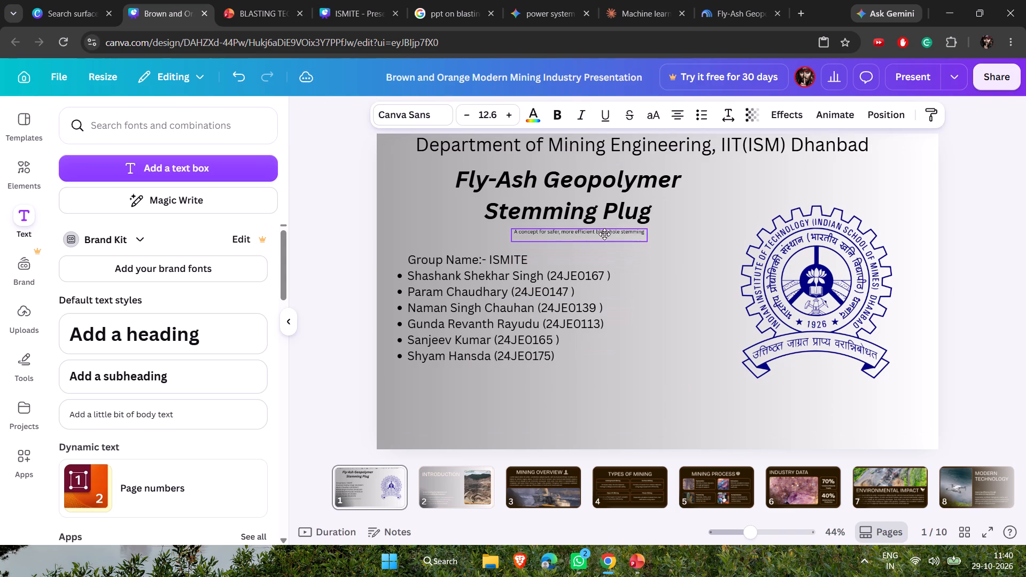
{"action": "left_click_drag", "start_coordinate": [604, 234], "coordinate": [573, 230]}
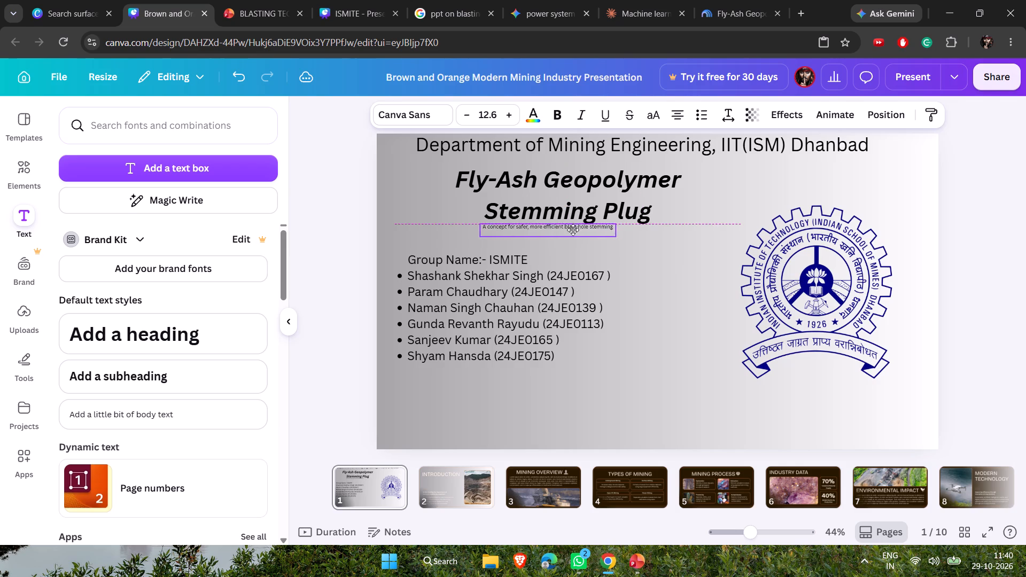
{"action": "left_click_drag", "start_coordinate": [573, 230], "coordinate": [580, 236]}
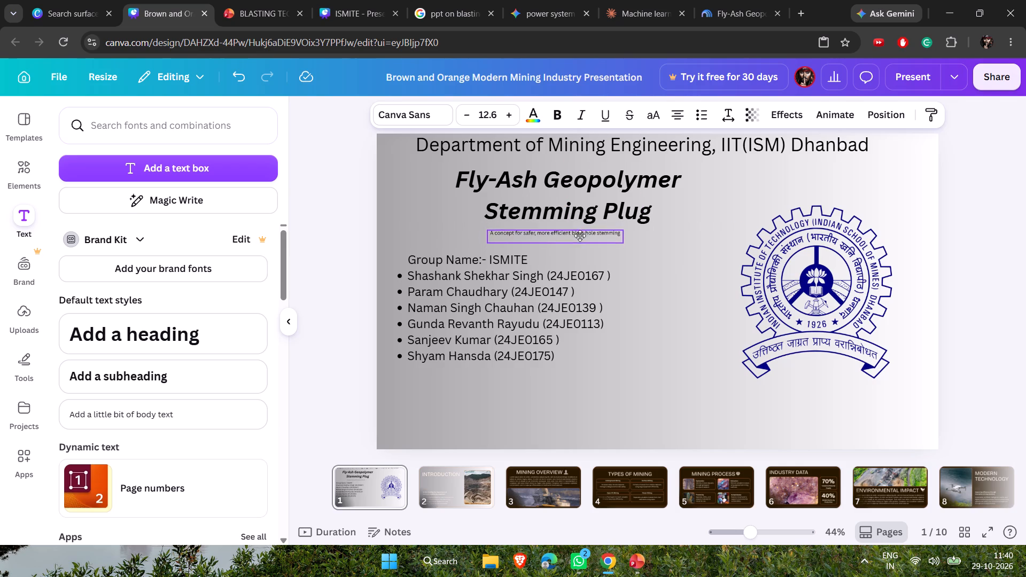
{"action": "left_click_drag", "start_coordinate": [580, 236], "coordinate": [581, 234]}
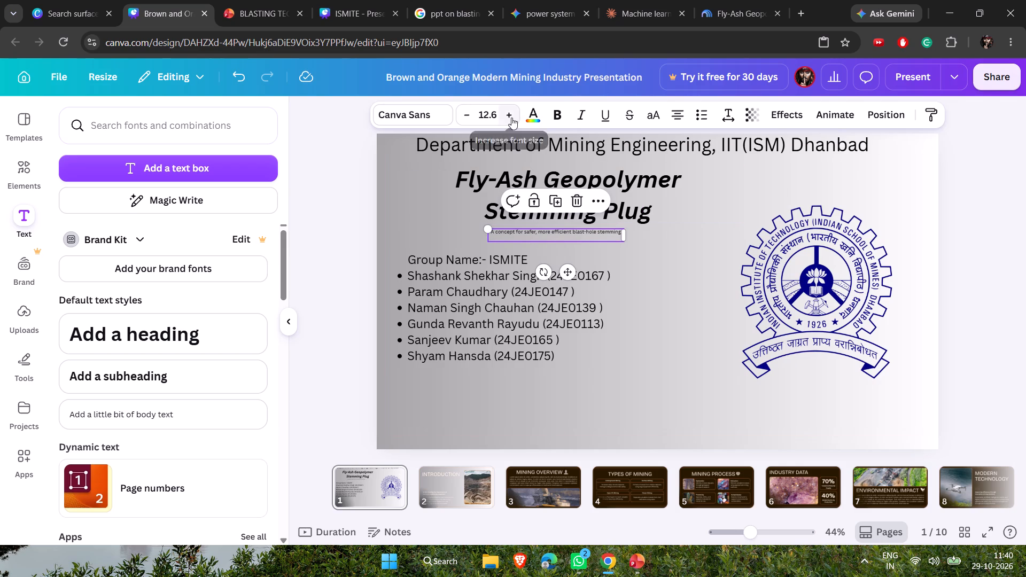
Enlarge the blast-hole stemming subtitle's font size to 23.6.
{"action": "left_click", "coordinate": [511, 118]}
{"action": "triple_click", "coordinate": [511, 118]}
{"action": "left_click", "coordinate": [508, 117]}
{"action": "triple_click", "coordinate": [506, 114]}
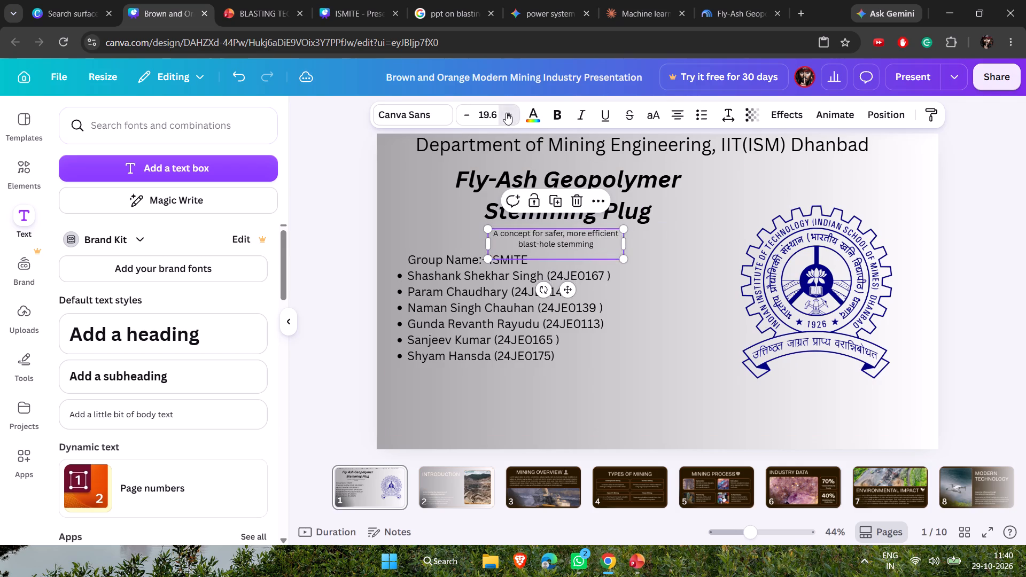
{"action": "double_click", "coordinate": [506, 110]}
{"action": "double_click", "coordinate": [506, 107]}
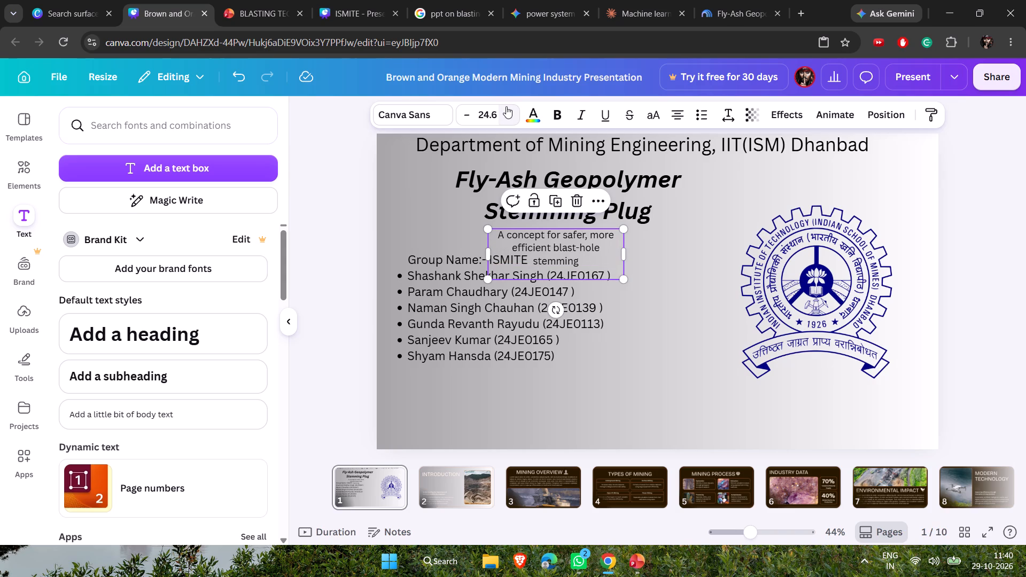
{"action": "left_click", "coordinate": [462, 121]}
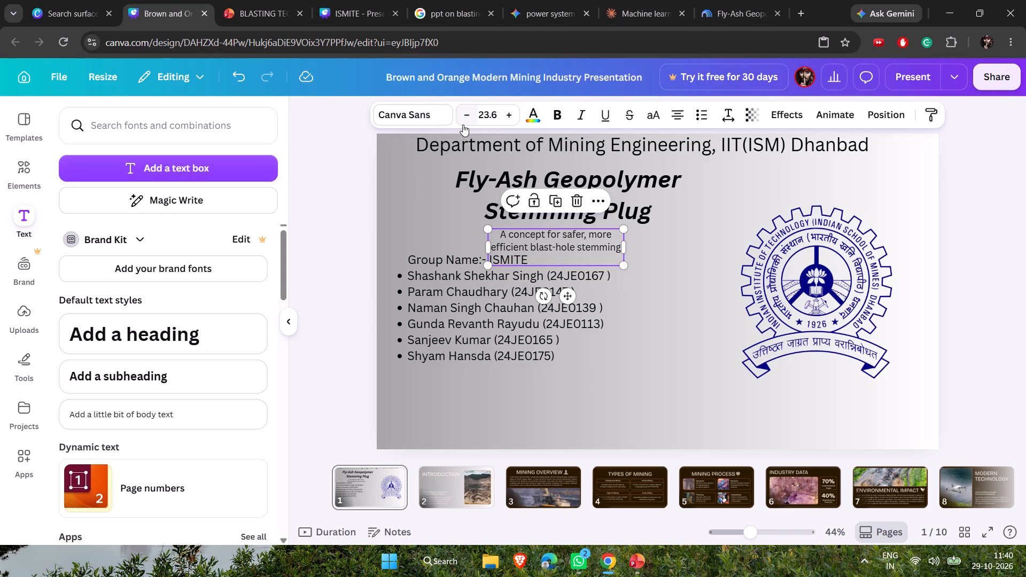
{"action": "left_click", "coordinate": [463, 124]}
{"action": "left_click", "coordinate": [655, 228]}
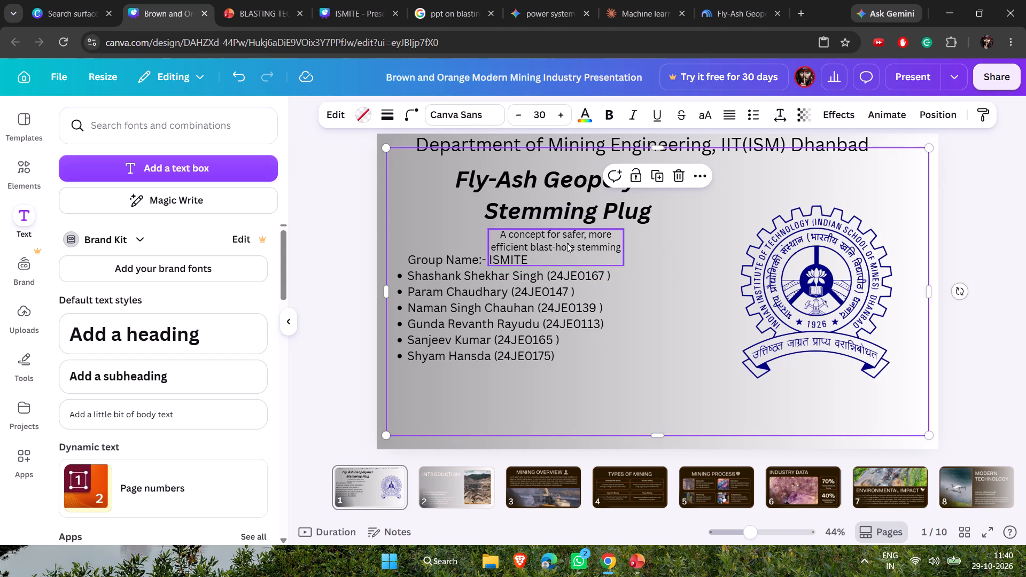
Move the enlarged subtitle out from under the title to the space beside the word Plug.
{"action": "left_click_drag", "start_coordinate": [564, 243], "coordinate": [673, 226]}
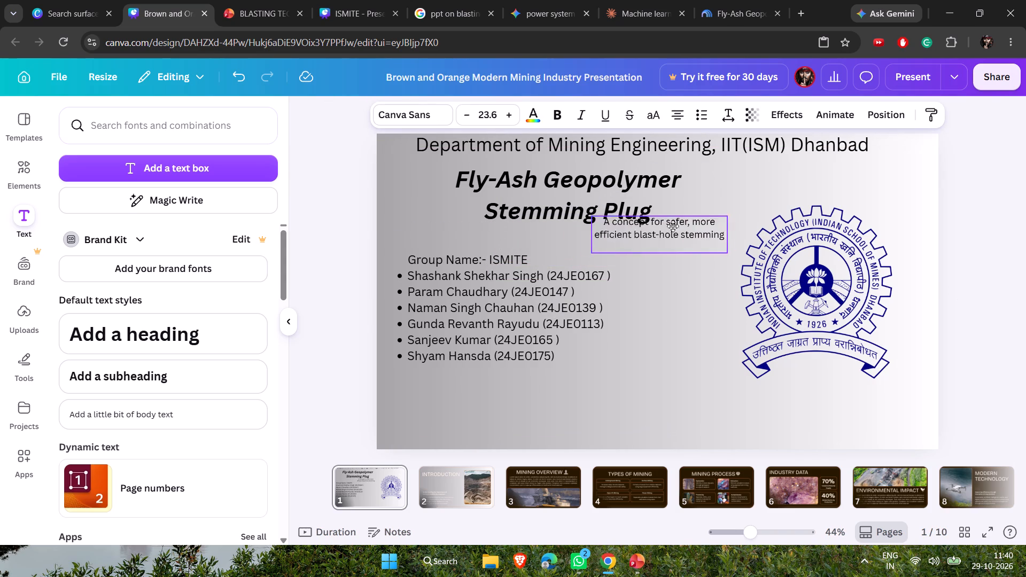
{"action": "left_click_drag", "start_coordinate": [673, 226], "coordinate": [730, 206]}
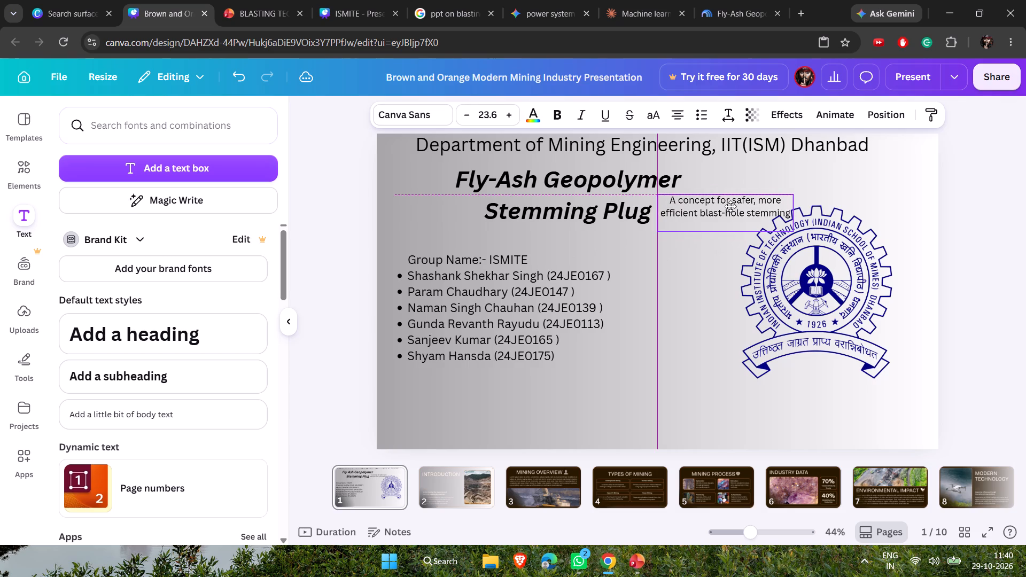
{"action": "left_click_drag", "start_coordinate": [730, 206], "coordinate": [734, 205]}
Shift the Fly-Ash Geopolymer Stemming Plug title slightly down and toward the slide's left edge, clear of the subtitle.
{"action": "left_click", "coordinate": [635, 188]}
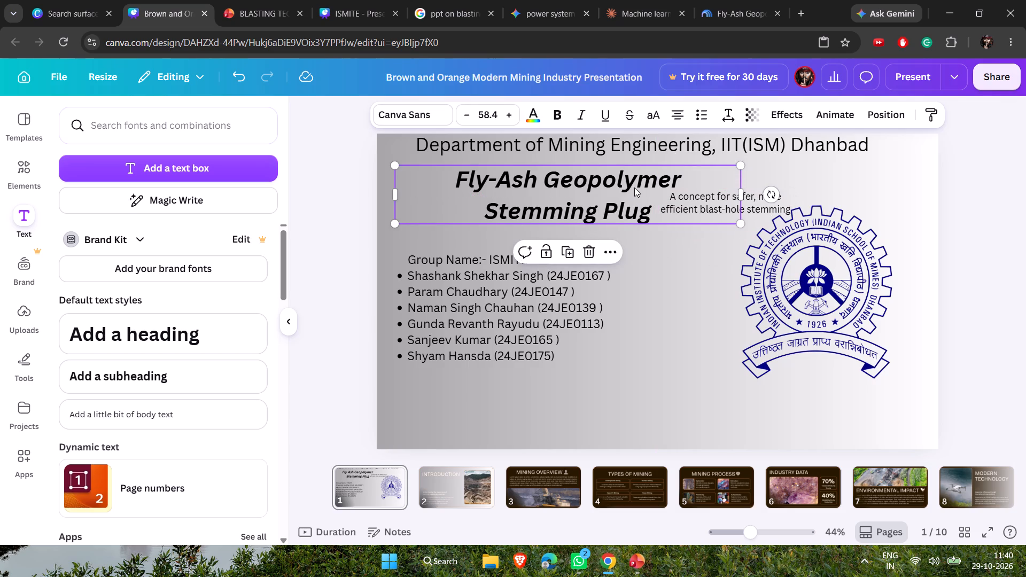
{"action": "left_click_drag", "start_coordinate": [635, 186], "coordinate": [596, 195]}
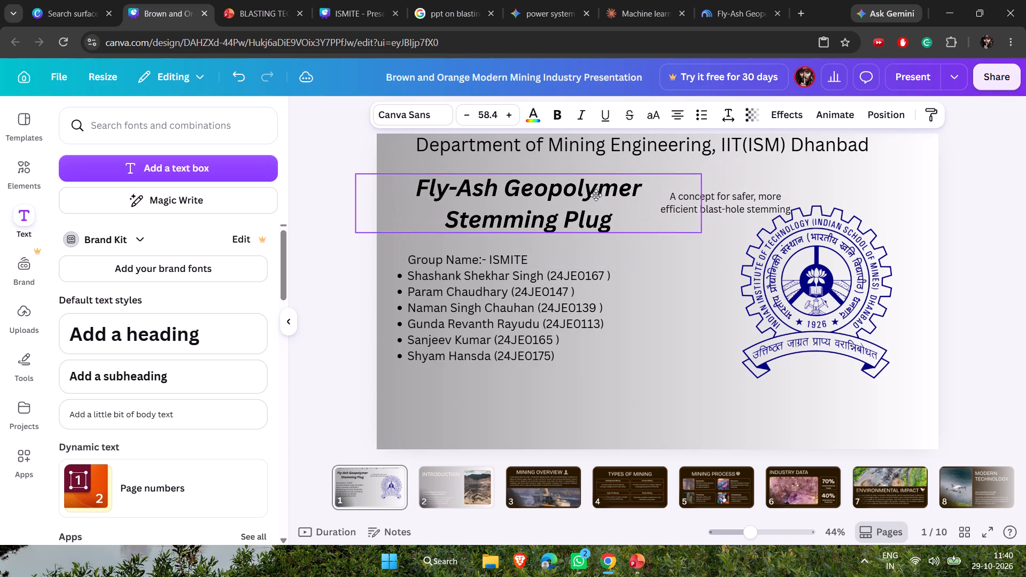
{"action": "left_click_drag", "start_coordinate": [596, 195], "coordinate": [593, 201]}
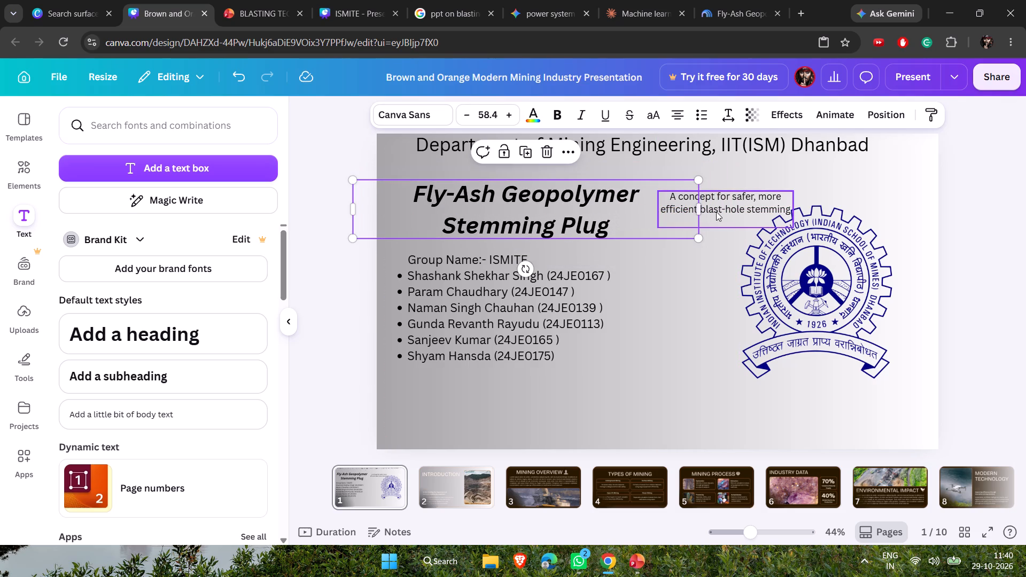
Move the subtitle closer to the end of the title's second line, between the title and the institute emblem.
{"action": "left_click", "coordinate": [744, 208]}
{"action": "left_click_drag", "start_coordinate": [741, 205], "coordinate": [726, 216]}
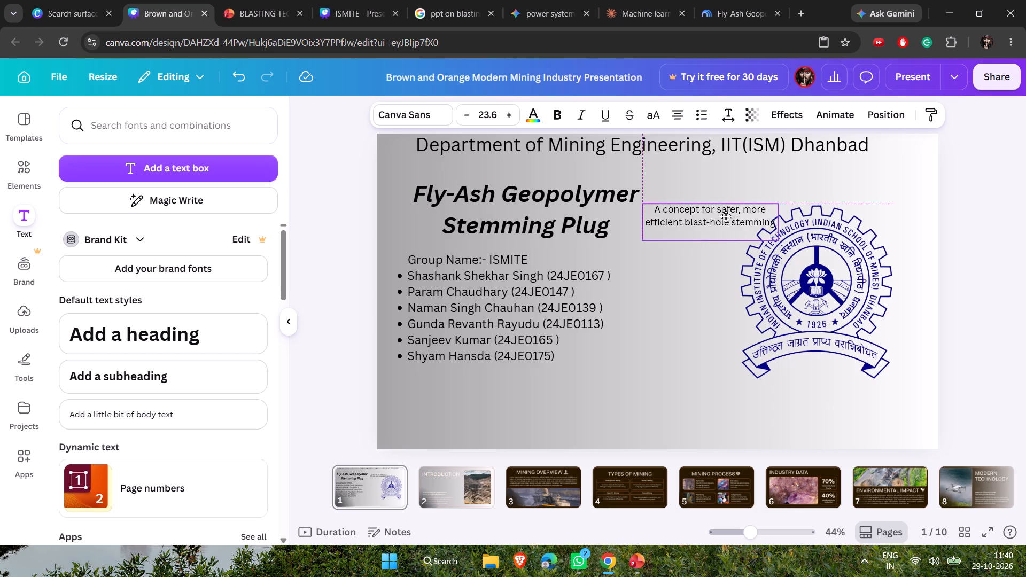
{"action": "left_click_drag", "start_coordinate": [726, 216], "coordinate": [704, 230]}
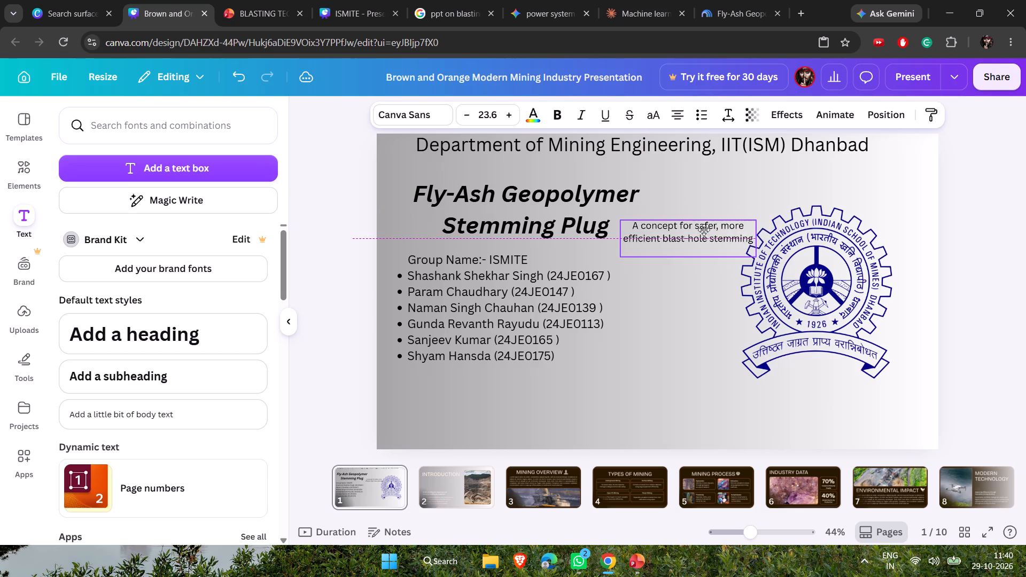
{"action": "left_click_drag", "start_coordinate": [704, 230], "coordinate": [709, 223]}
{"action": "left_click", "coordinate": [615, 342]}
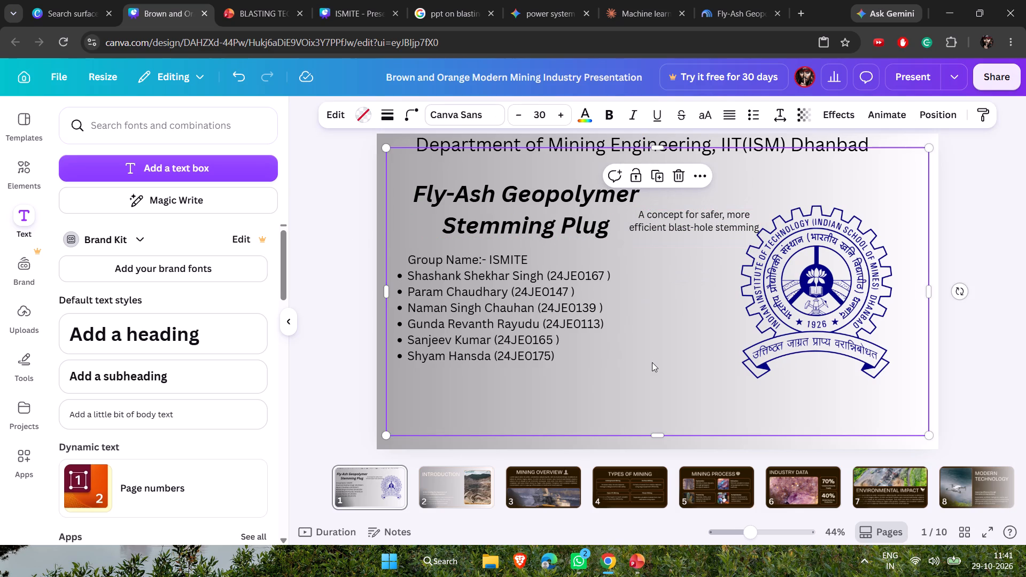
Insert blank lines above "Group Name:- ISMITE" to push the group details down and free space beneath the title.
{"action": "left_click", "coordinate": [489, 264]}
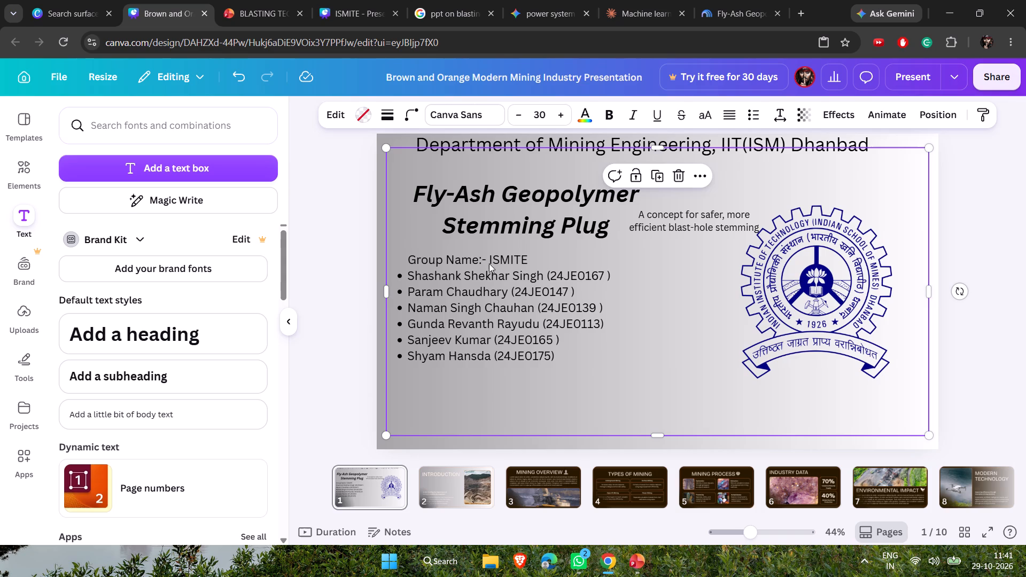
{"action": "left_click", "coordinate": [487, 275]}
{"action": "left_click", "coordinate": [409, 257]}
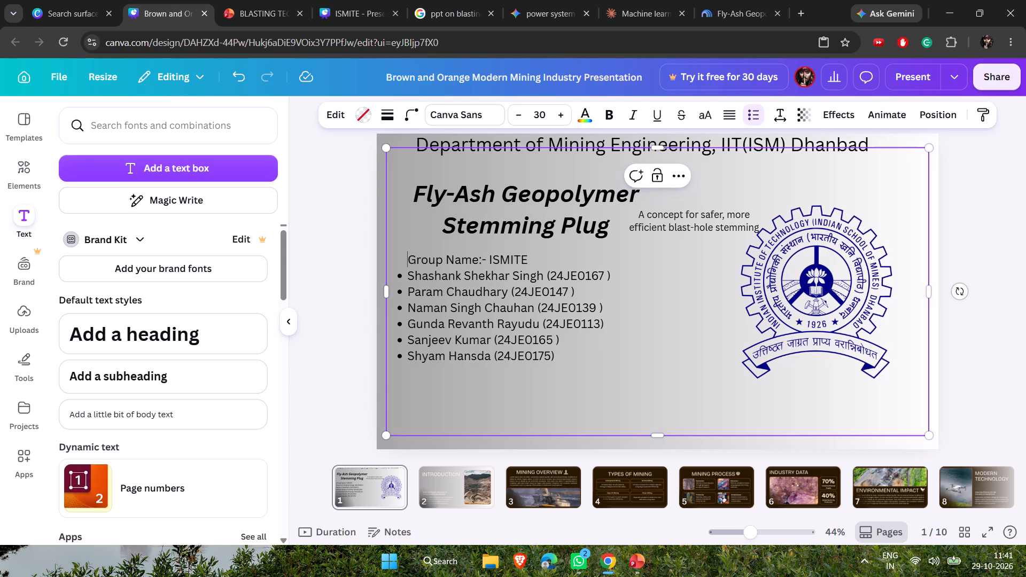
{"action": "key", "text": "Return"}
{"action": "key", "text": "Return"}
{"action": "key", "text": "Return"}
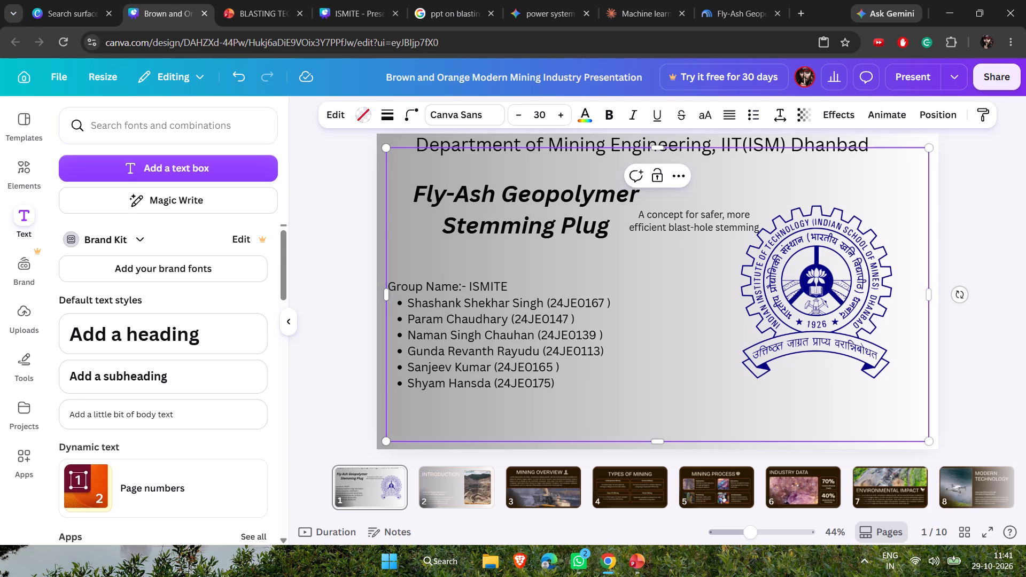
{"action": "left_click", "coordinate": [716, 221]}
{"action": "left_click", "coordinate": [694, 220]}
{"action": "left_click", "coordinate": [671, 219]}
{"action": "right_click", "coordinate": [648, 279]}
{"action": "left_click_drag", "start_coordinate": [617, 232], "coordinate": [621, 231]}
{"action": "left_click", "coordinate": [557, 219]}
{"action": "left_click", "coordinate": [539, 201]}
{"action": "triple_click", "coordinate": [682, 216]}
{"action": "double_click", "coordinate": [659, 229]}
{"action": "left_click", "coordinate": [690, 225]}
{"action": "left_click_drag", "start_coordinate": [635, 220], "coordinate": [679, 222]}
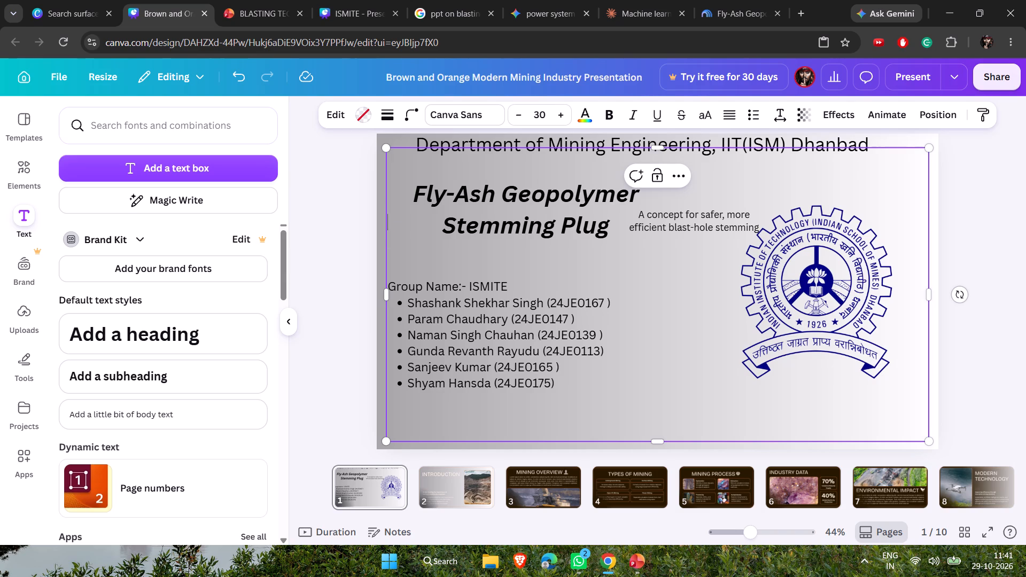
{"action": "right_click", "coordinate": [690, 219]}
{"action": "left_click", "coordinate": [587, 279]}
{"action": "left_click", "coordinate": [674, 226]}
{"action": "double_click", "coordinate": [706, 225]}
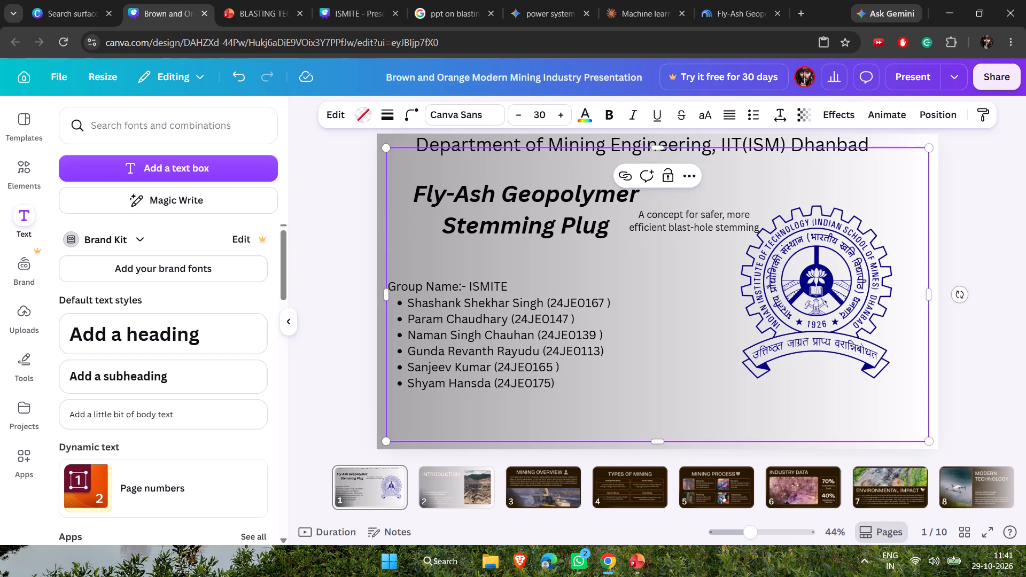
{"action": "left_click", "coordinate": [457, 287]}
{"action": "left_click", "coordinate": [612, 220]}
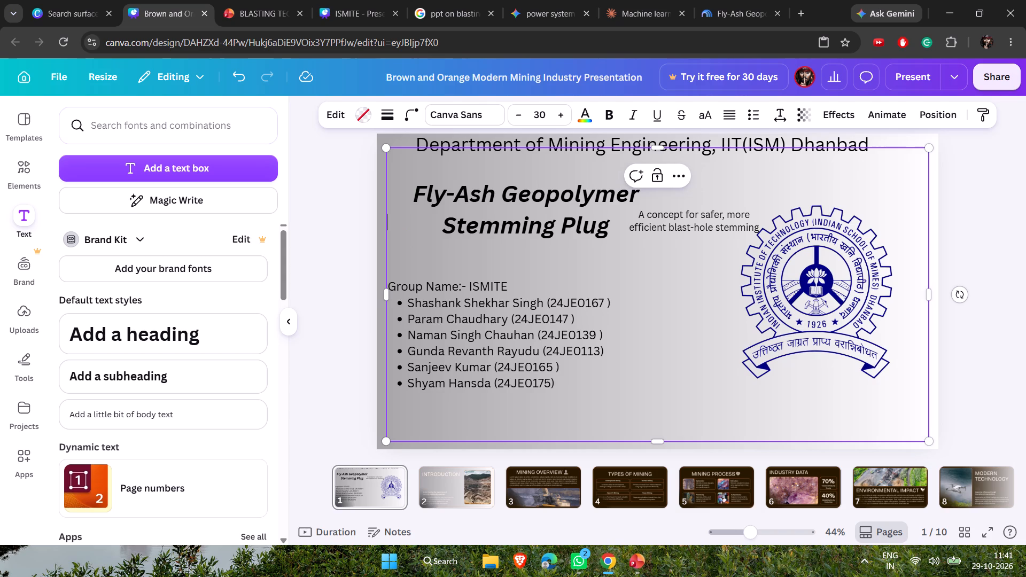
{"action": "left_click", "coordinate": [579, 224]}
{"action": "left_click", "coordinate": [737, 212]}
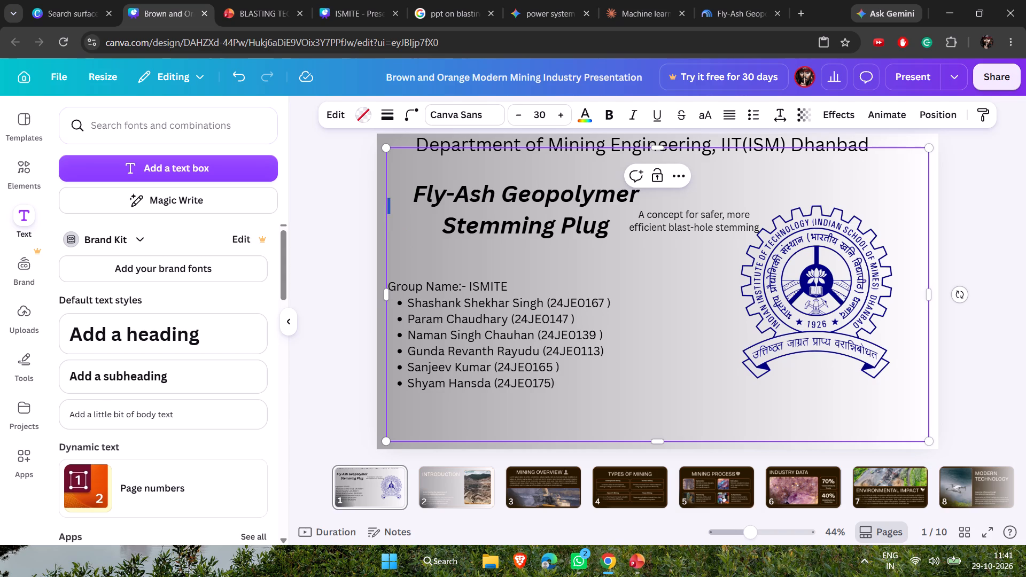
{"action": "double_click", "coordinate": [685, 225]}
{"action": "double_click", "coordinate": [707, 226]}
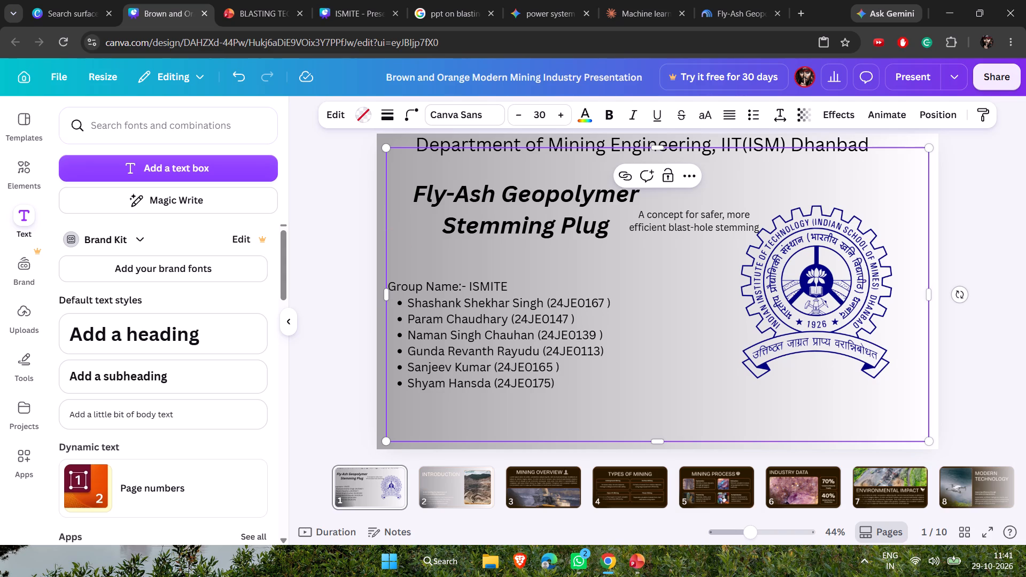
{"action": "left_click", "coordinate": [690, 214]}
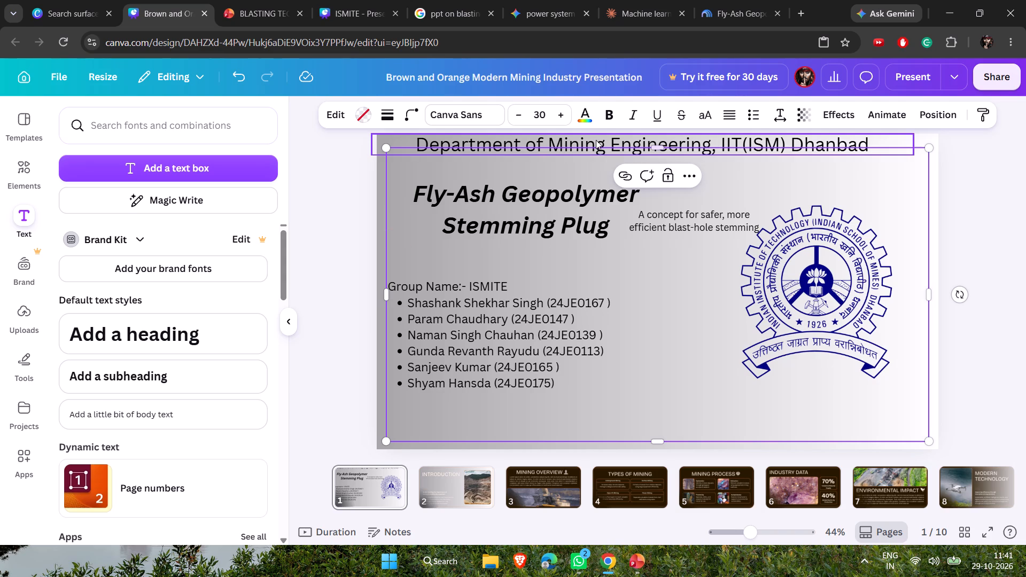
Leave the group details text and move the subtitle directly beneath the title's second line, above the group name.
{"action": "left_click", "coordinate": [596, 140]}
{"action": "left_click", "coordinate": [687, 216]}
{"action": "left_click_drag", "start_coordinate": [692, 221], "coordinate": [539, 253]}
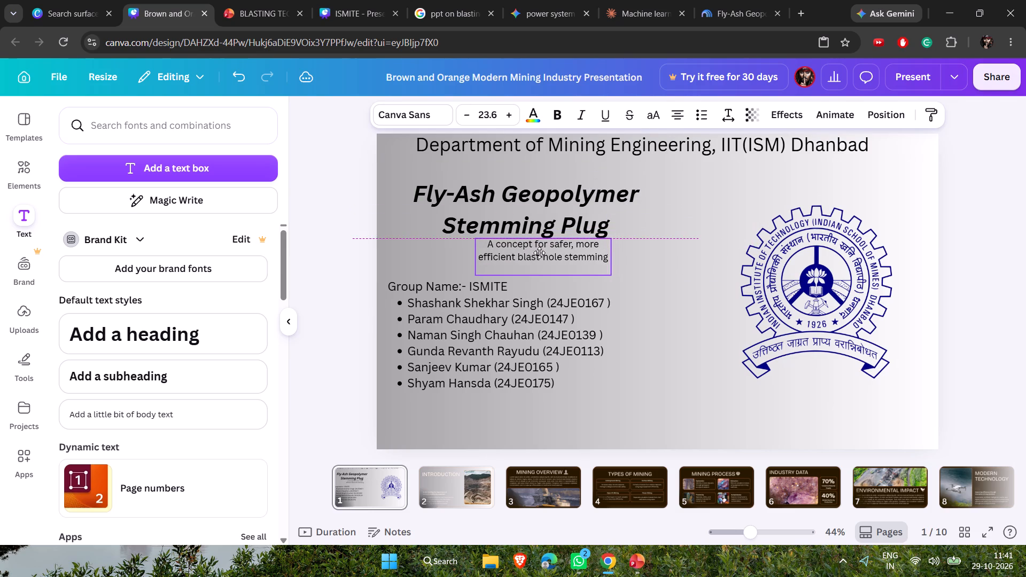
{"action": "left_click_drag", "start_coordinate": [539, 253], "coordinate": [536, 253]}
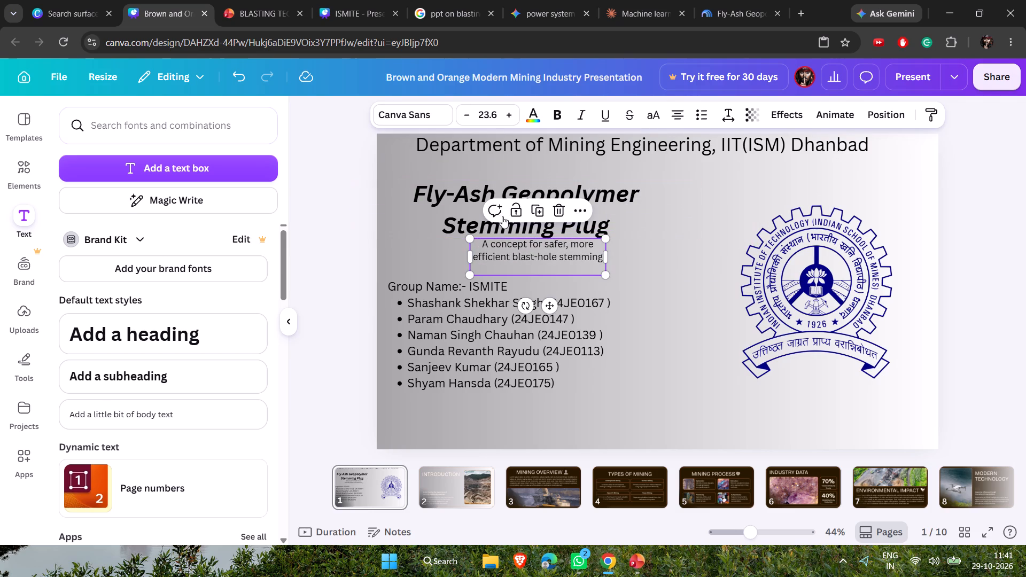
Remove the break before "Stemming" in the title so the word joins the "Fly-Ash Geopolymer" line.
{"action": "left_click", "coordinate": [452, 221]}
{"action": "left_click", "coordinate": [481, 213]}
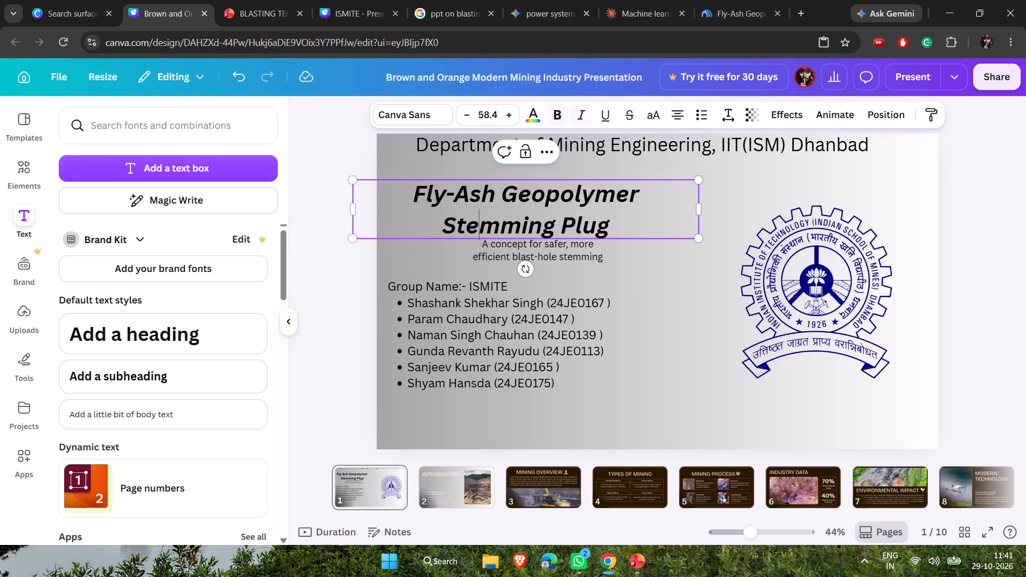
{"action": "left_click", "coordinate": [448, 221]}
{"action": "key", "text": "BackSpace"}
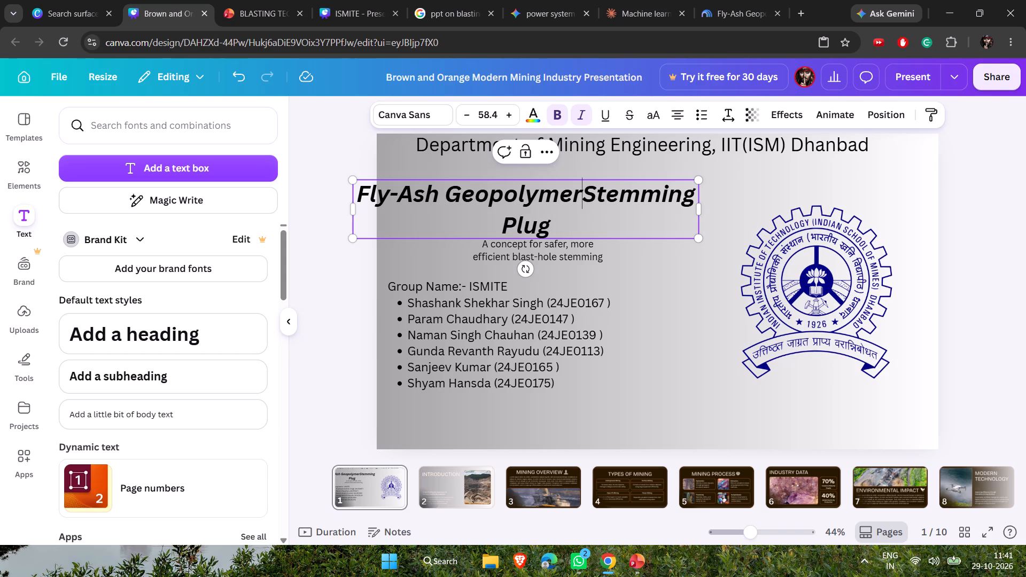
Move the title inward from the slide's edge so it sits fully on the slide beneath the department heading.
{"action": "left_click_drag", "start_coordinate": [598, 216], "coordinate": [616, 216]}
{"action": "left_click", "coordinate": [690, 276]}
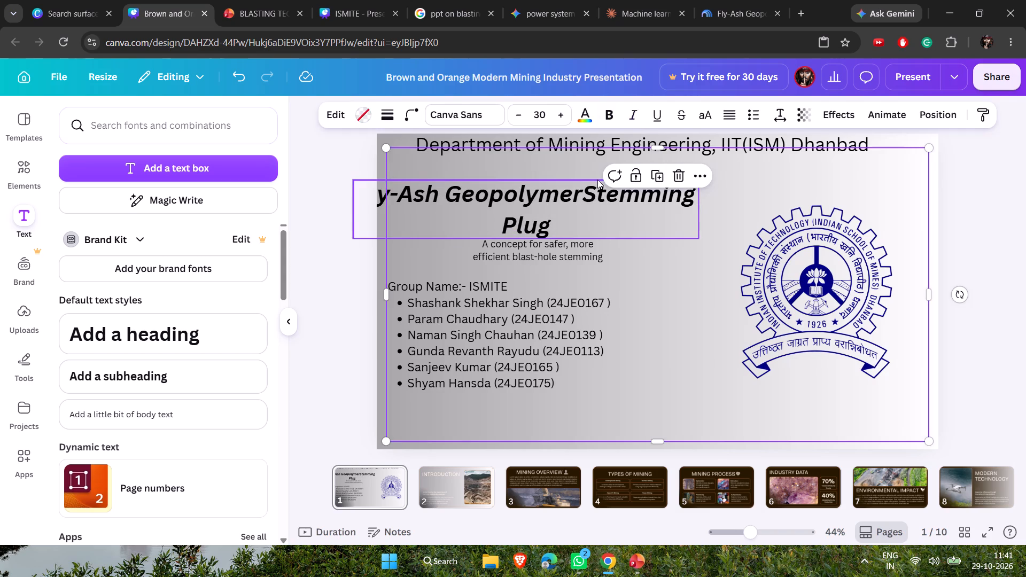
{"action": "left_click", "coordinate": [597, 180]}
{"action": "left_click_drag", "start_coordinate": [599, 205], "coordinate": [647, 197]}
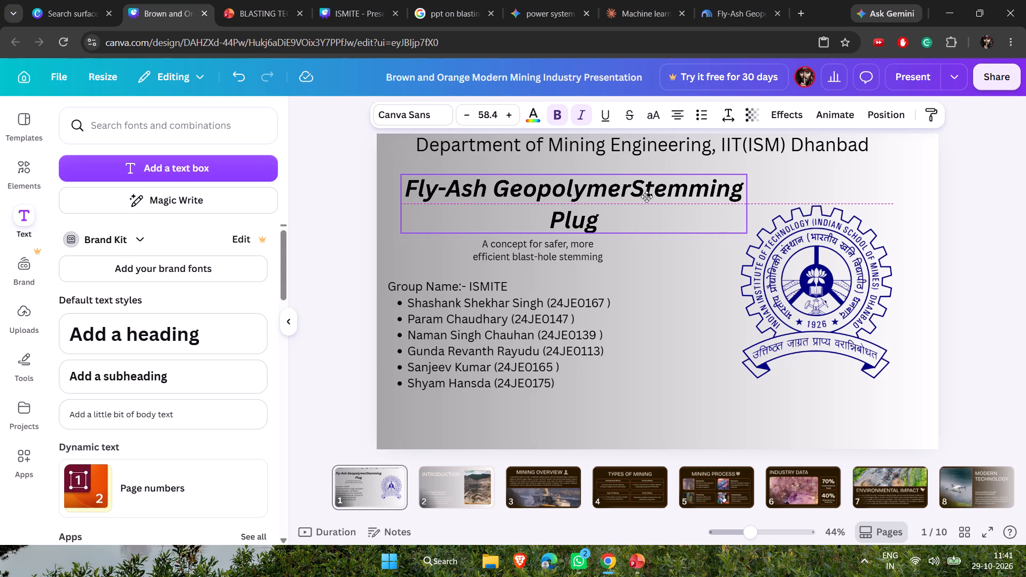
{"action": "left_click_drag", "start_coordinate": [647, 197], "coordinate": [638, 198]}
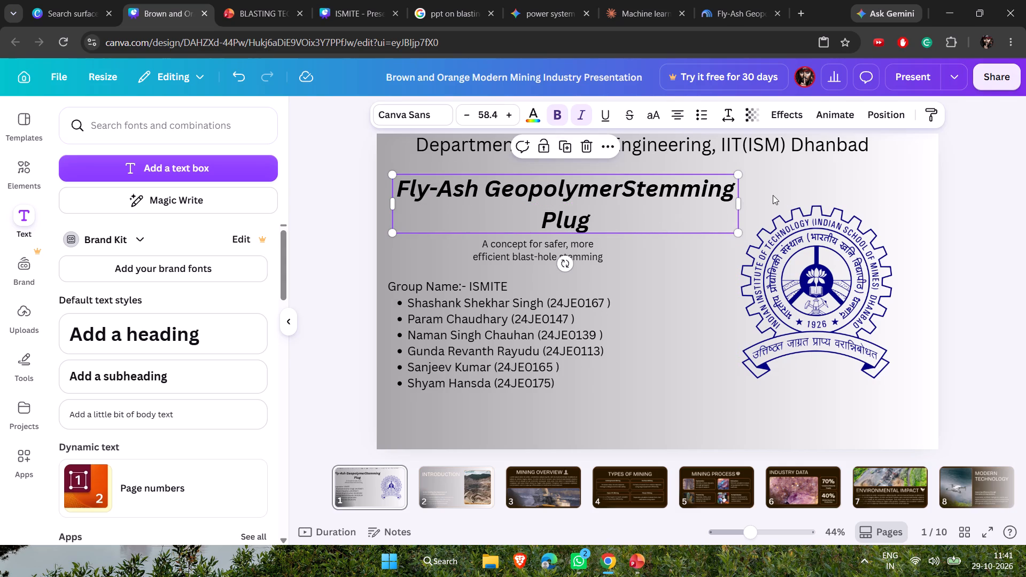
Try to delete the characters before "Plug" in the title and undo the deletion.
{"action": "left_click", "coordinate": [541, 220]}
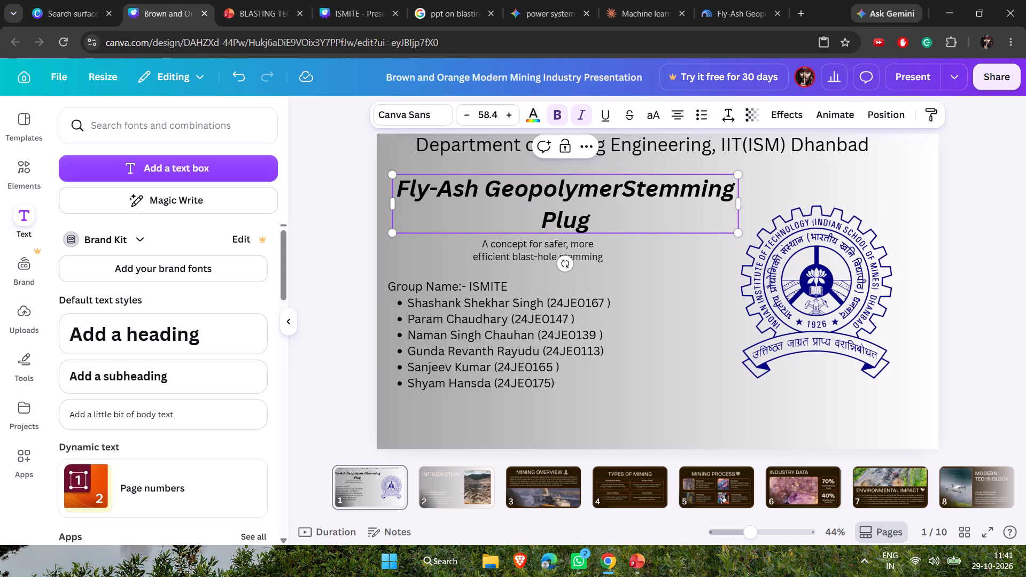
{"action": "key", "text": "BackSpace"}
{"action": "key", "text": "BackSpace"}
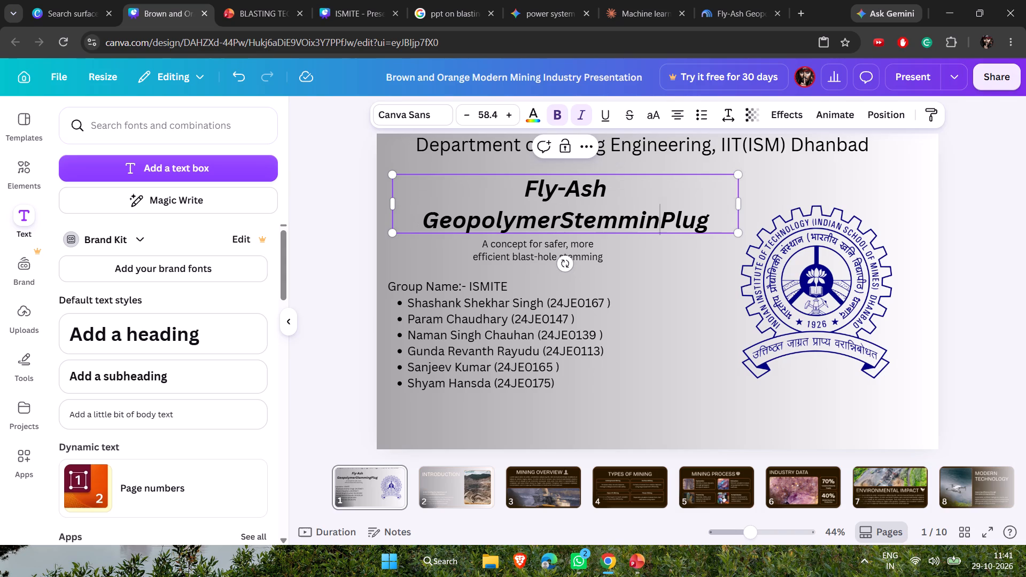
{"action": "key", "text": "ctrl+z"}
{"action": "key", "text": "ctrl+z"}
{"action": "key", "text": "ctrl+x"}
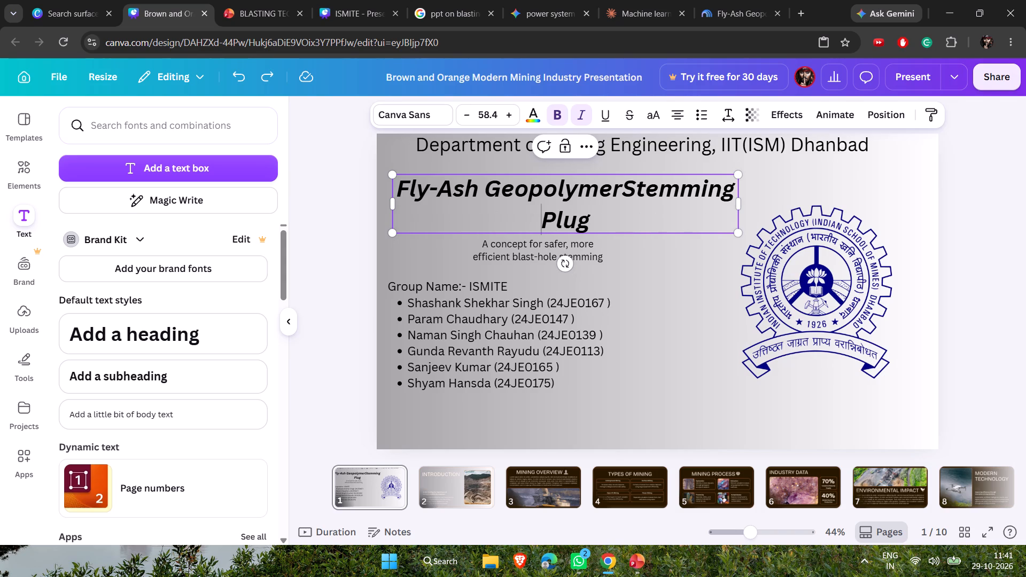
Insert a line break before "Stemming" so the title reads "Fly-Ash Geopolymer" above "Stemming Plug".
{"action": "left_click", "coordinate": [625, 191]}
{"action": "key", "text": "Return"}
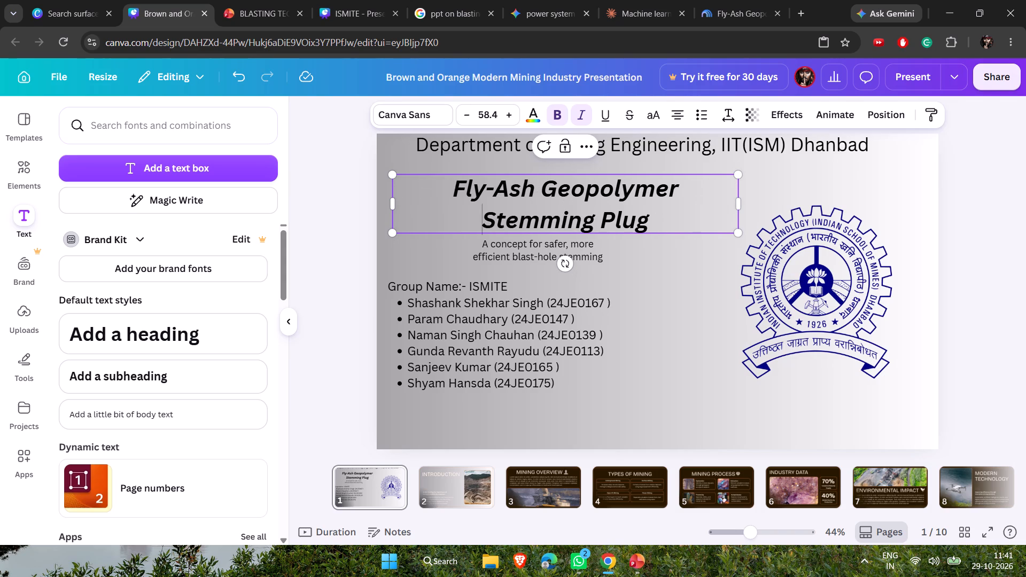
{"action": "left_click", "coordinate": [595, 204]}
{"action": "left_click", "coordinate": [649, 278]}
Move the two-line title up directly beneath the Department of Mining Engineering heading.
{"action": "left_click_drag", "start_coordinate": [611, 199], "coordinate": [611, 197]}
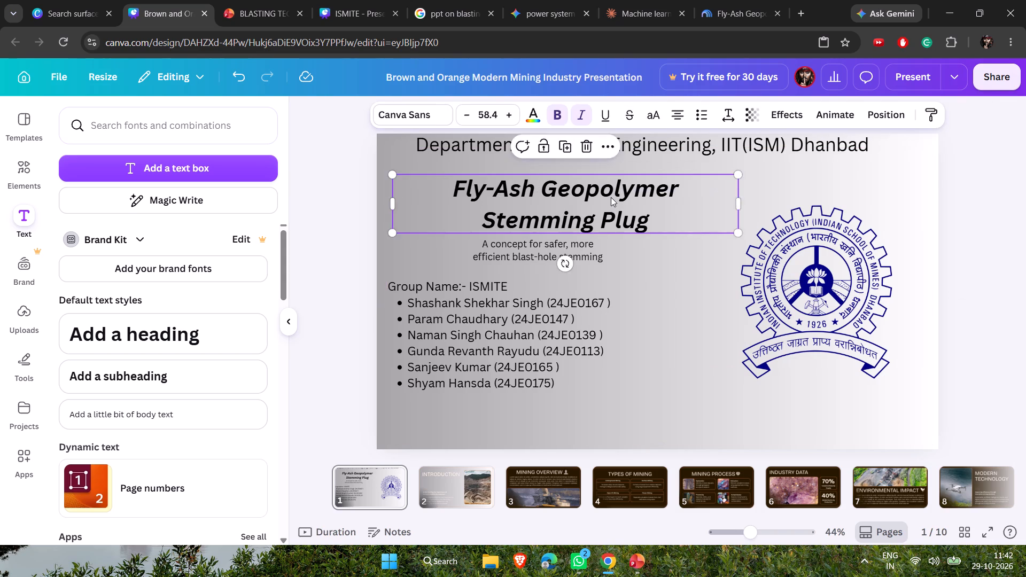
{"action": "left_click_drag", "start_coordinate": [611, 197], "coordinate": [617, 183]}
{"action": "left_click", "coordinate": [691, 274]}
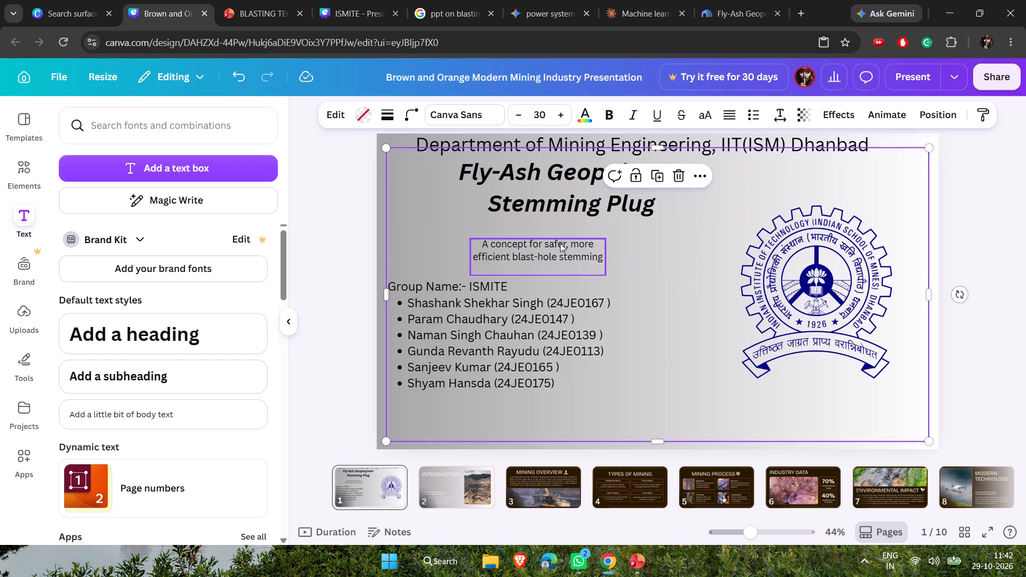
Raise the subtitle toward the title, increase its font size to 24.6 and widen its box so the text fits on two lines.
{"action": "left_click", "coordinate": [553, 255]}
{"action": "left_click_drag", "start_coordinate": [553, 255], "coordinate": [586, 242]}
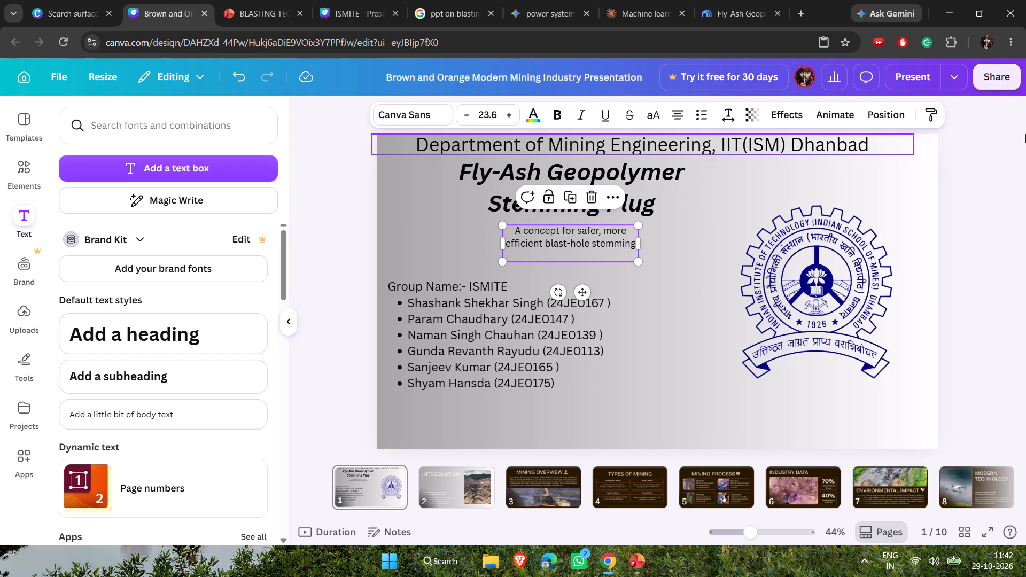
{"action": "left_click", "coordinate": [512, 108]}
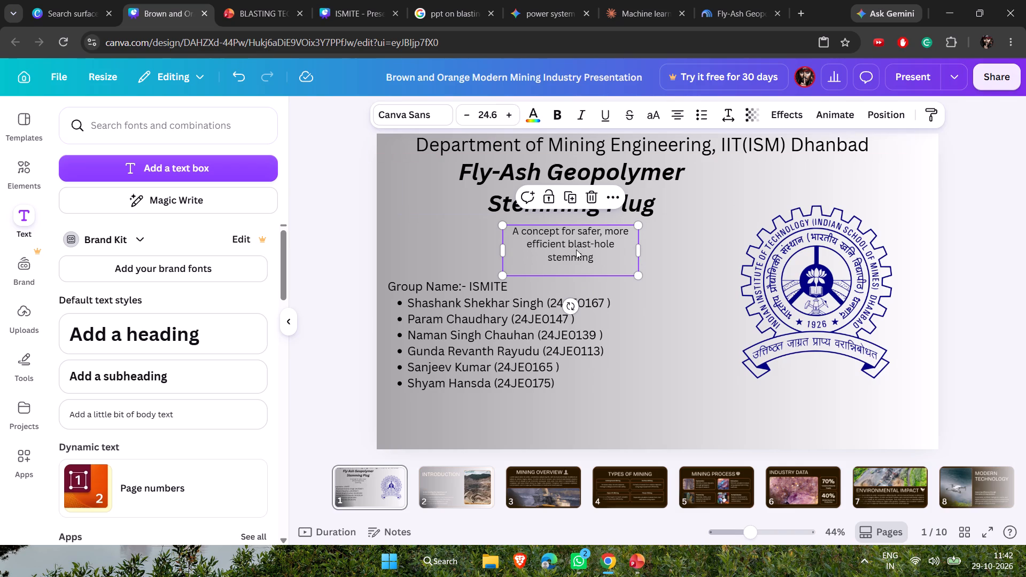
{"action": "left_click", "coordinate": [522, 249]}
{"action": "left_click_drag", "start_coordinate": [501, 249], "coordinate": [471, 232]}
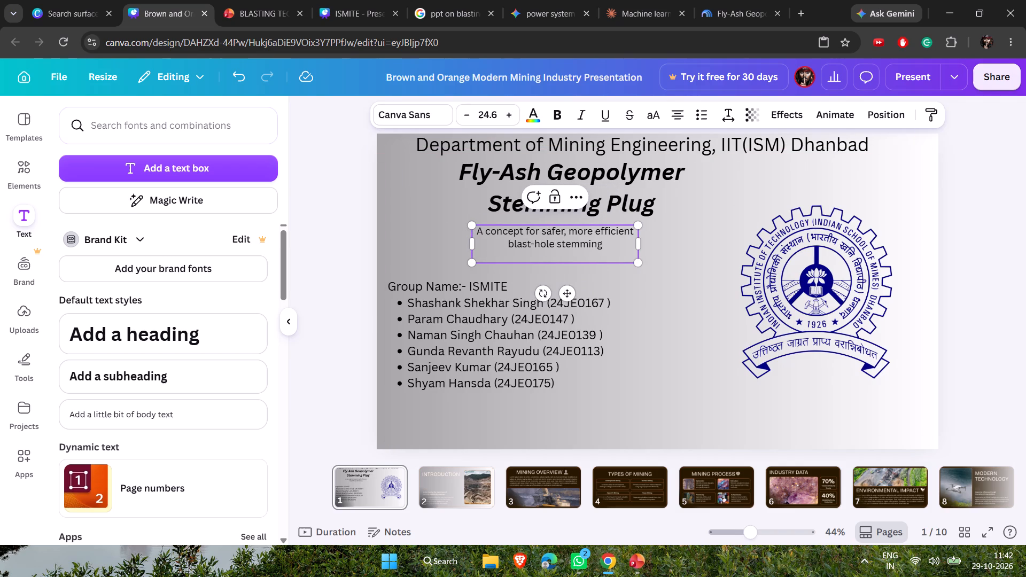
Center the subtitle directly beneath the title's "Stemming Plug" line.
{"action": "left_click", "coordinate": [569, 244]}
{"action": "left_click", "coordinate": [604, 282]}
{"action": "left_click_drag", "start_coordinate": [561, 241], "coordinate": [584, 238]}
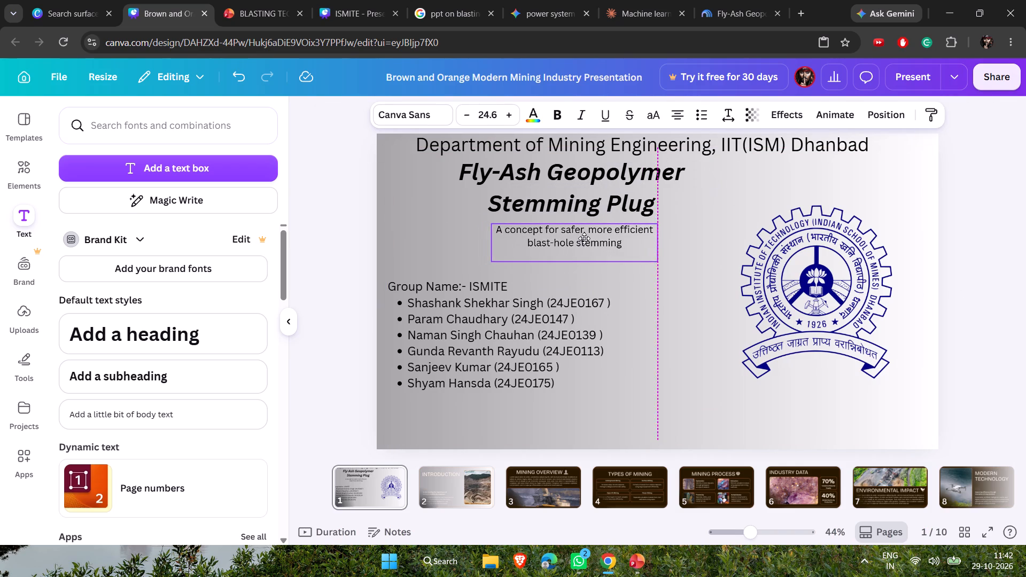
{"action": "left_click_drag", "start_coordinate": [584, 238], "coordinate": [582, 236]}
{"action": "left_click", "coordinate": [633, 280]}
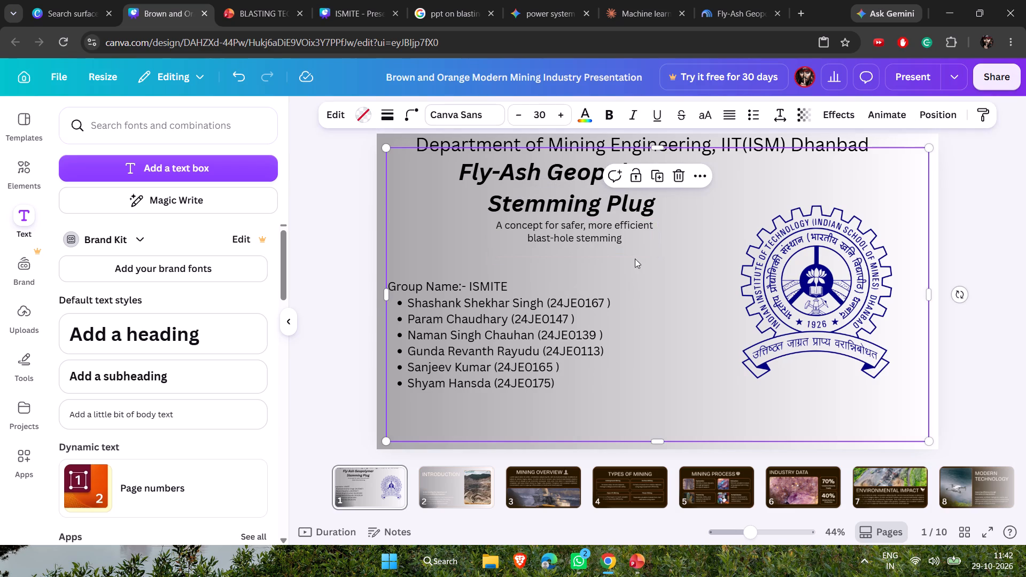
{"action": "left_click", "coordinate": [672, 335]}
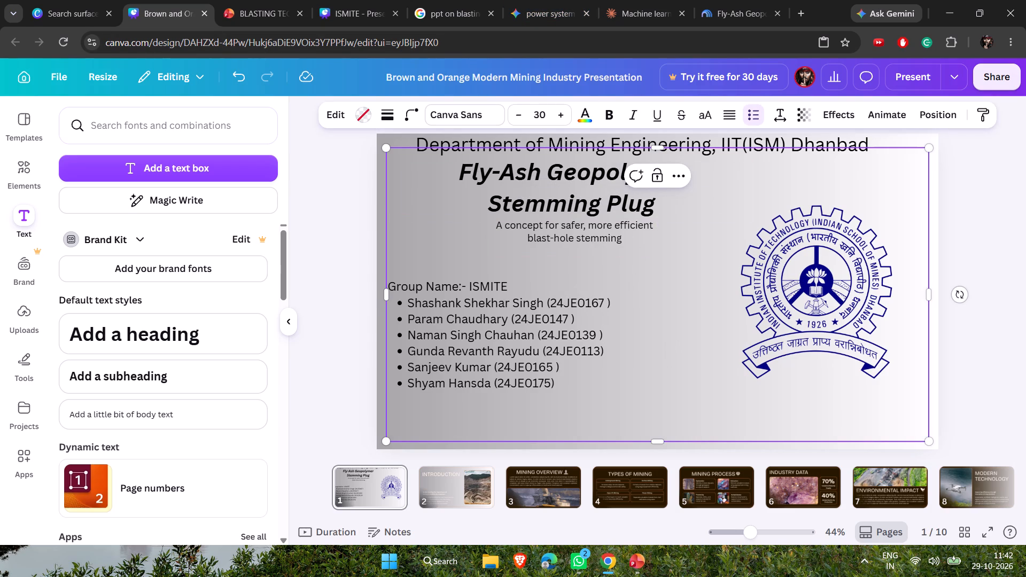
Open the second slide, INTRODUCTION, and look over the Blasting Technique in Surface Mining deck for reference.
{"action": "left_click", "coordinate": [449, 497]}
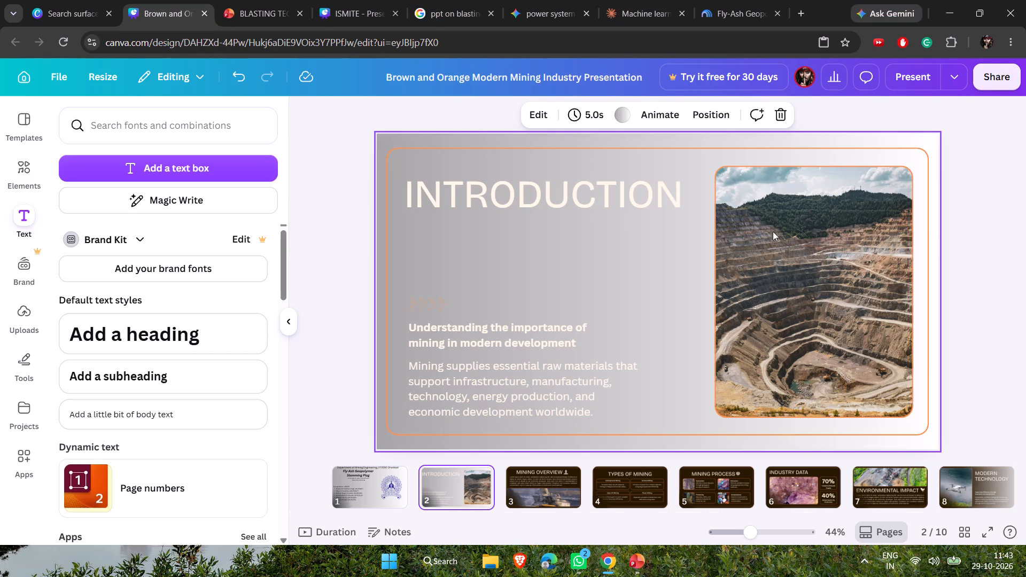
{"action": "left_click", "coordinate": [285, 0]}
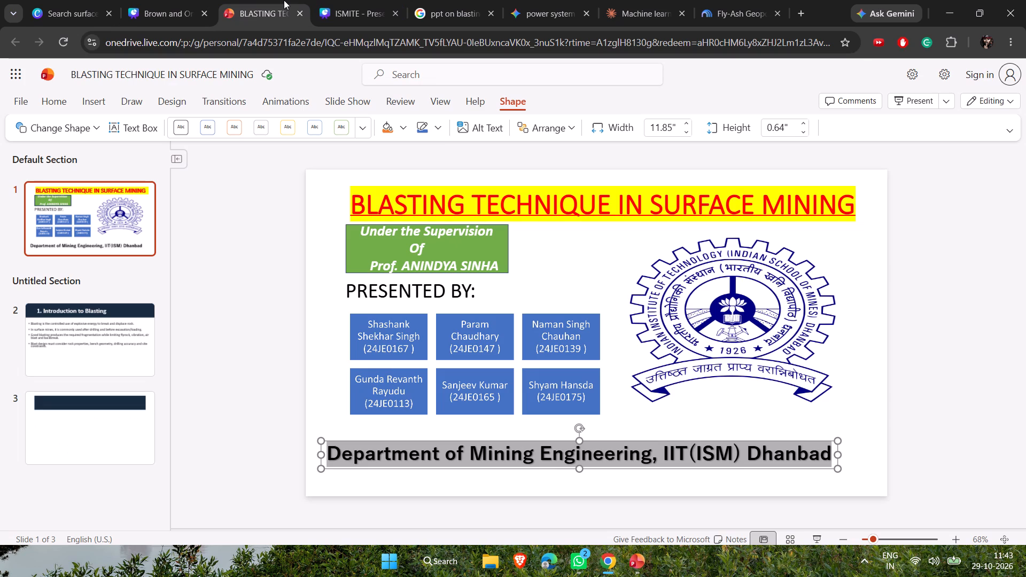
{"action": "left_click", "coordinate": [329, 0]}
{"action": "left_click", "coordinate": [286, 0]}
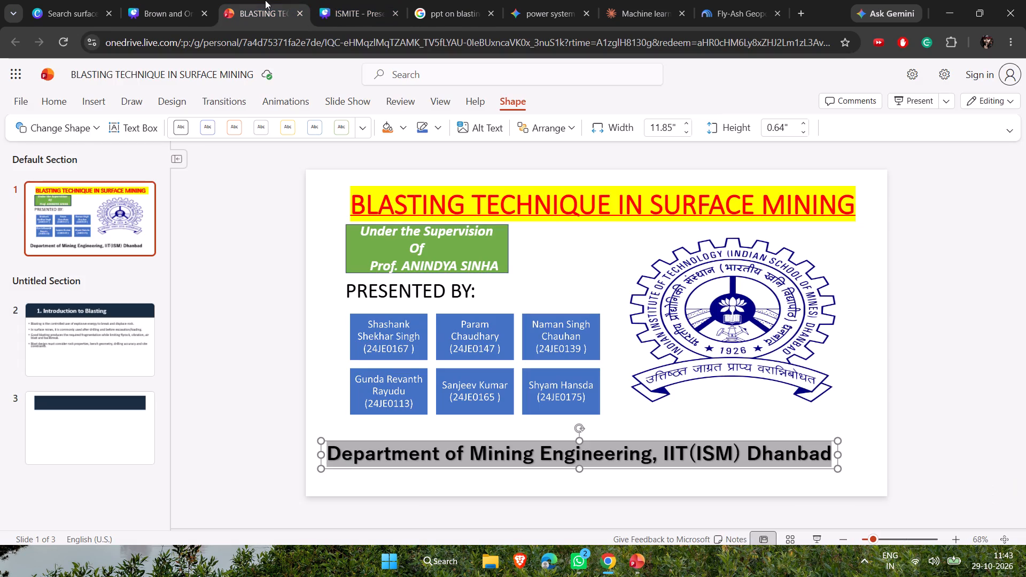
{"action": "left_click", "coordinate": [184, 0]}
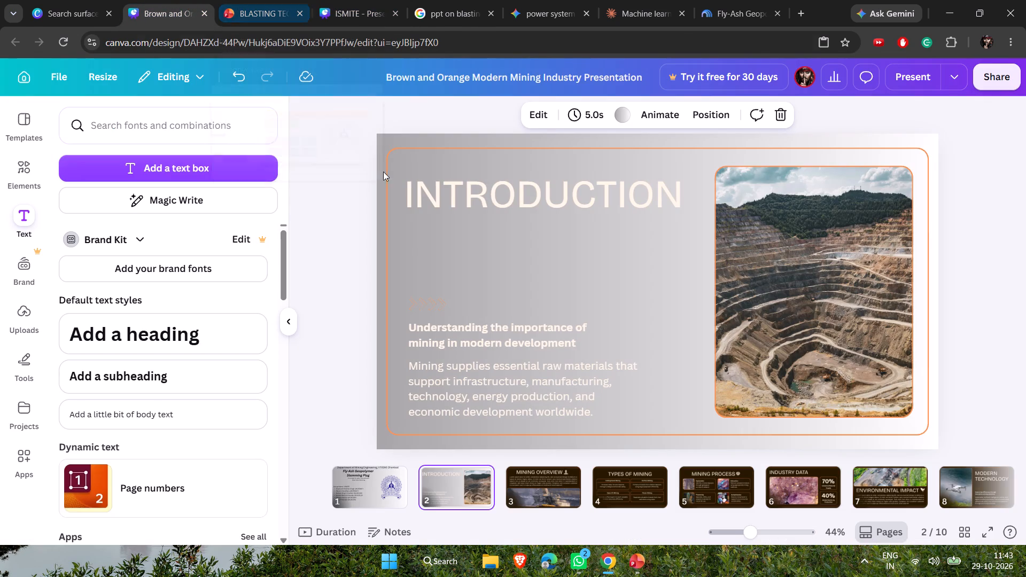
Switch to the Fly-Ash Geopolymer deck in PowerPoint and read the slides on loose stemming problems and the ready-made geopolymer plug.
{"action": "left_click", "coordinate": [640, 562]}
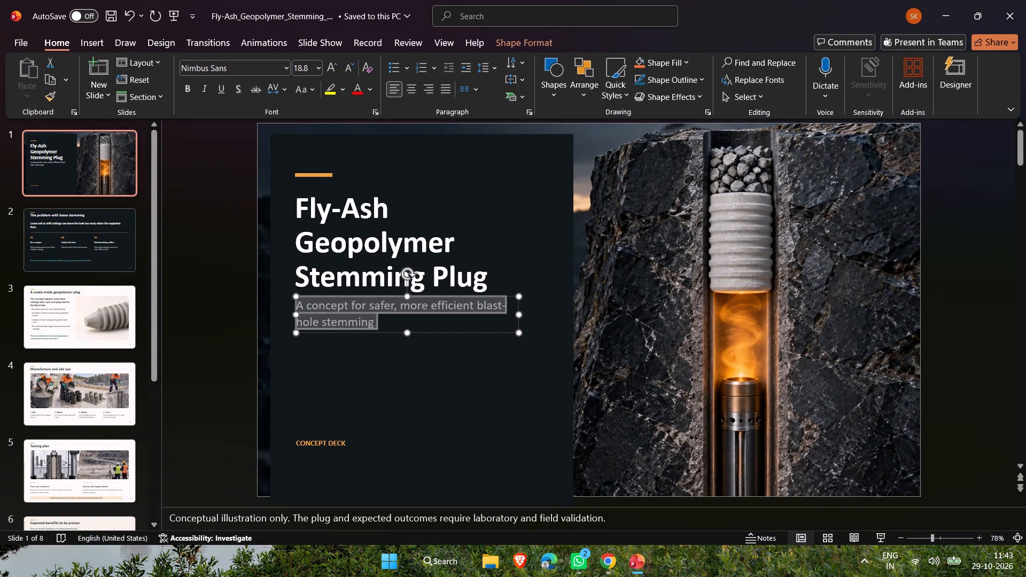
{"action": "scroll", "coordinate": [577, 408], "scroll_direction": "down", "scroll_amount": 3}
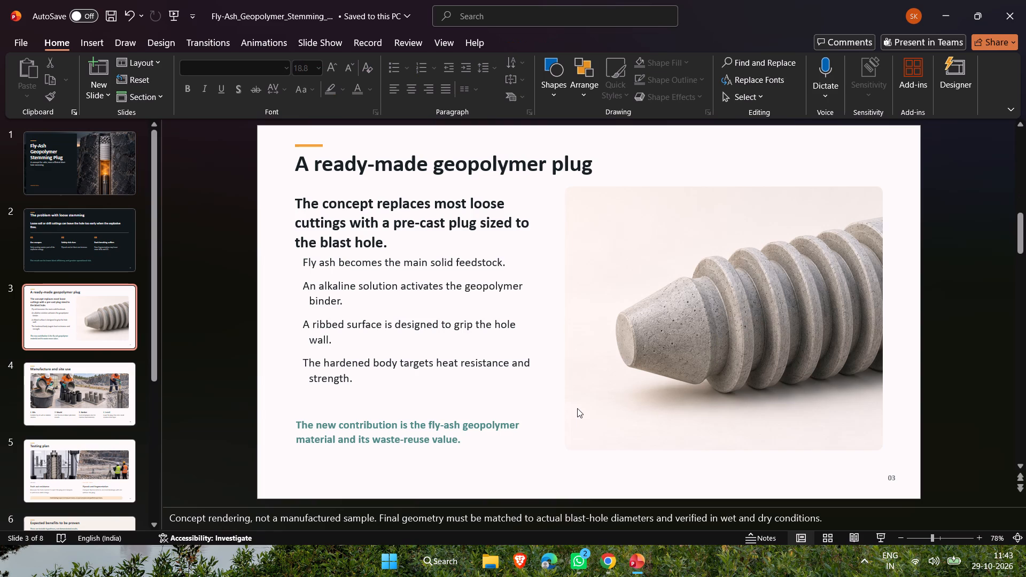
{"action": "left_click", "coordinate": [88, 234]}
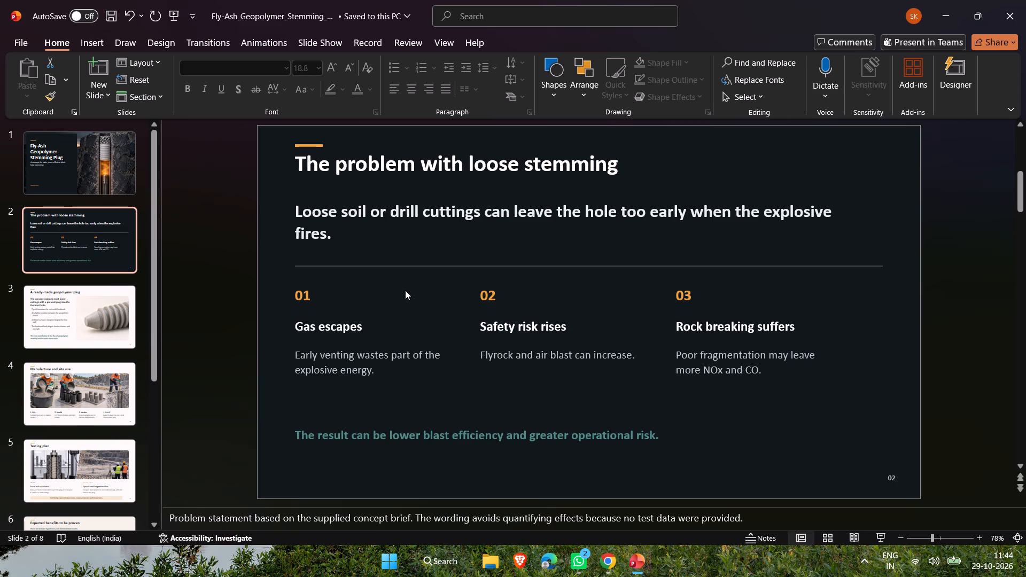
{"action": "left_click", "coordinate": [418, 313]}
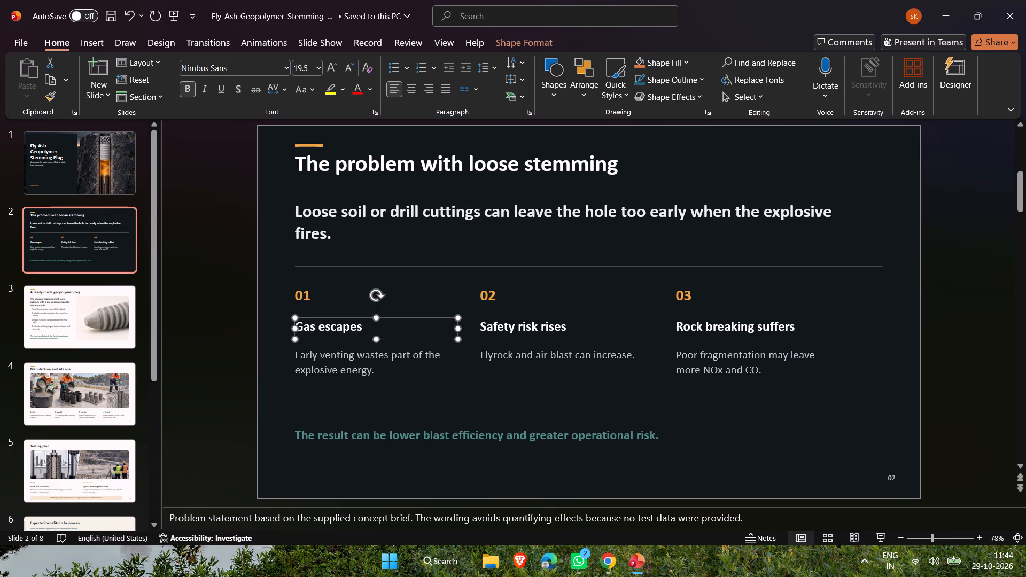
{"action": "left_click", "coordinate": [500, 344]}
{"action": "left_click", "coordinate": [508, 333]}
{"action": "left_click", "coordinate": [710, 325]}
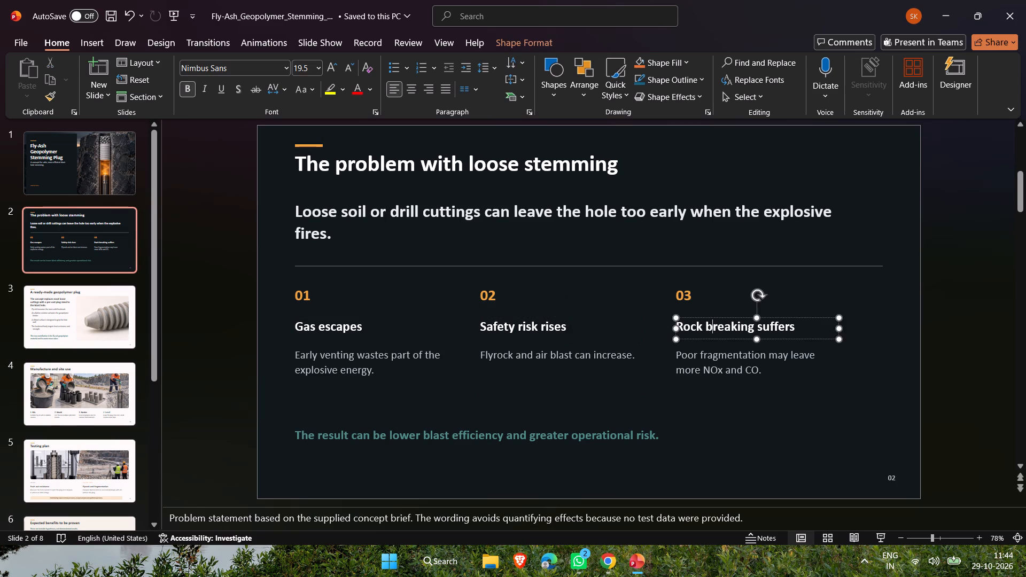
{"action": "left_click", "coordinate": [704, 366]}
{"action": "scroll", "coordinate": [531, 387], "scroll_direction": "down", "scroll_amount": 1}
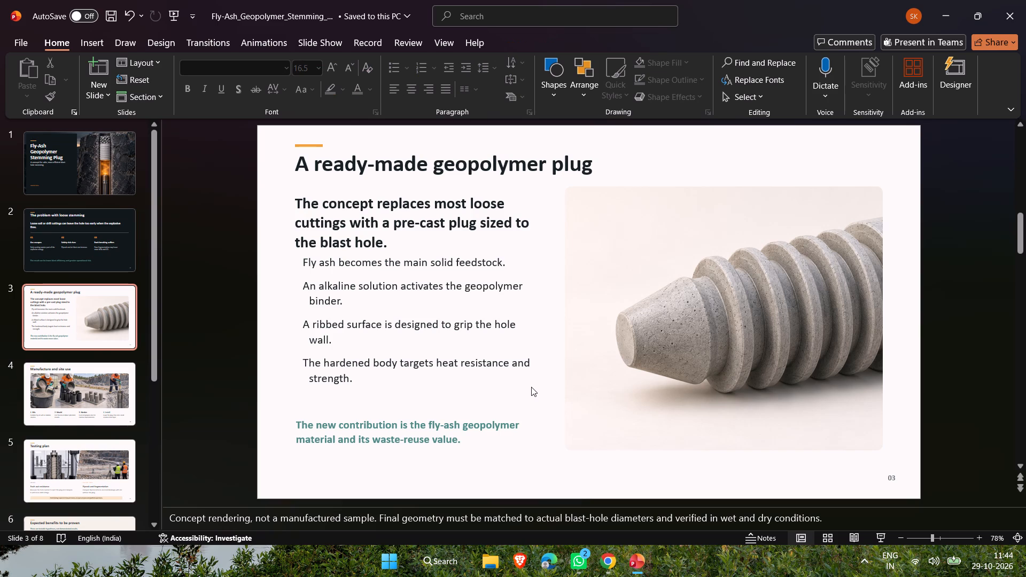
{"action": "left_click", "coordinate": [693, 336]}
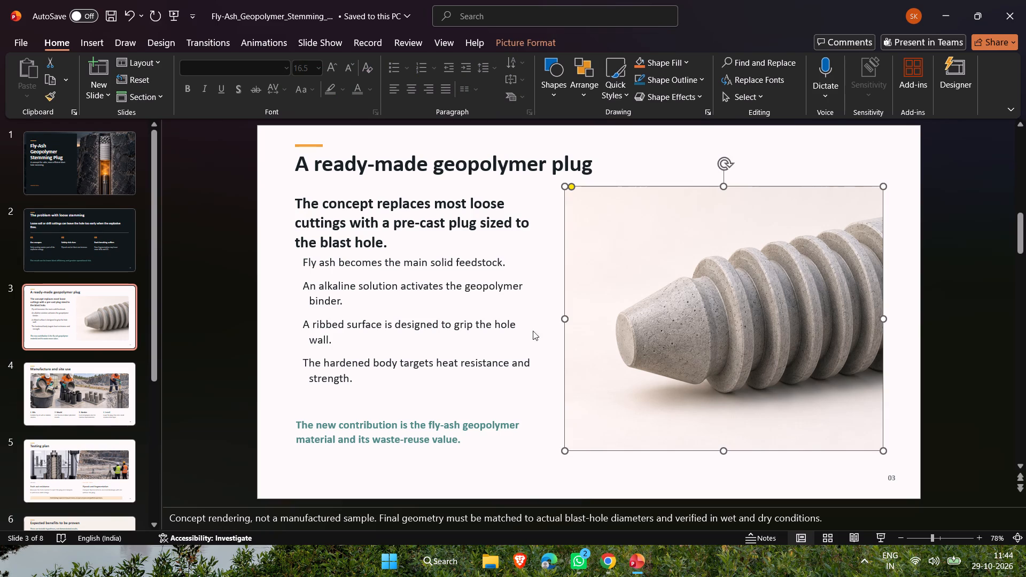
{"action": "left_click", "coordinate": [450, 330]}
{"action": "left_click", "coordinate": [632, 308]}
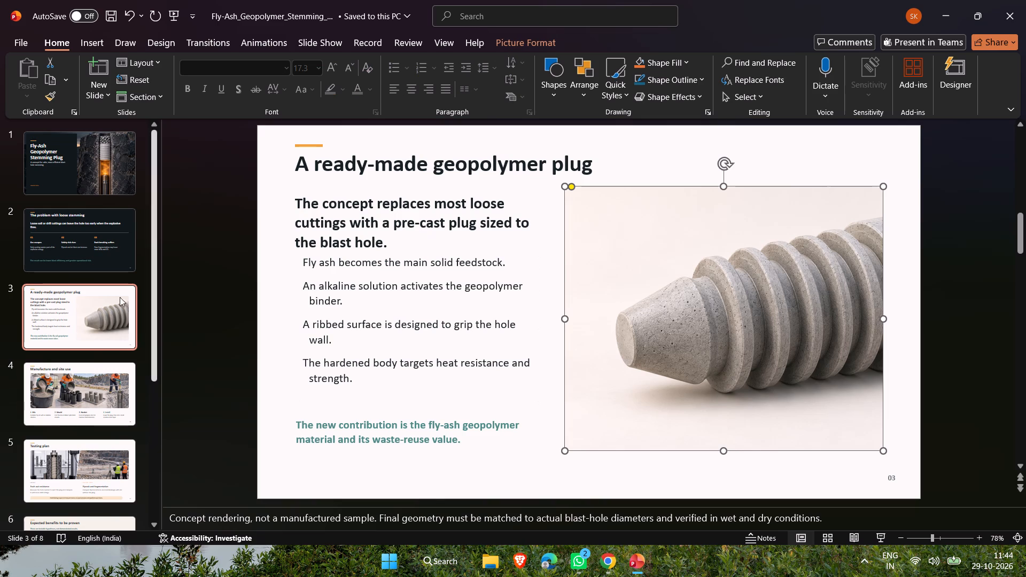
Examine the "Manufacture and site use" slide, skim the other slides of the source deck, and return to the Canva presentation.
{"action": "left_click", "coordinate": [89, 386]}
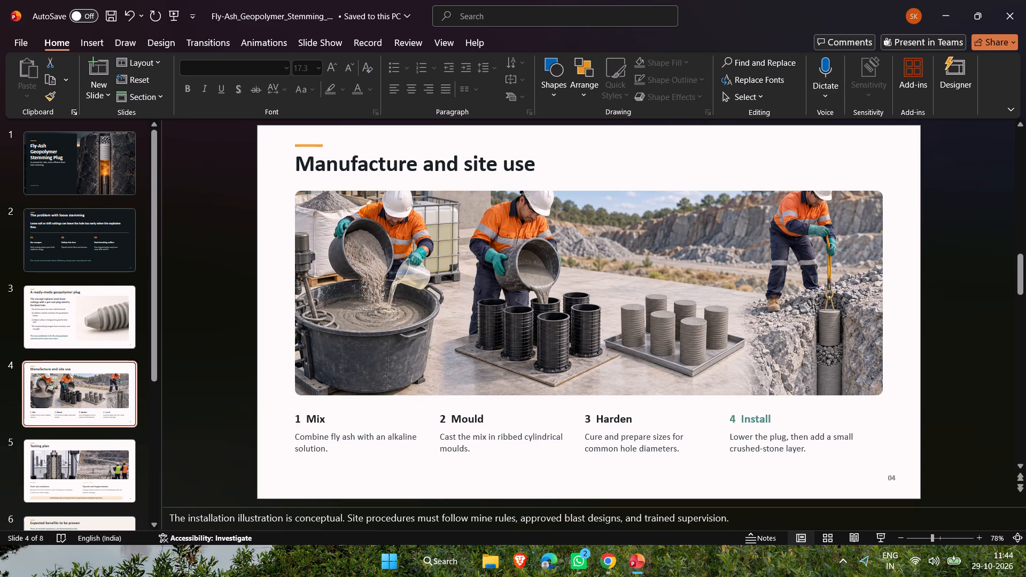
{"action": "left_click", "coordinate": [114, 471]}
{"action": "left_click", "coordinate": [80, 408]}
{"action": "scroll", "coordinate": [114, 442], "scroll_direction": "down", "scroll_amount": 1}
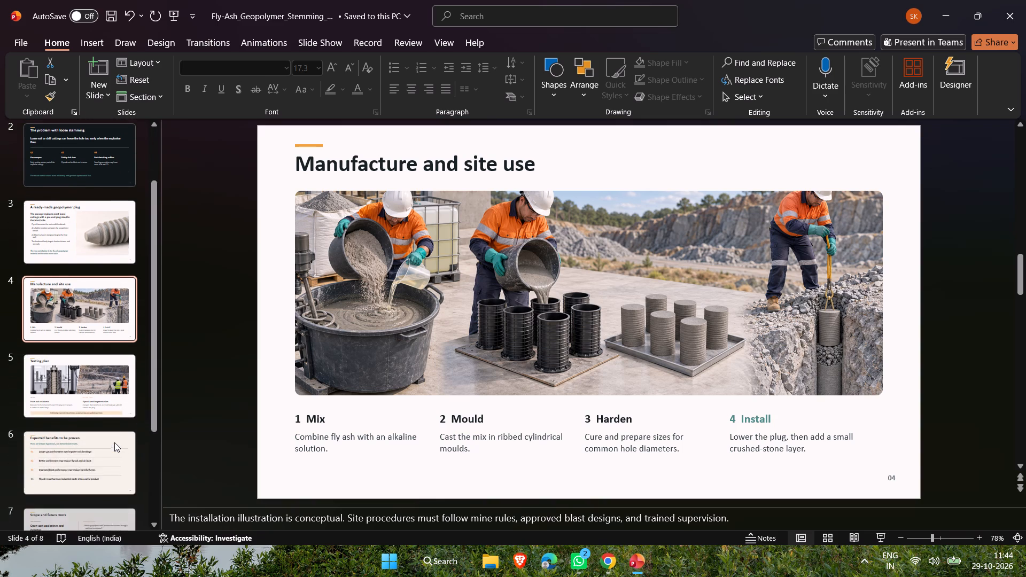
{"action": "scroll", "coordinate": [114, 442], "scroll_direction": "down", "scroll_amount": 4}
{"action": "scroll", "coordinate": [114, 442], "scroll_direction": "up", "scroll_amount": 2}
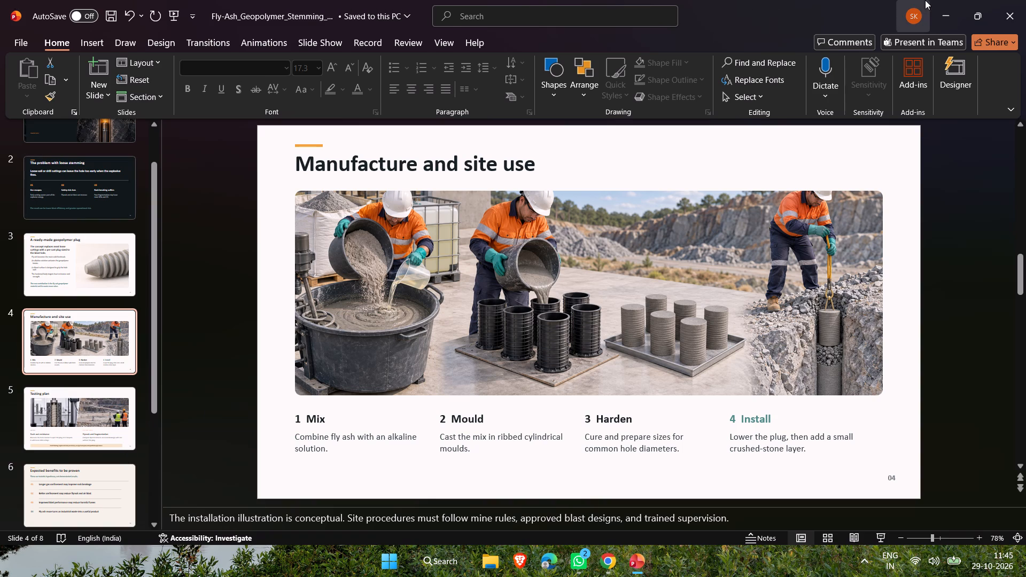
{"action": "scroll", "coordinate": [688, 271], "scroll_direction": "up", "scroll_amount": 2}
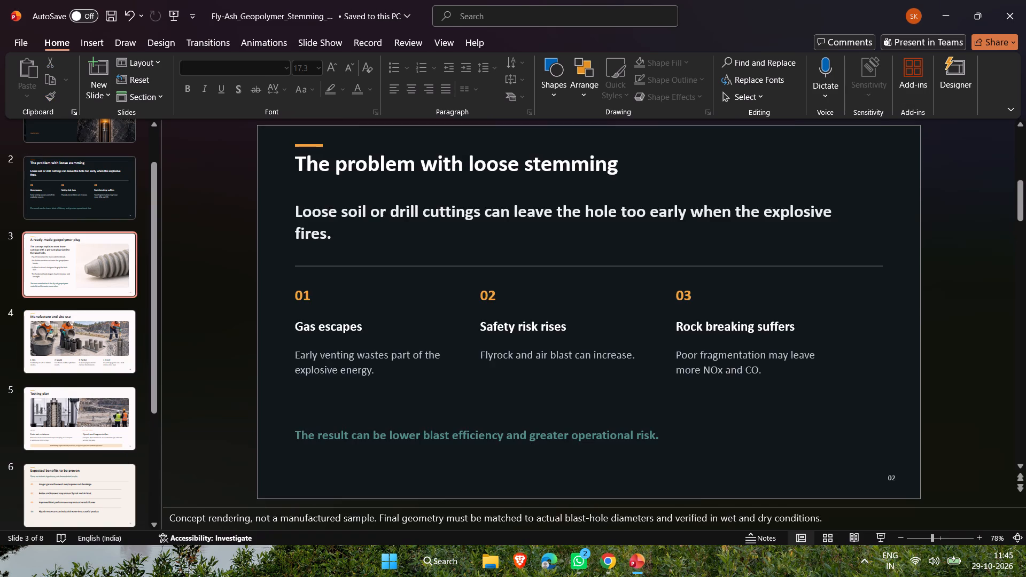
{"action": "scroll", "coordinate": [688, 271], "scroll_direction": "up", "scroll_amount": 1}
{"action": "scroll", "coordinate": [688, 271], "scroll_direction": "down", "scroll_amount": 4}
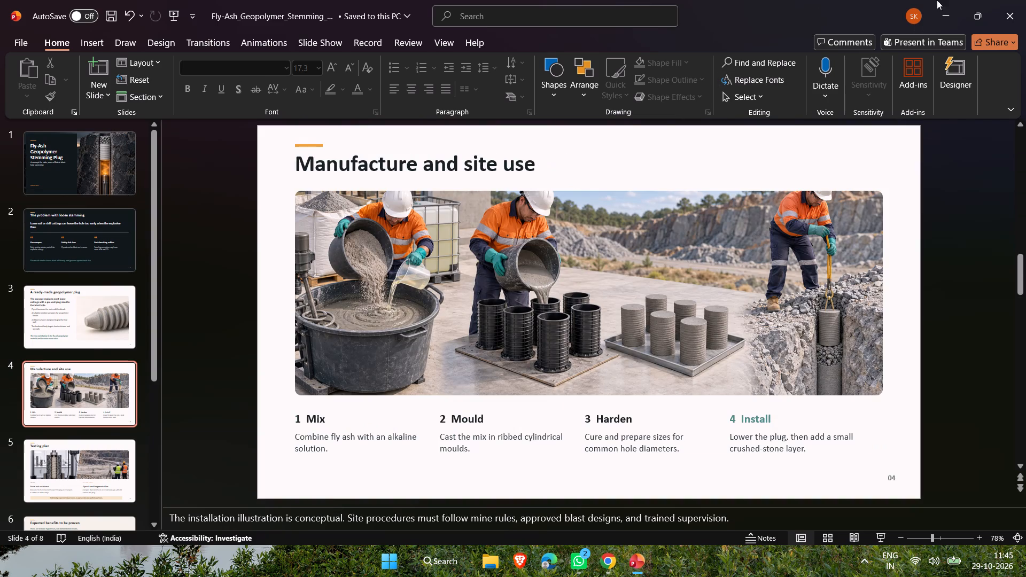
{"action": "left_click", "coordinate": [959, 0]}
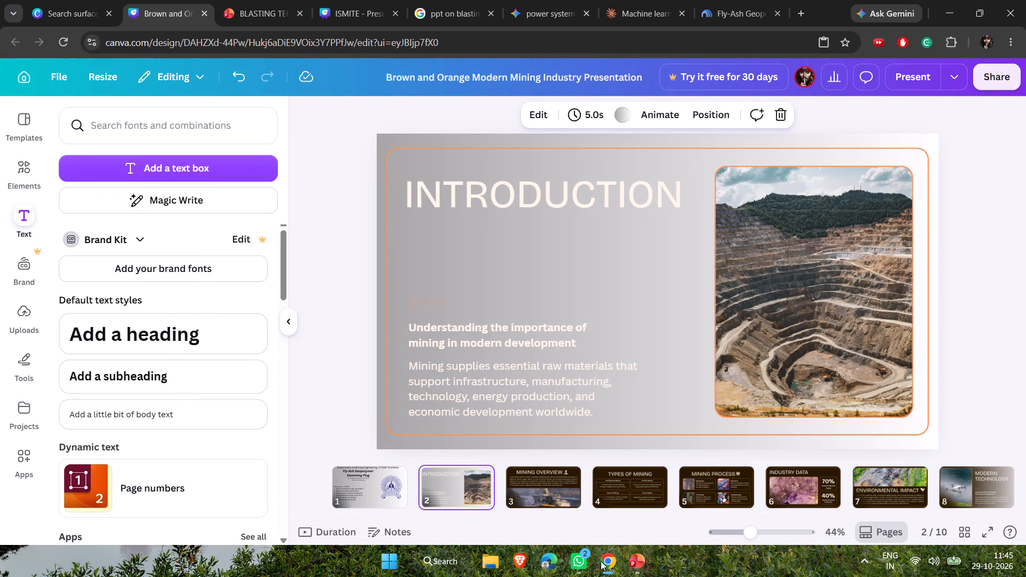
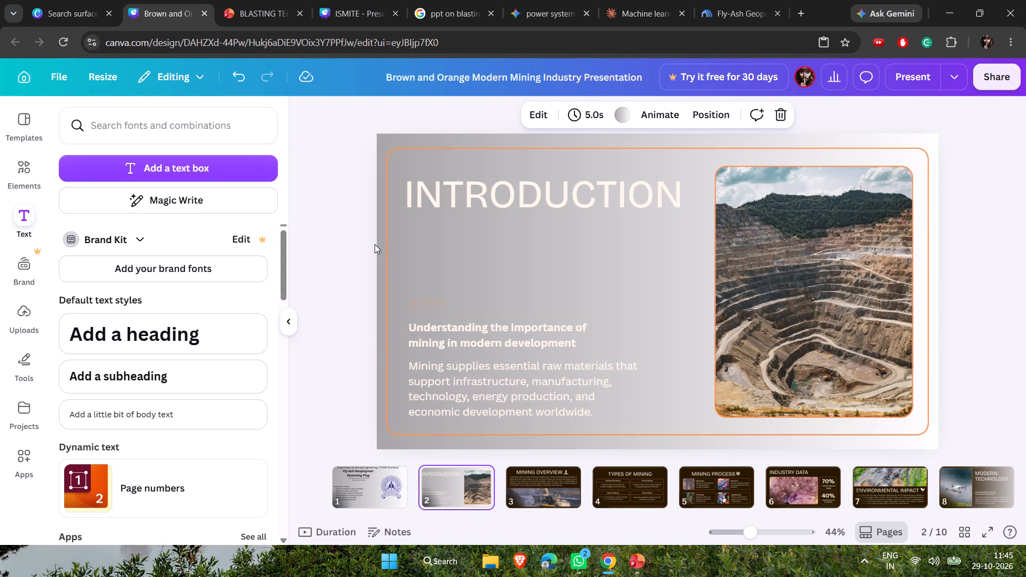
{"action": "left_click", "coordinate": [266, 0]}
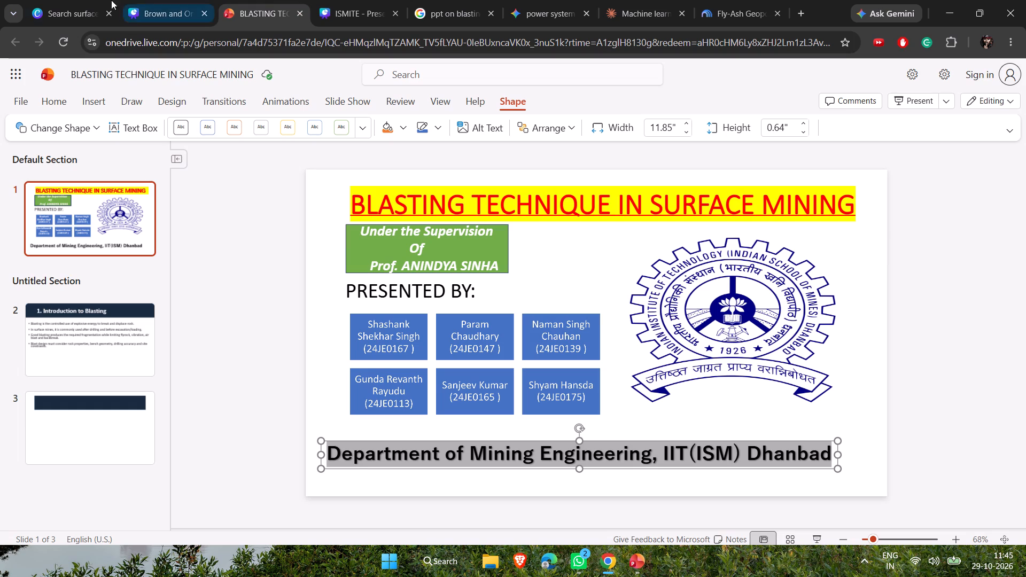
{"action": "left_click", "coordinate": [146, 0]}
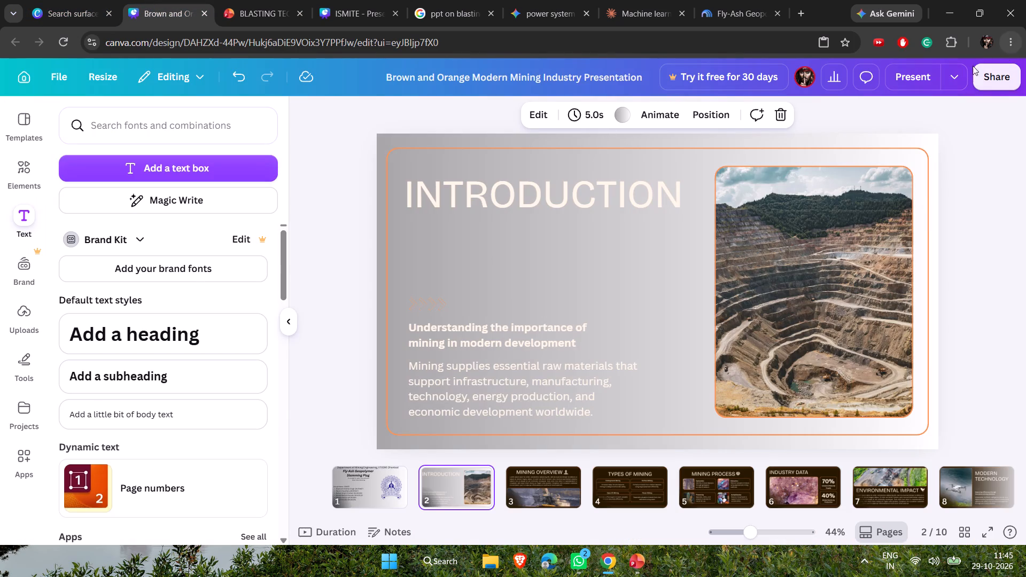
Open the sharing options for the Brown and Orange Modern Mining Industry Presentation.
{"action": "left_click", "coordinate": [961, 77]}
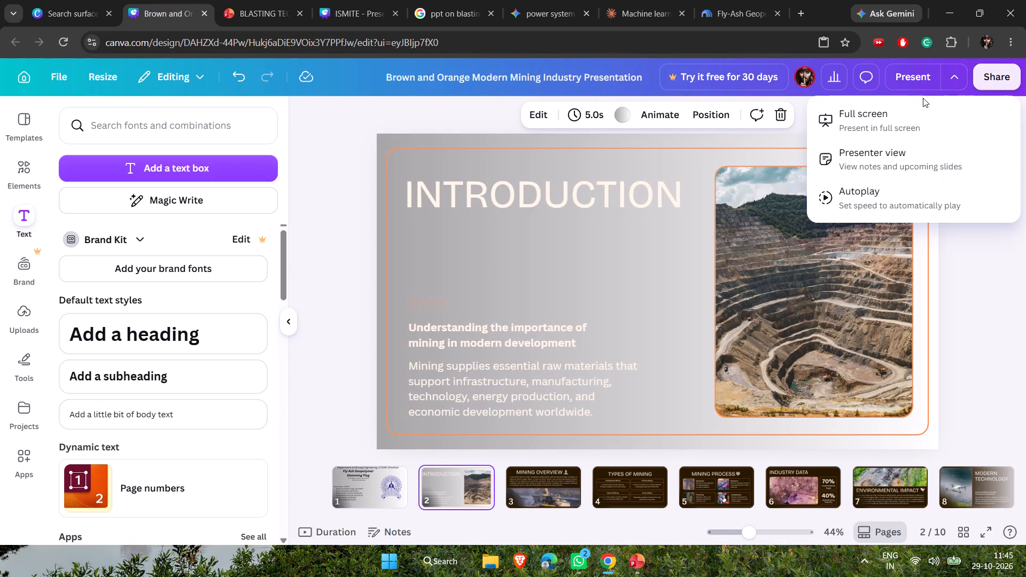
{"action": "left_click", "coordinate": [992, 250]}
{"action": "left_click", "coordinate": [980, 79]}
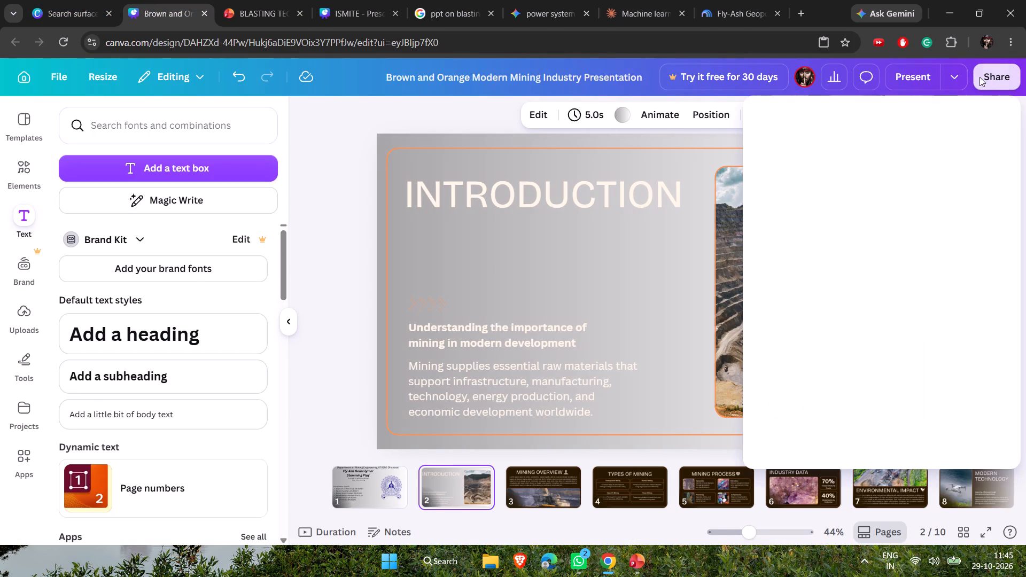
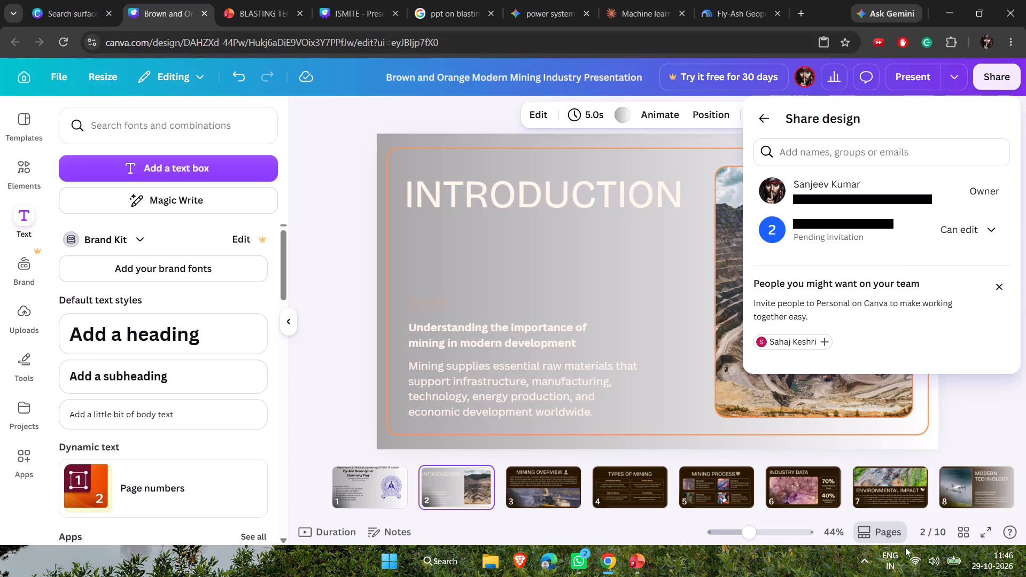
Keep the pending invitee's access at Can edit, dismiss the team member suggestion, and close the sharing options.
{"action": "left_click", "coordinate": [986, 229]}
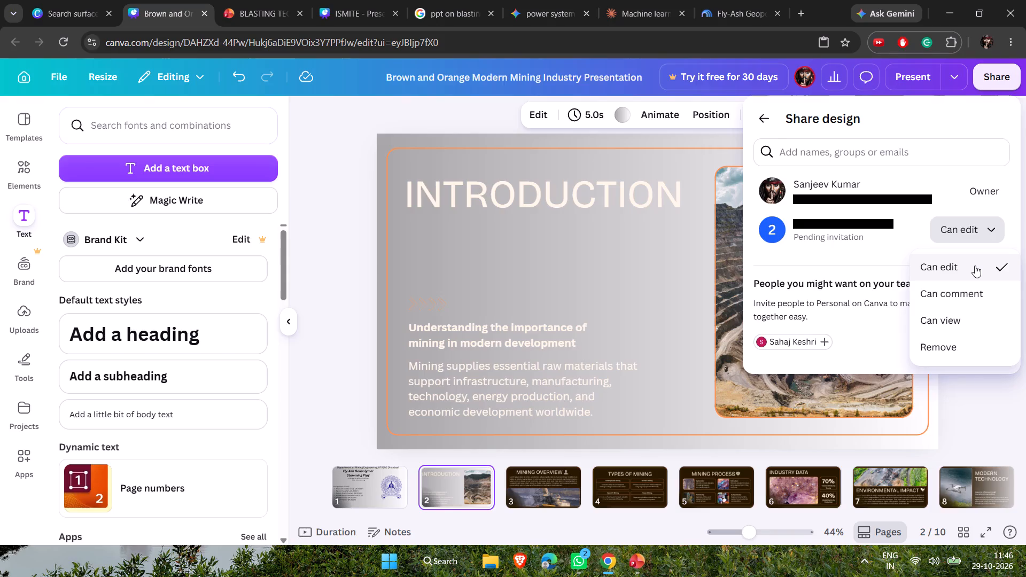
{"action": "left_click", "coordinate": [975, 266]}
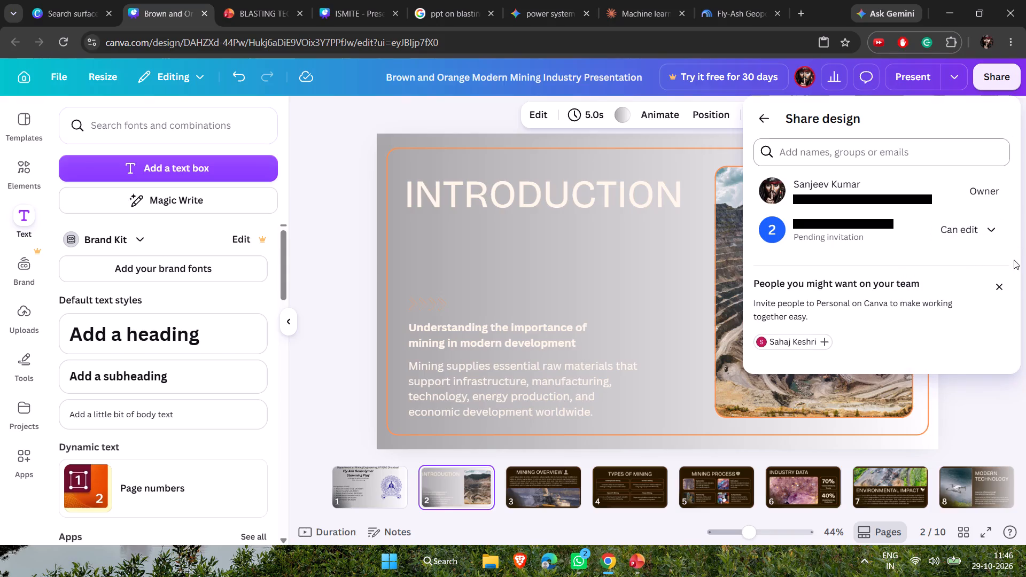
{"action": "left_click", "coordinate": [1001, 284]}
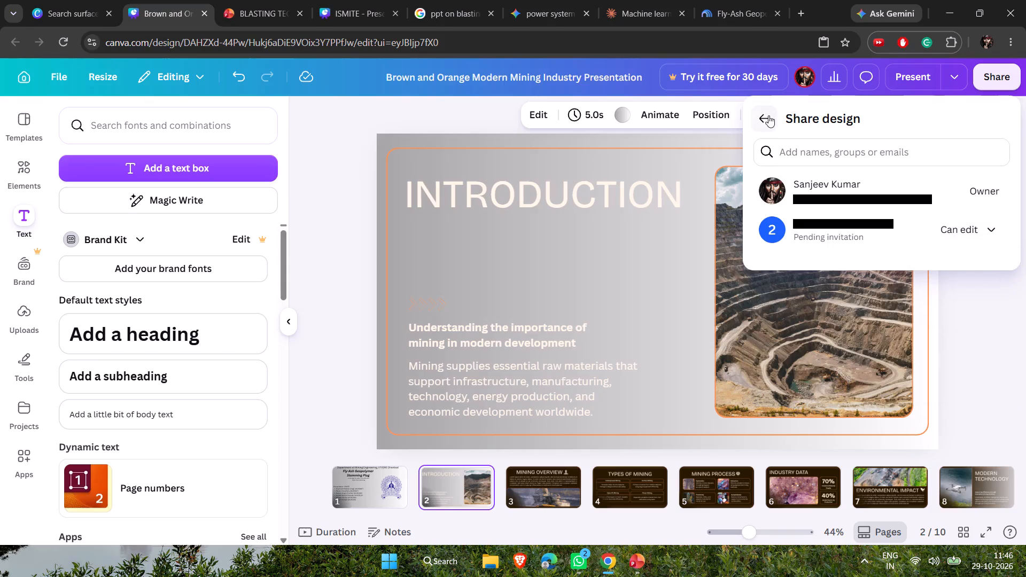
{"action": "left_click", "coordinate": [769, 118]}
{"action": "left_click", "coordinate": [719, 135]}
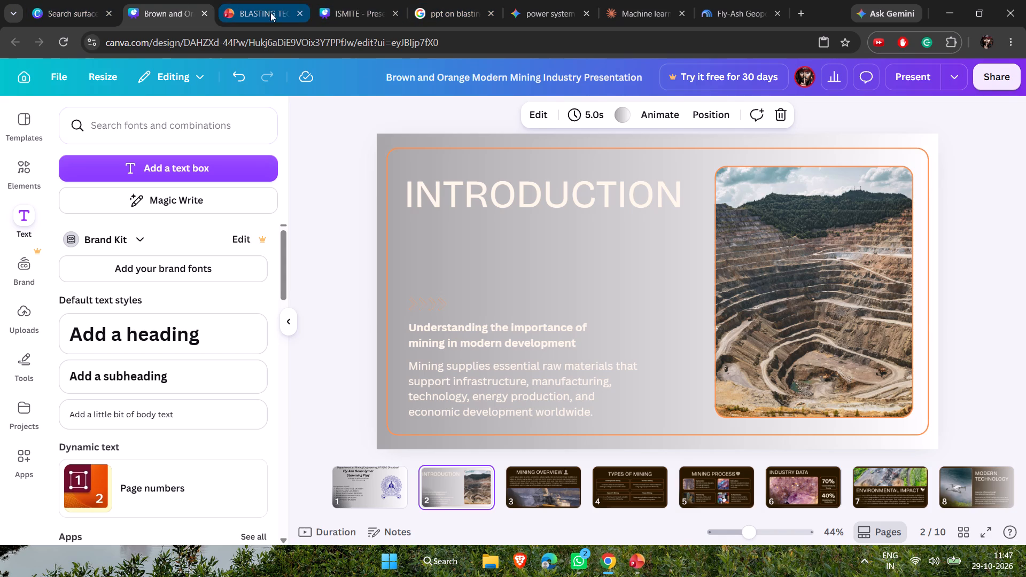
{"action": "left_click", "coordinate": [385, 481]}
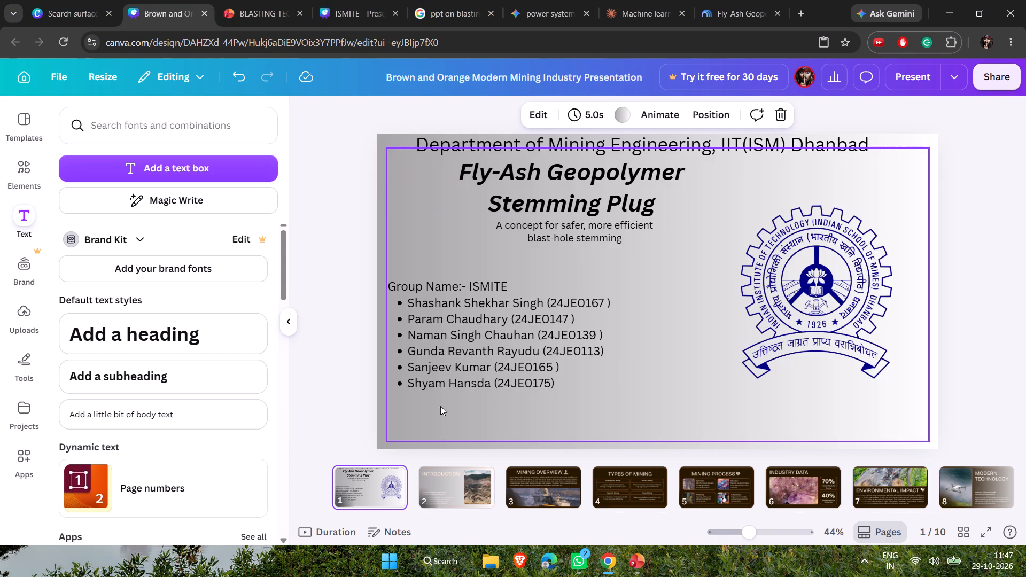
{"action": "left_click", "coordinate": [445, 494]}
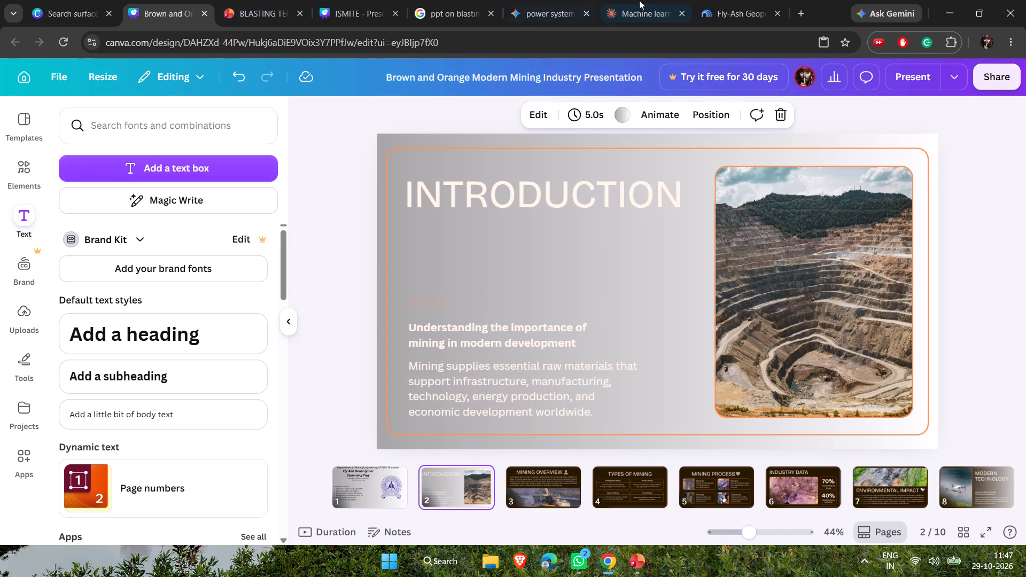
Close the Blasting Technique in Surface Mining and ISMITE presentations and return to the mining industry presentation.
{"action": "left_click", "coordinate": [290, 0]}
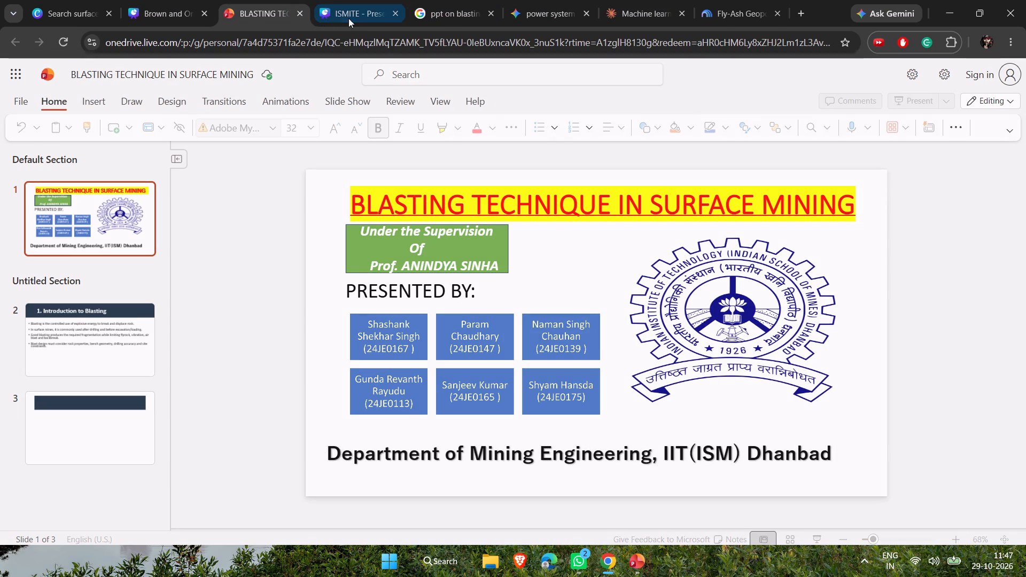
{"action": "left_click", "coordinate": [298, 14]}
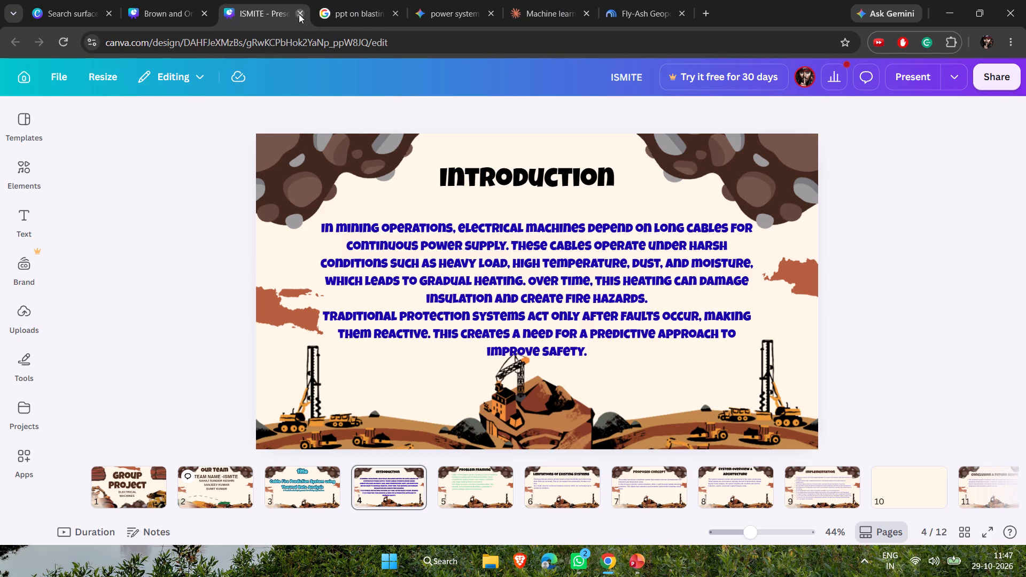
{"action": "left_click", "coordinate": [299, 14]}
{"action": "left_click", "coordinate": [133, 0]}
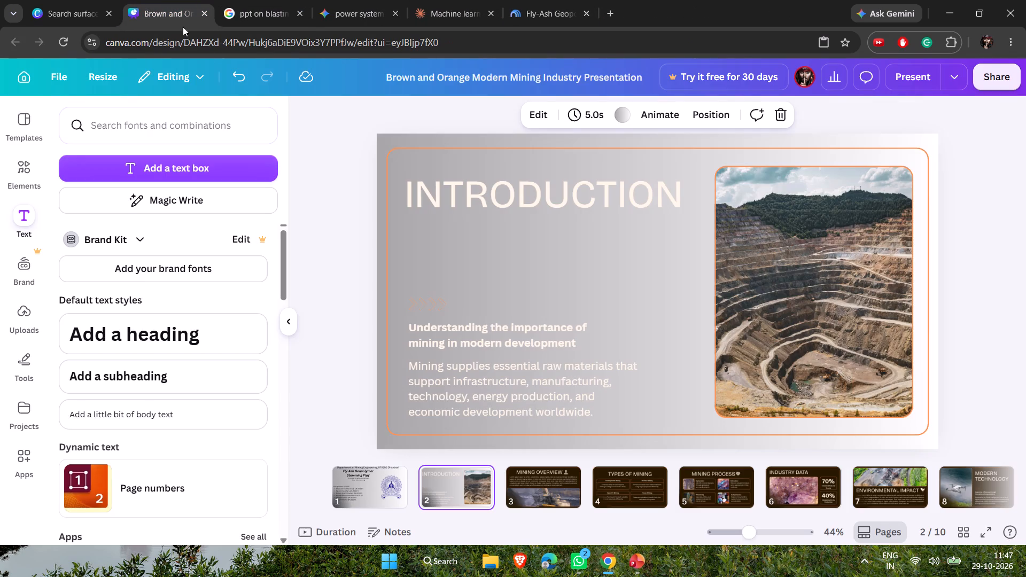
Switch to the Fly-Ash Geopolymer Stemming Plug deck in PowerPoint and read through its first three slides.
{"action": "left_click", "coordinate": [639, 558]}
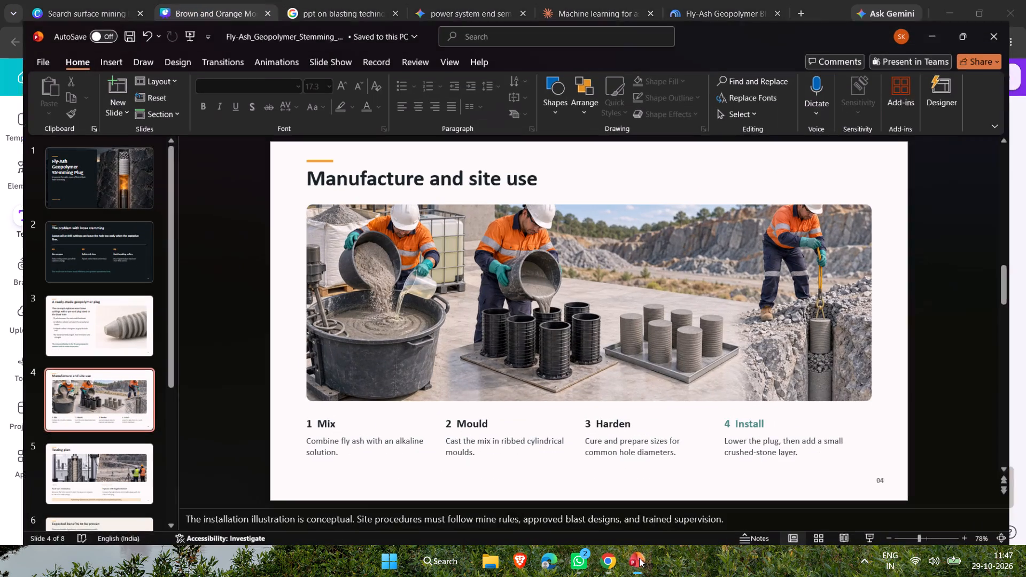
{"action": "scroll", "coordinate": [561, 311], "scroll_direction": "up", "scroll_amount": 3}
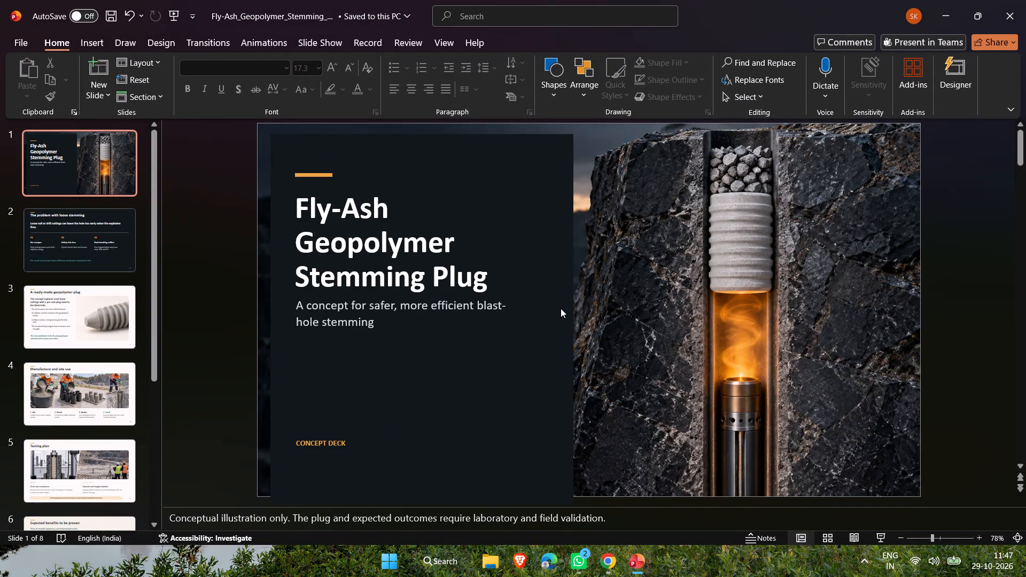
{"action": "scroll", "coordinate": [516, 283], "scroll_direction": "down", "scroll_amount": 2}
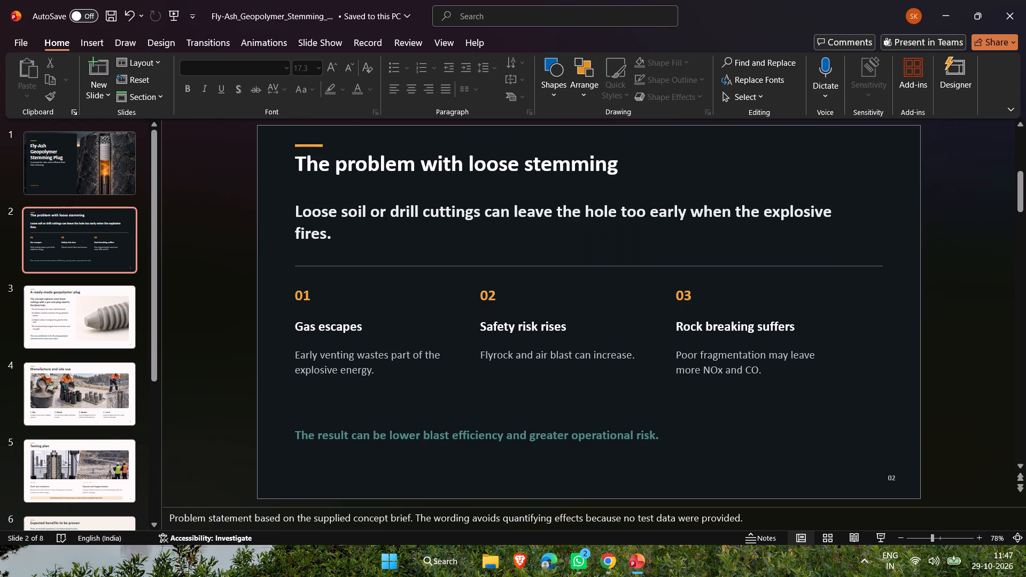
{"action": "left_click", "coordinate": [499, 168]}
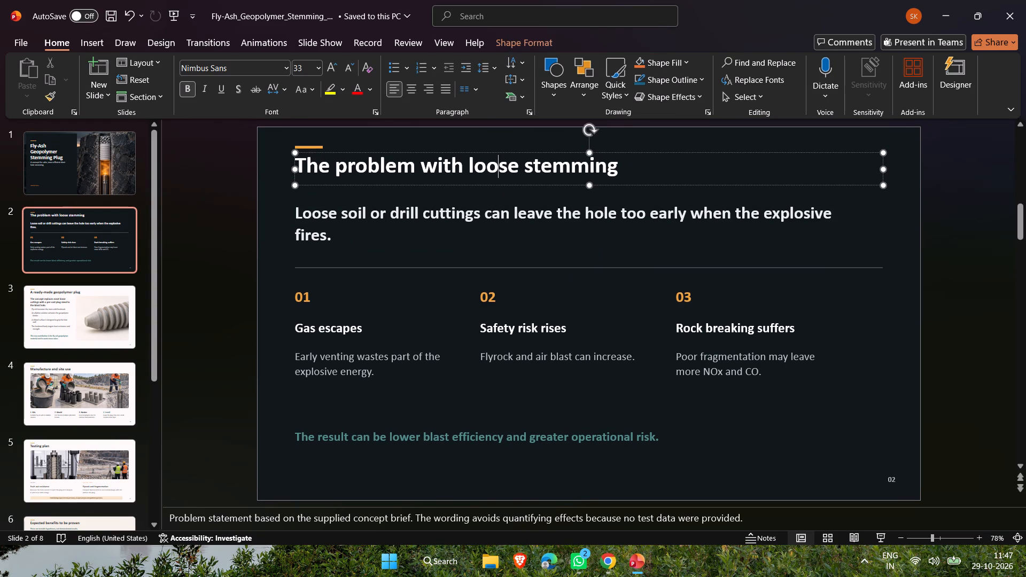
{"action": "left_click", "coordinate": [499, 210]}
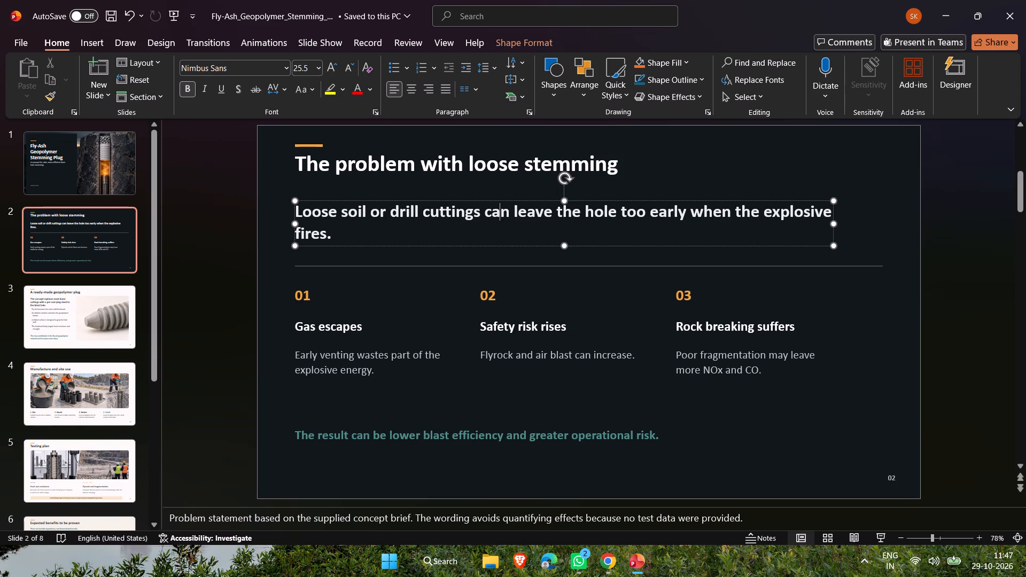
{"action": "left_click", "coordinate": [114, 321]}
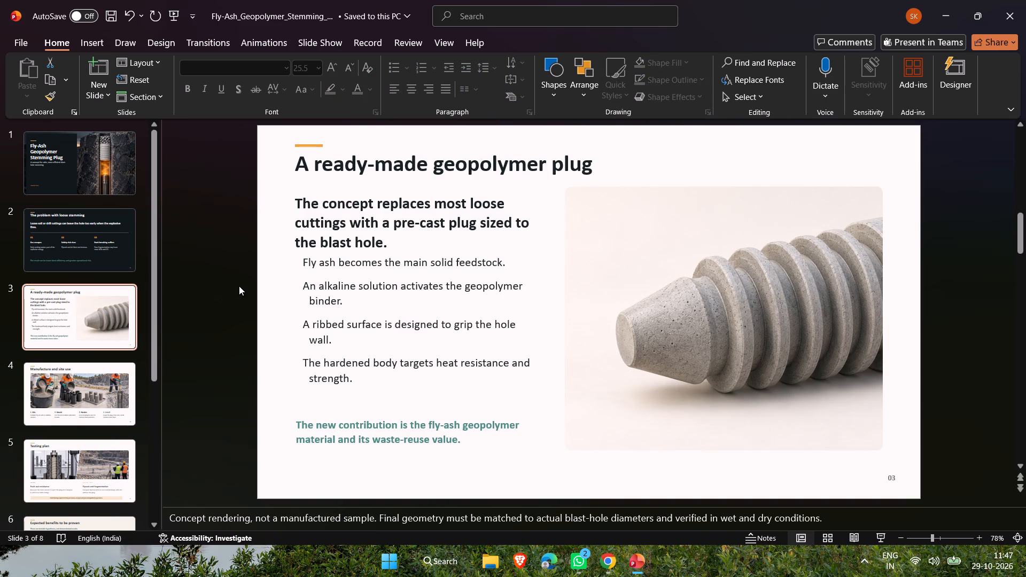
Nudge the title "The problem with loose stemming" slightly upward on slide 2.
{"action": "left_click", "coordinate": [98, 243]}
{"action": "left_click", "coordinate": [281, 202]}
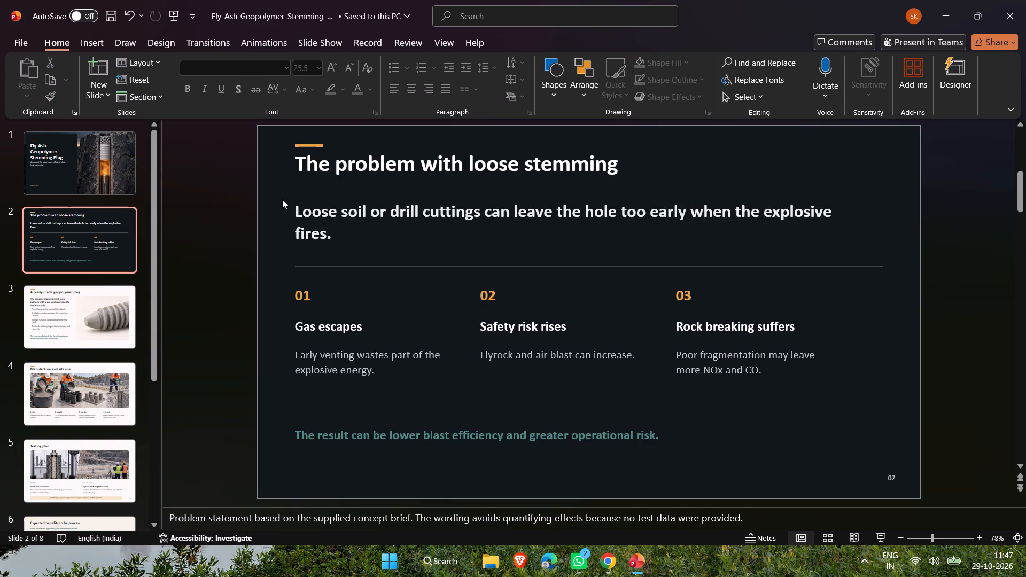
{"action": "left_click", "coordinate": [294, 173]}
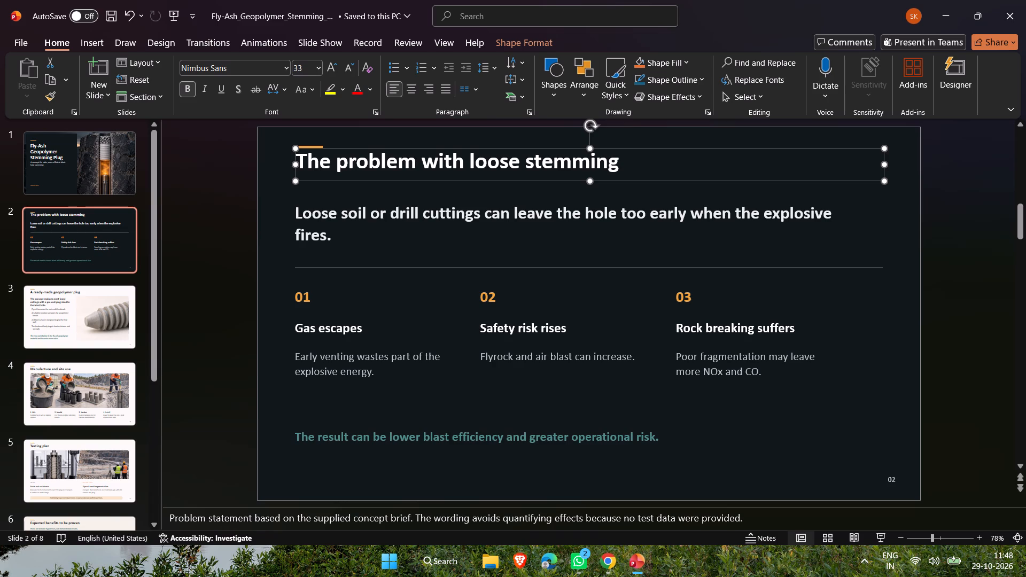
Review the Fly-Ash deck's slides from "A ready-made geopolymer plug" through to the closing "Concept status" slide.
{"action": "left_click", "coordinate": [109, 323]}
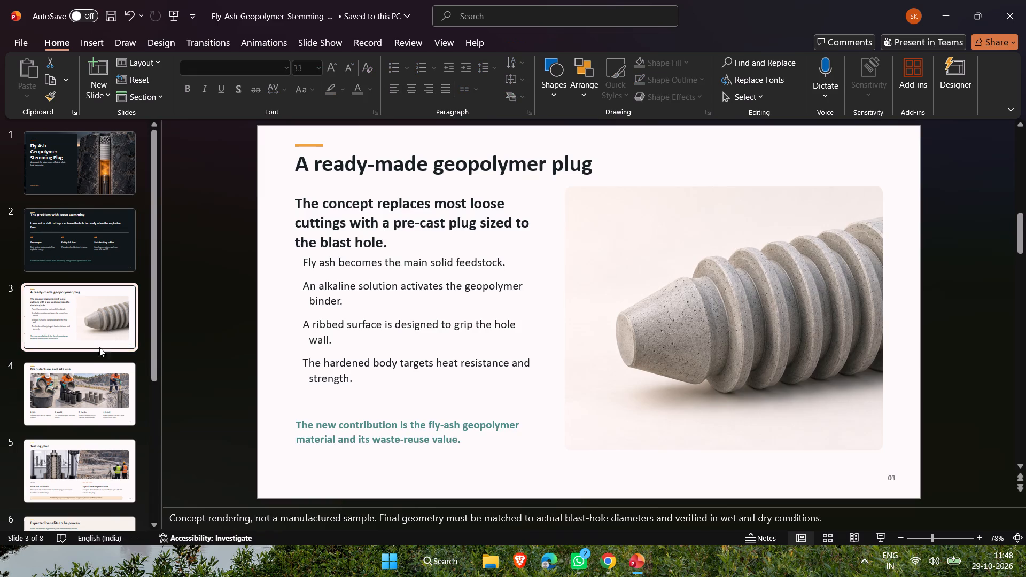
{"action": "left_click", "coordinate": [98, 395]}
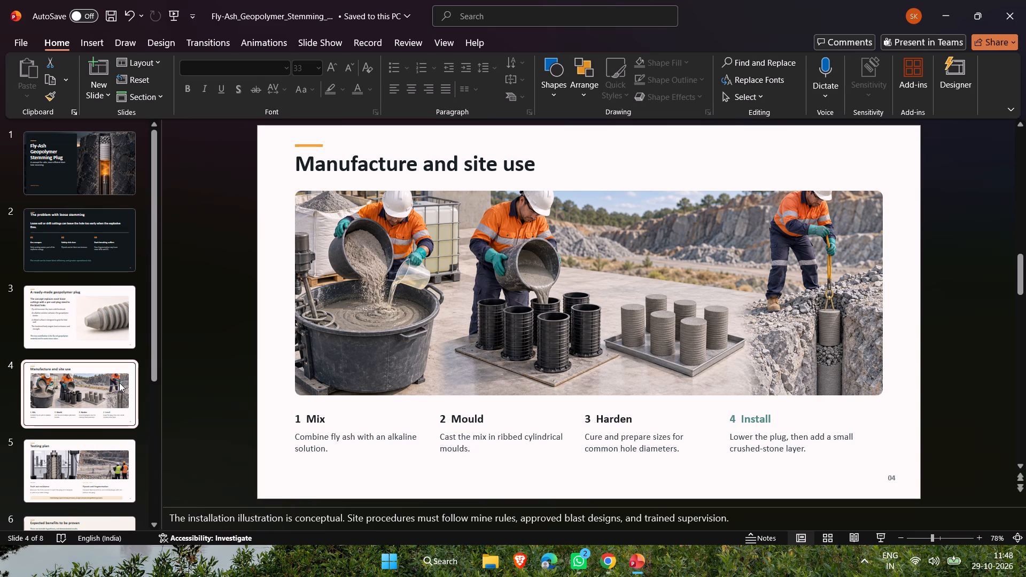
{"action": "left_click", "coordinate": [96, 473]}
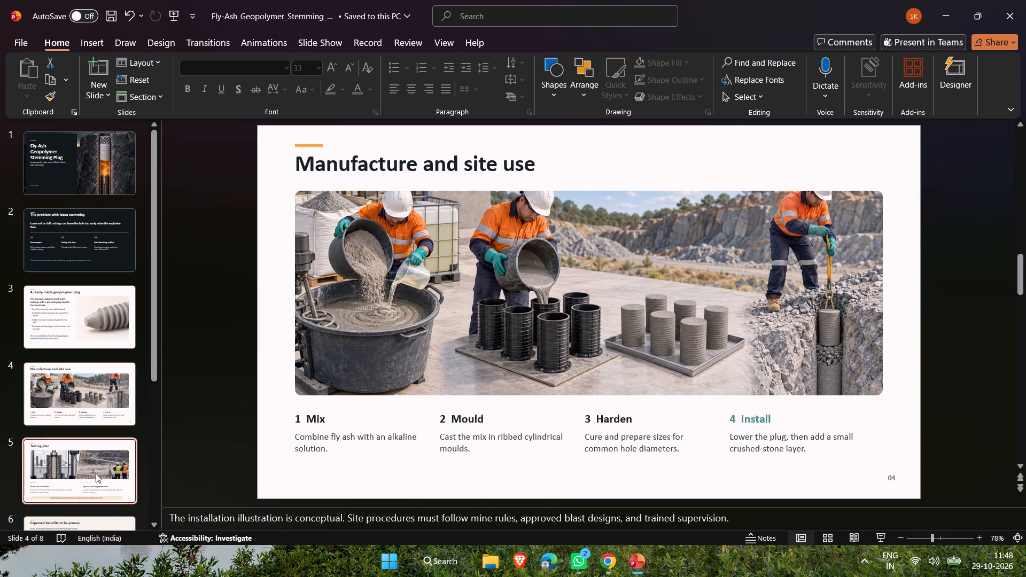
{"action": "scroll", "coordinate": [364, 317], "scroll_direction": "down", "scroll_amount": 2}
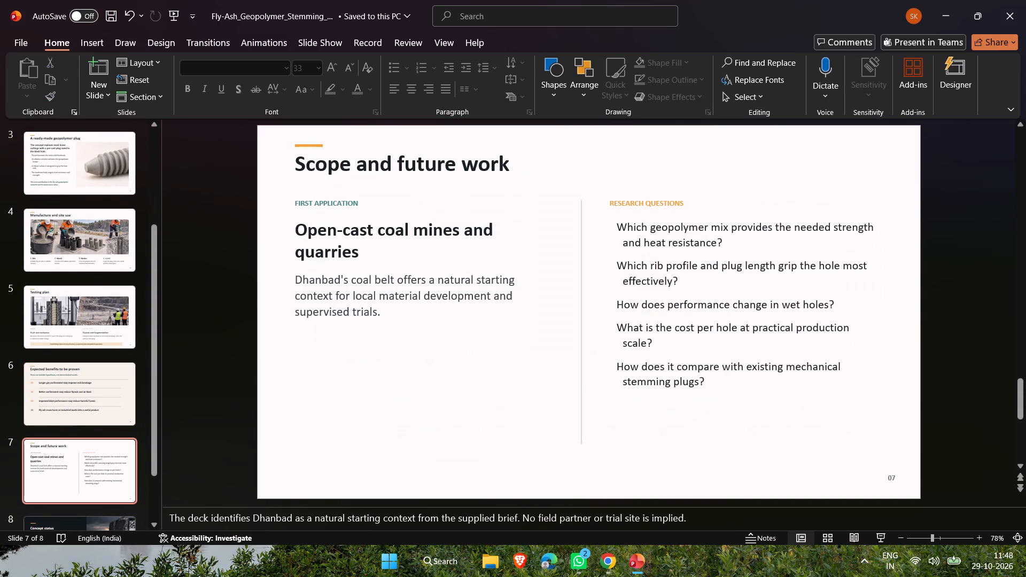
{"action": "scroll", "coordinate": [364, 317], "scroll_direction": "down", "scroll_amount": 1}
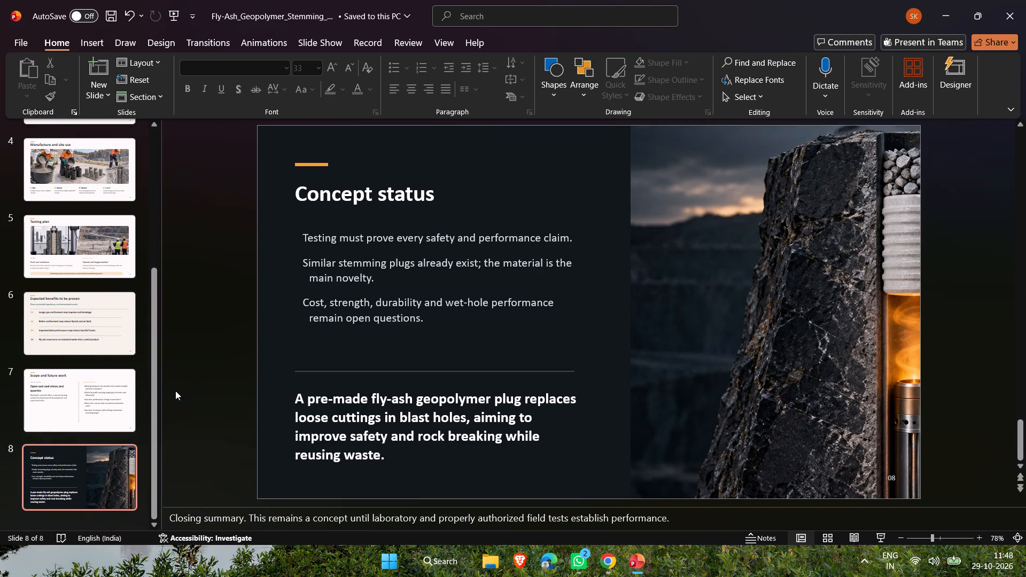
{"action": "scroll", "coordinate": [298, 348], "scroll_direction": "down", "scroll_amount": 3}
{"action": "scroll", "coordinate": [300, 346], "scroll_direction": "up", "scroll_amount": 2}
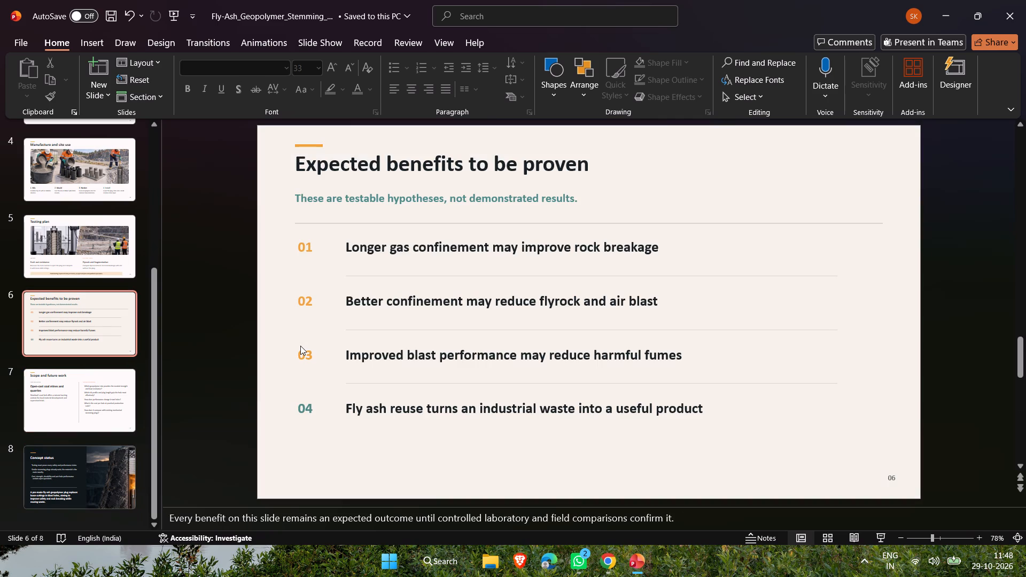
{"action": "scroll", "coordinate": [300, 346], "scroll_direction": "up", "scroll_amount": 4}
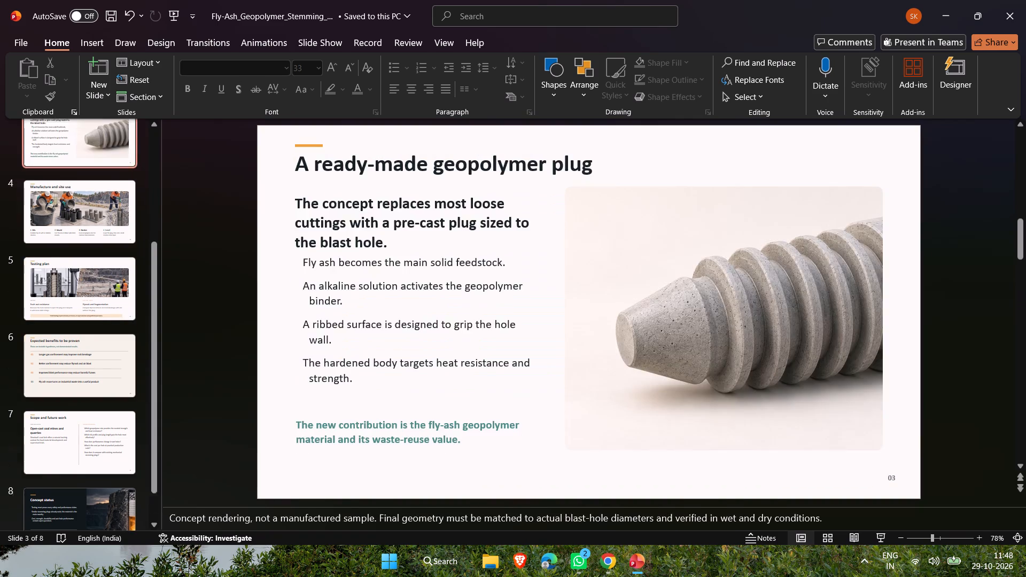
{"action": "scroll", "coordinate": [300, 346], "scroll_direction": "up", "scroll_amount": 1}
{"action": "scroll", "coordinate": [300, 346], "scroll_direction": "down", "scroll_amount": 2}
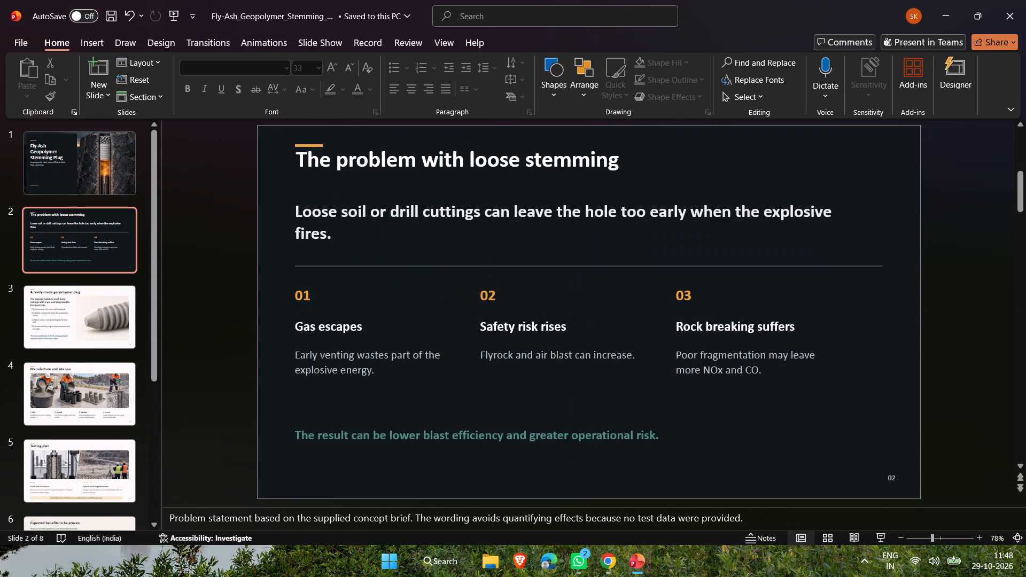
{"action": "scroll", "coordinate": [300, 346], "scroll_direction": "down", "scroll_amount": 4}
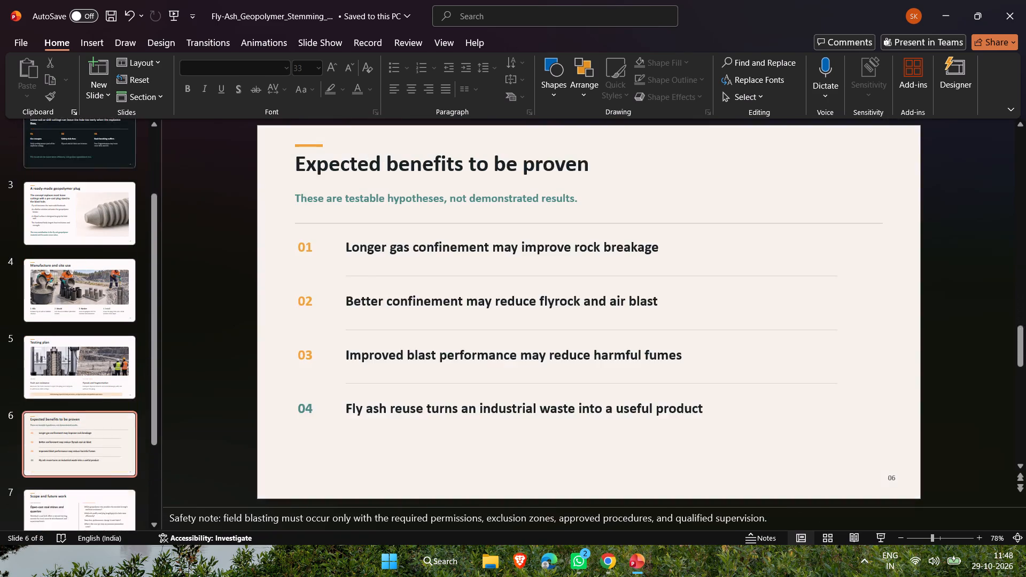
{"action": "scroll", "coordinate": [300, 346], "scroll_direction": "down", "scroll_amount": 1}
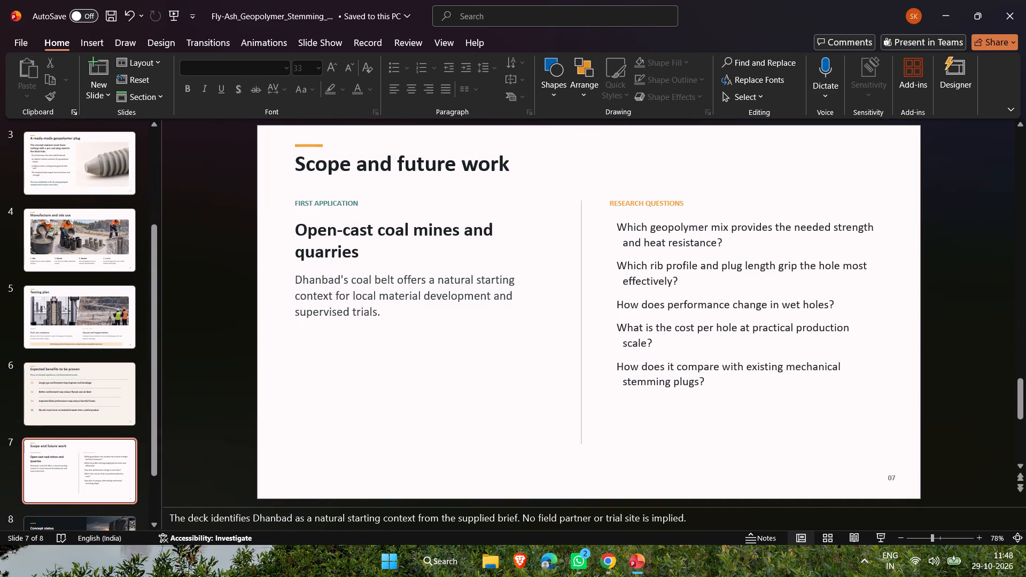
{"action": "scroll", "coordinate": [300, 346], "scroll_direction": "down", "scroll_amount": 5}
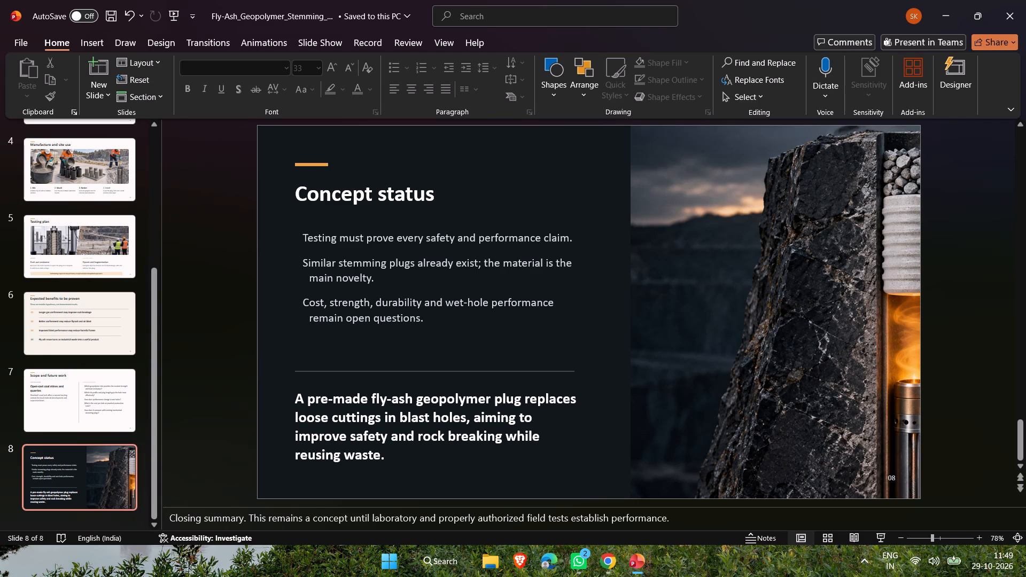
Re-examine the deck's opening slides, comparing "The problem with loose stemming" with "Manufacture and site use".
{"action": "scroll", "coordinate": [363, 338], "scroll_direction": "up", "scroll_amount": 7}
{"action": "scroll", "coordinate": [363, 338], "scroll_direction": "down", "scroll_amount": 1}
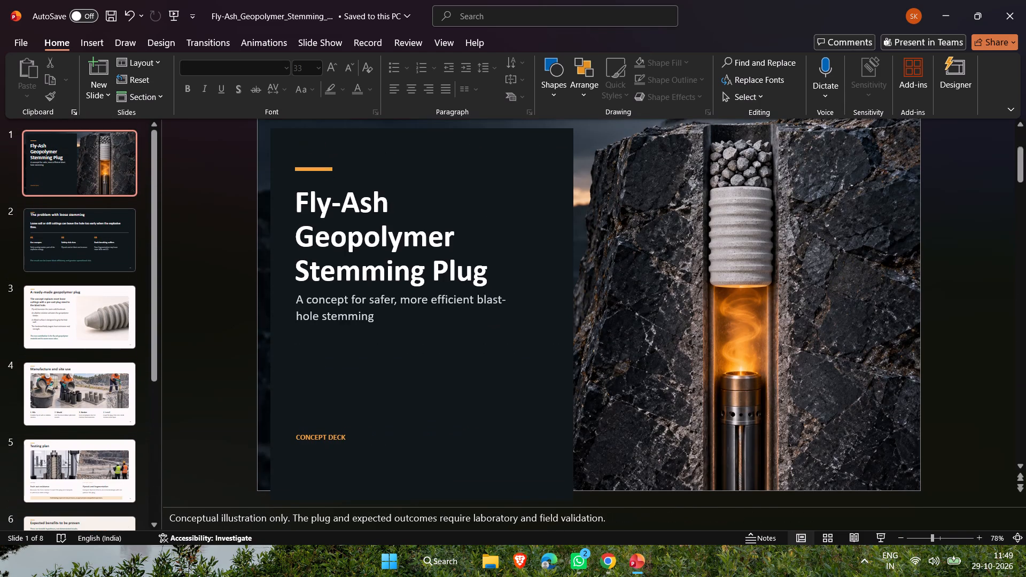
{"action": "scroll", "coordinate": [363, 338], "scroll_direction": "down", "scroll_amount": 1}
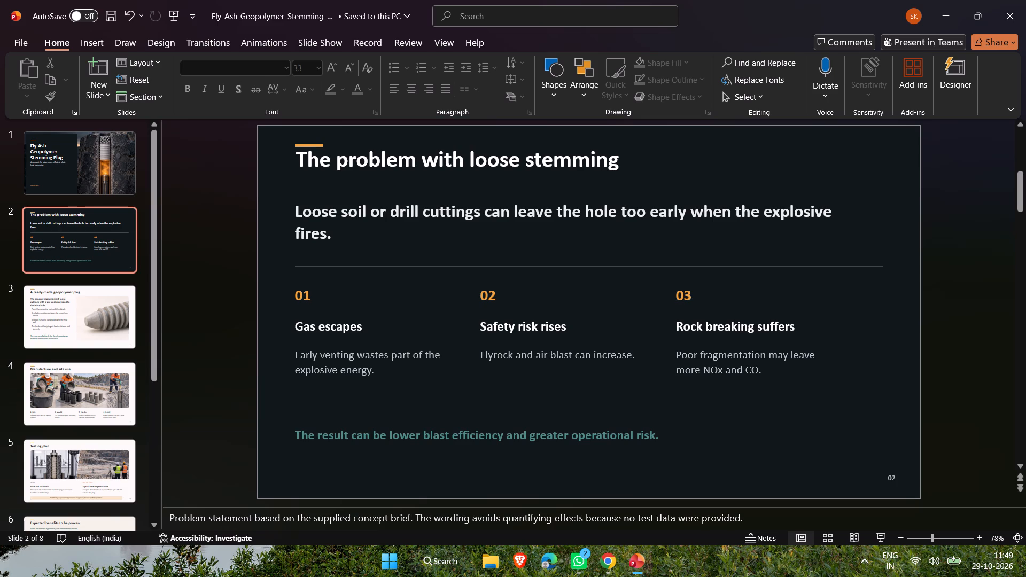
{"action": "left_click", "coordinate": [100, 309]}
{"action": "left_click", "coordinate": [91, 256]}
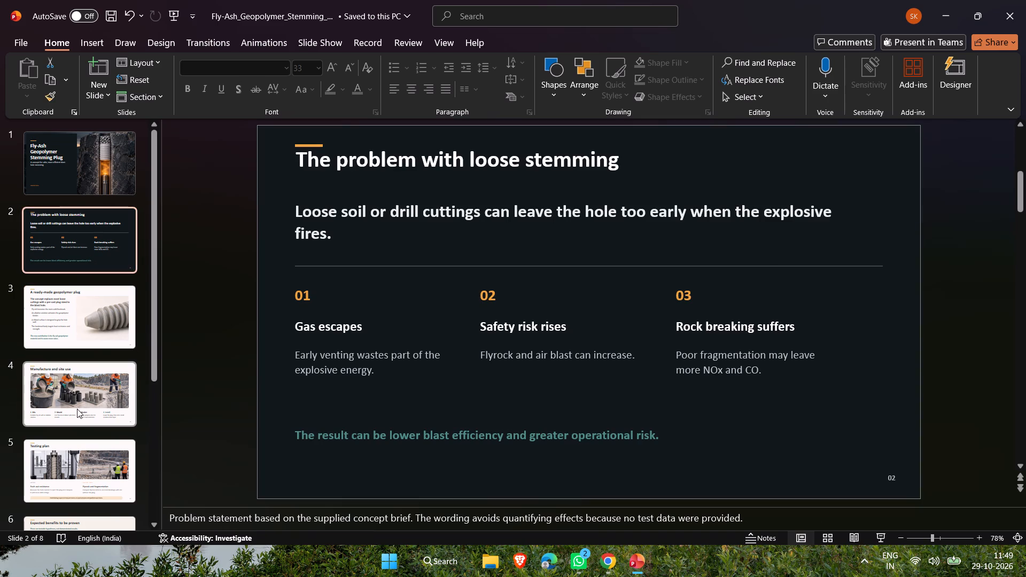
{"action": "left_click", "coordinate": [77, 409]}
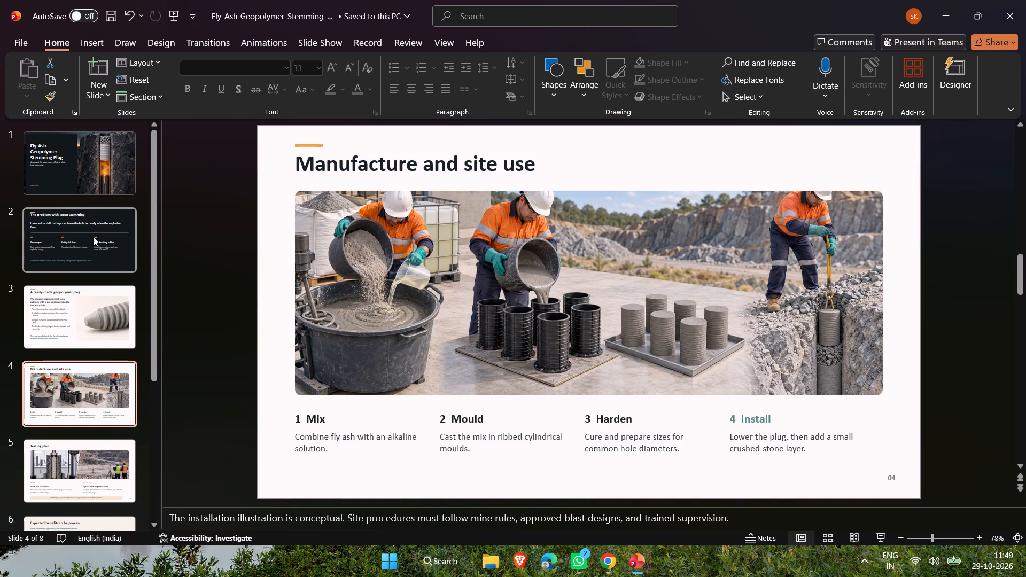
{"action": "left_click", "coordinate": [93, 237]}
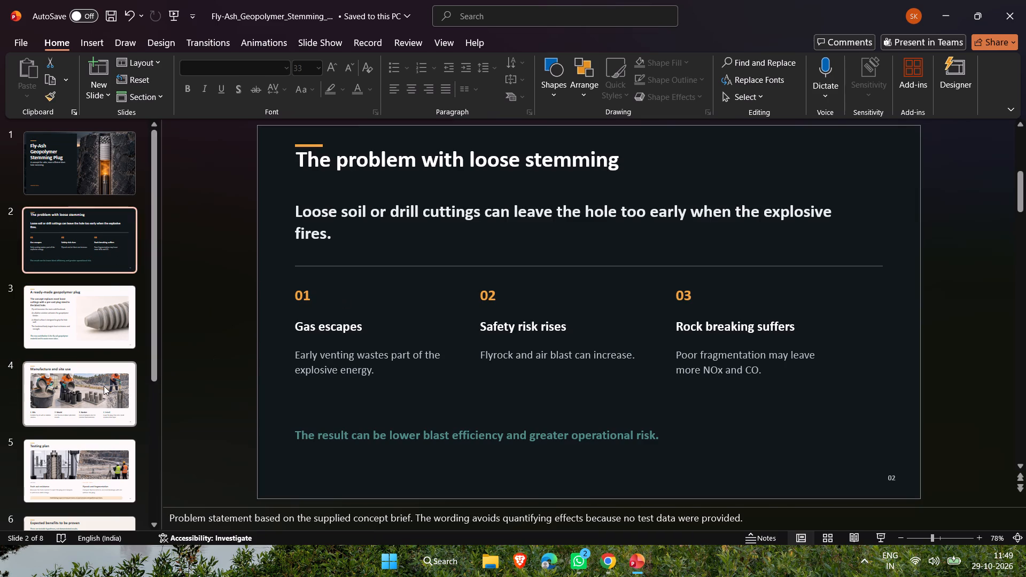
Look over the deck's opening slides again, examining the cover image and the picture on "A ready-made geopolymer plug".
{"action": "left_click", "coordinate": [101, 386]}
{"action": "left_click", "coordinate": [81, 347]}
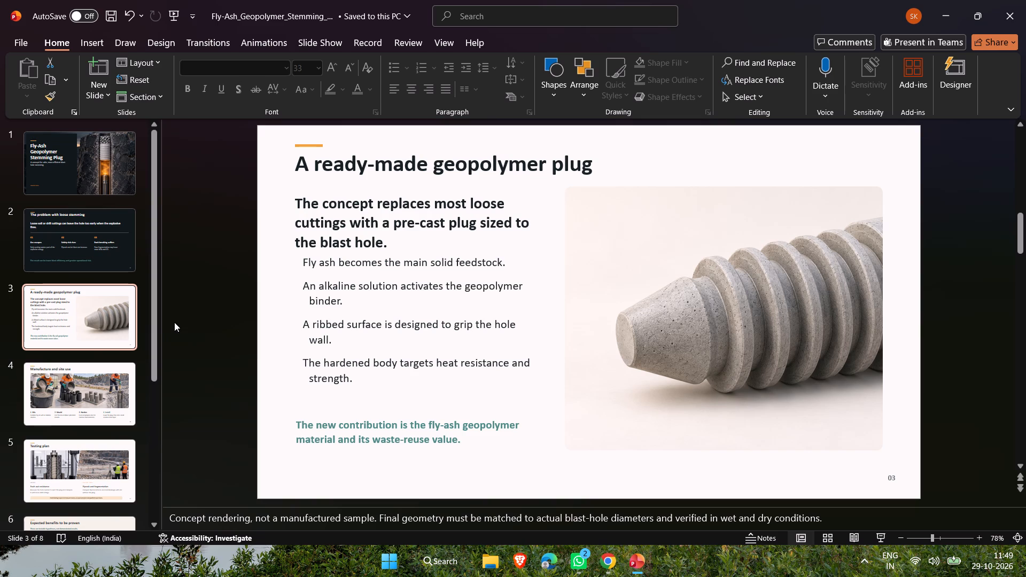
{"action": "left_click", "coordinate": [569, 330]}
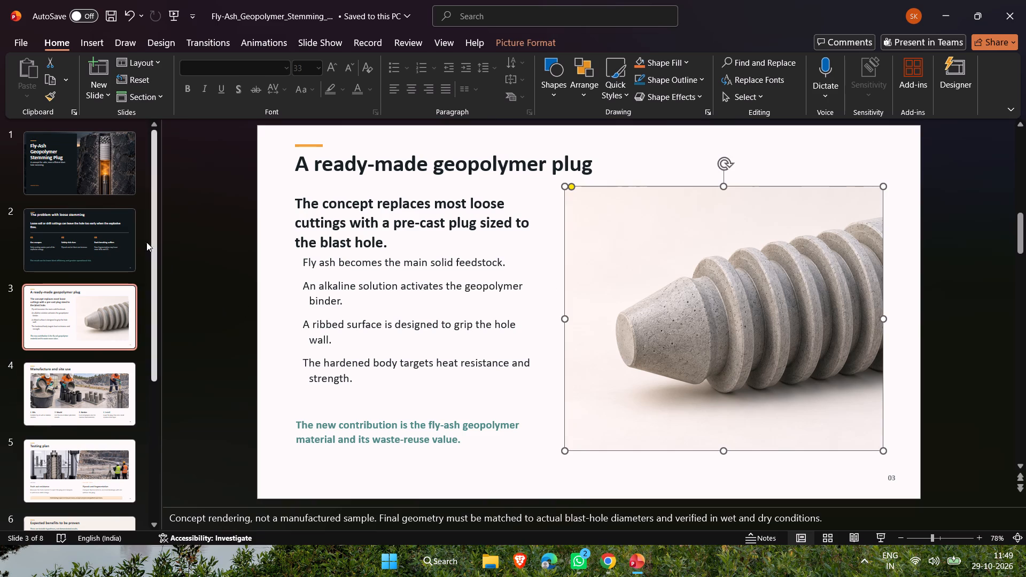
{"action": "left_click", "coordinate": [93, 165]}
{"action": "left_click", "coordinate": [708, 282]}
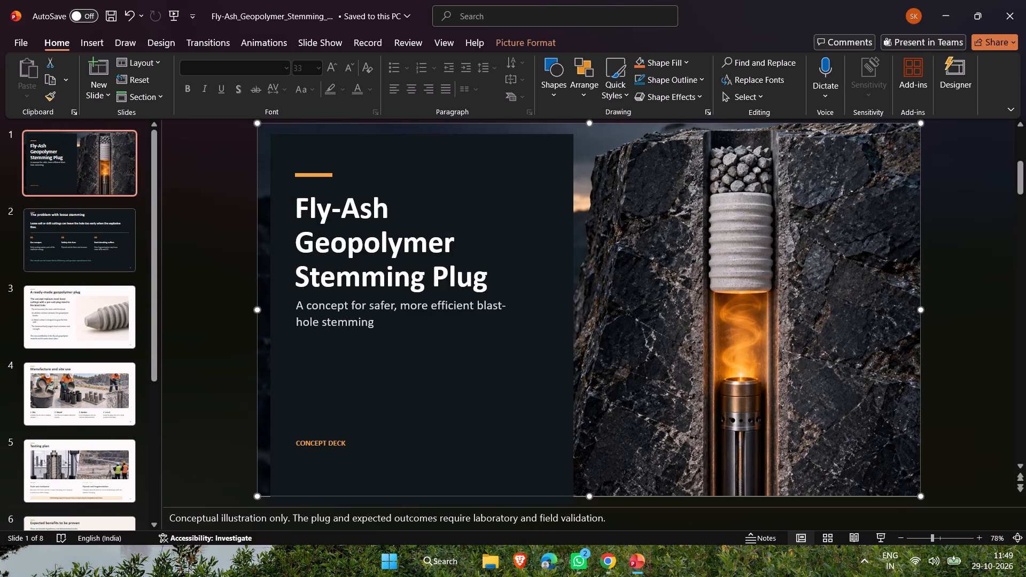
{"action": "left_click", "coordinate": [742, 266]}
{"action": "double_click", "coordinate": [734, 262]}
{"action": "scroll", "coordinate": [597, 260], "scroll_direction": "down", "scroll_amount": 1}
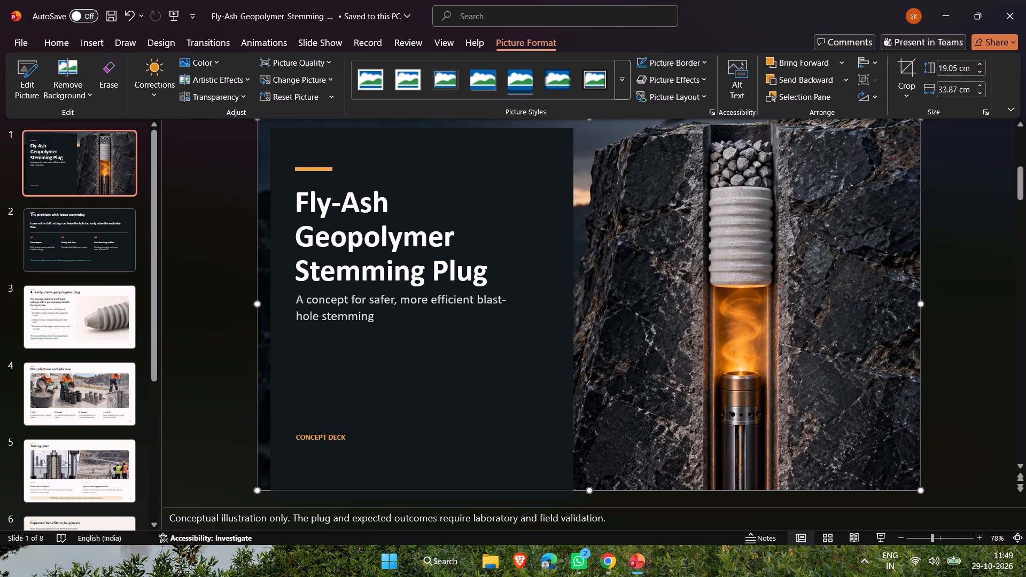
{"action": "left_click", "coordinate": [111, 245]}
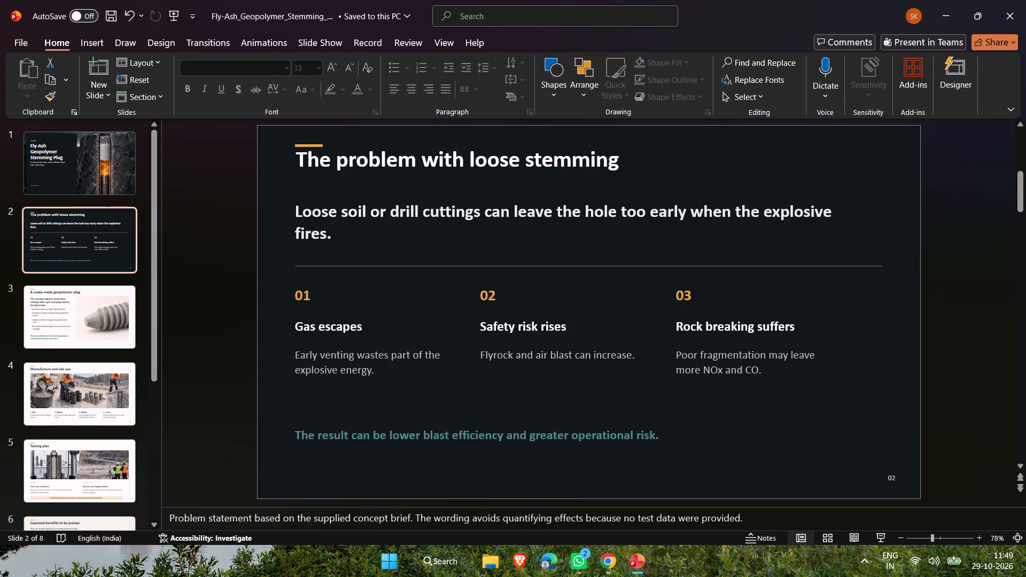
{"action": "left_click", "coordinate": [82, 325]}
Delete the orange accent bar above the title "A ready-made geopolymer plug" on slide 3.
{"action": "left_click", "coordinate": [524, 336]}
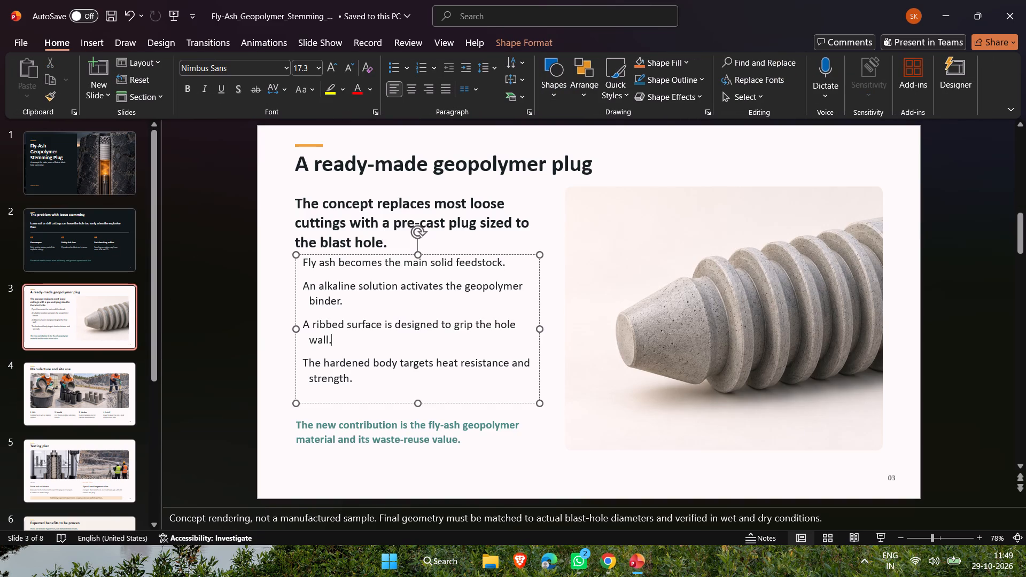
{"action": "left_click", "coordinate": [320, 144]}
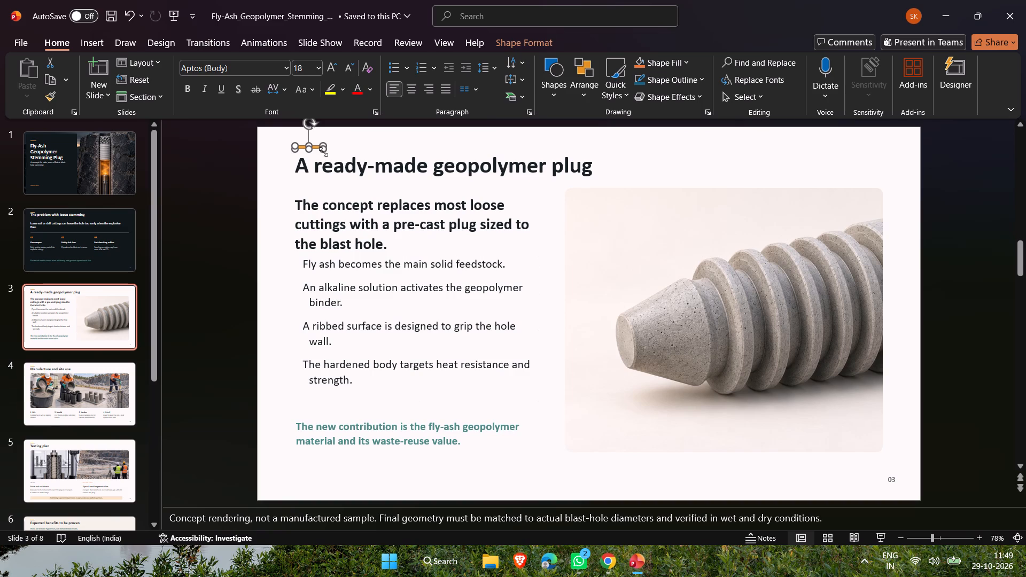
{"action": "key", "text": "BackSpace"}
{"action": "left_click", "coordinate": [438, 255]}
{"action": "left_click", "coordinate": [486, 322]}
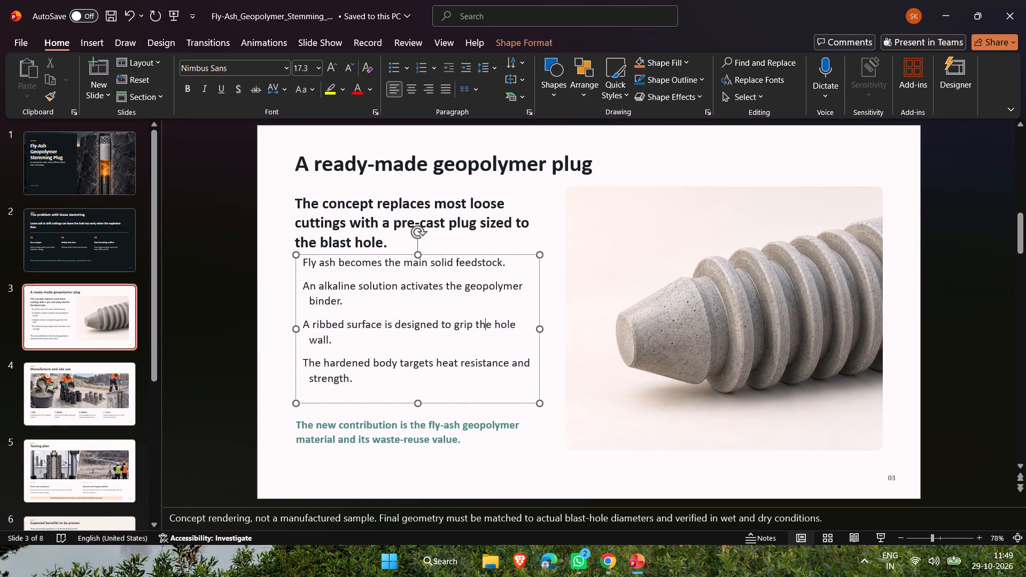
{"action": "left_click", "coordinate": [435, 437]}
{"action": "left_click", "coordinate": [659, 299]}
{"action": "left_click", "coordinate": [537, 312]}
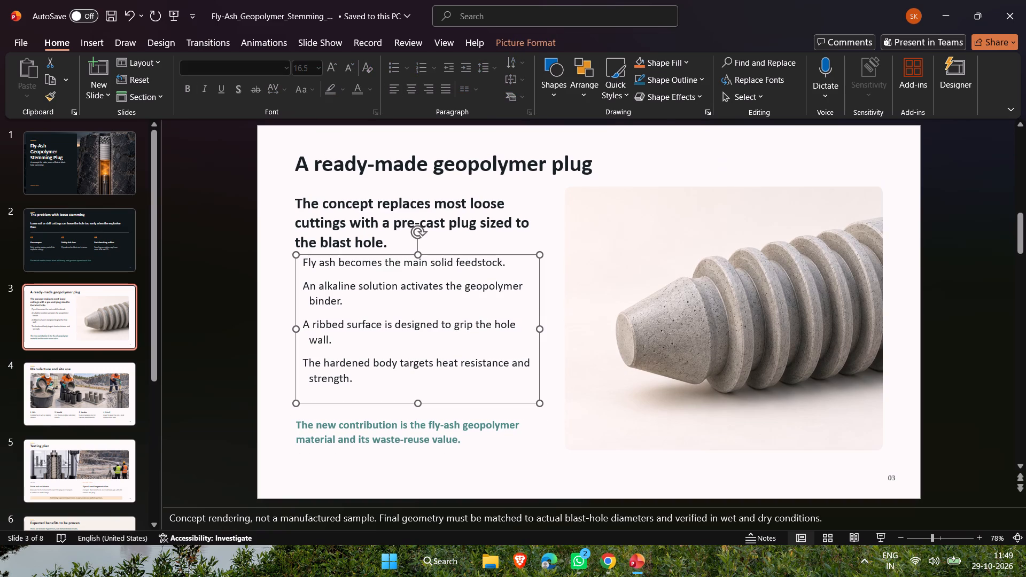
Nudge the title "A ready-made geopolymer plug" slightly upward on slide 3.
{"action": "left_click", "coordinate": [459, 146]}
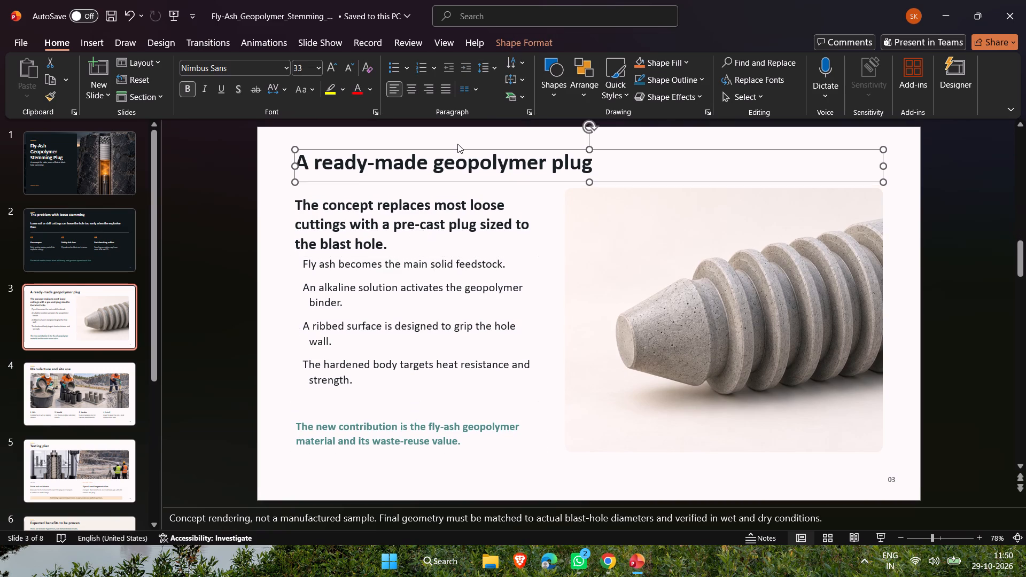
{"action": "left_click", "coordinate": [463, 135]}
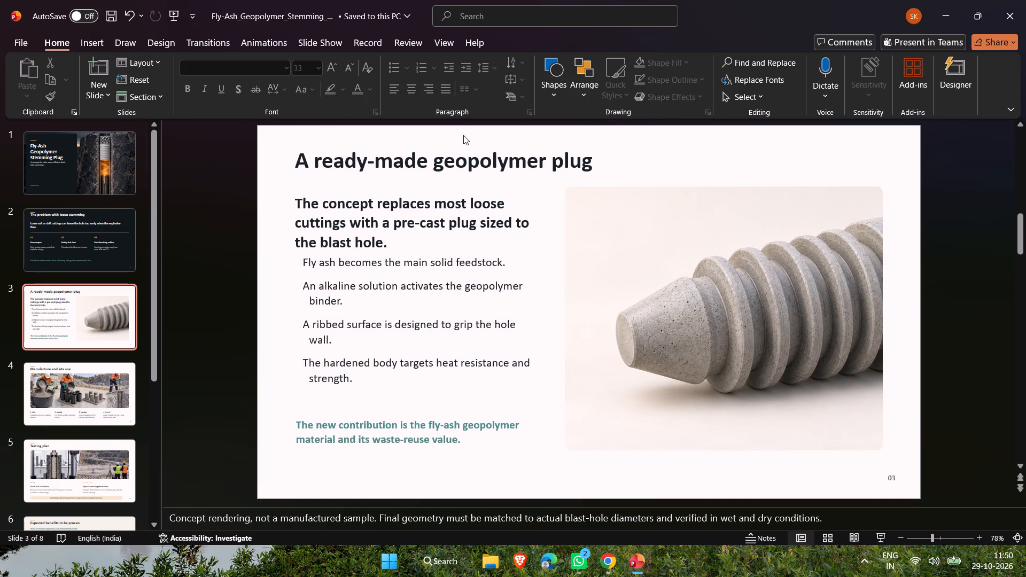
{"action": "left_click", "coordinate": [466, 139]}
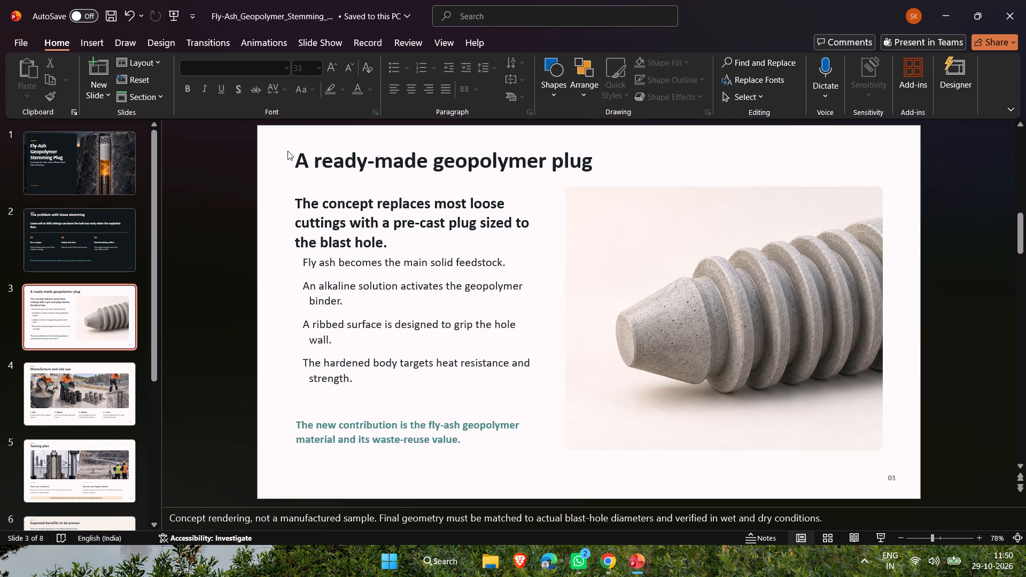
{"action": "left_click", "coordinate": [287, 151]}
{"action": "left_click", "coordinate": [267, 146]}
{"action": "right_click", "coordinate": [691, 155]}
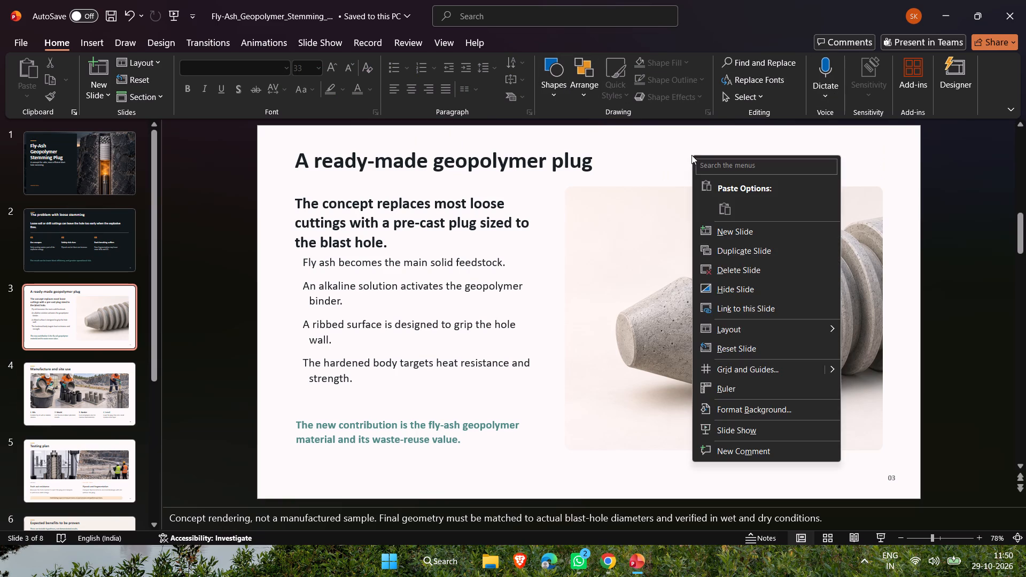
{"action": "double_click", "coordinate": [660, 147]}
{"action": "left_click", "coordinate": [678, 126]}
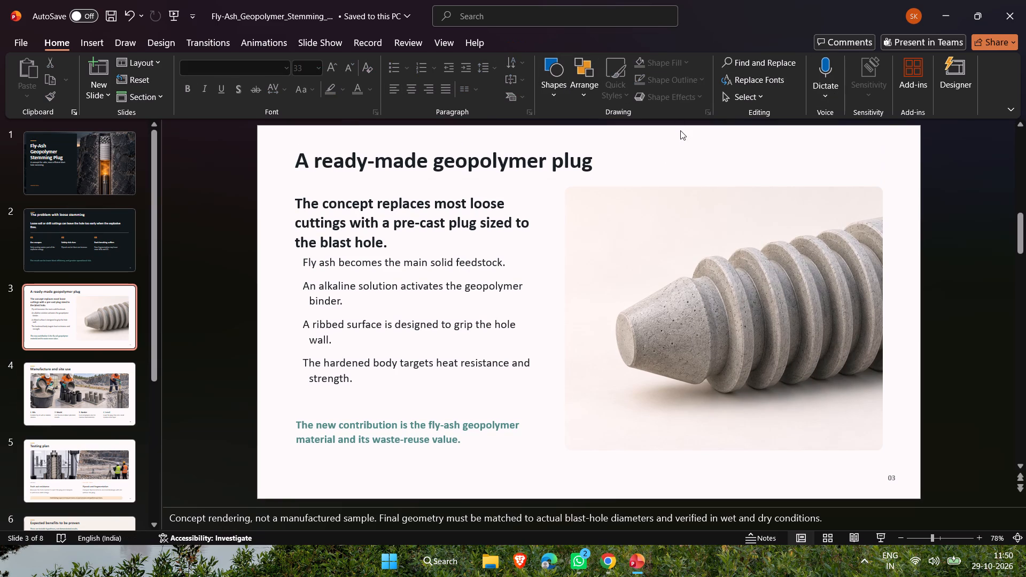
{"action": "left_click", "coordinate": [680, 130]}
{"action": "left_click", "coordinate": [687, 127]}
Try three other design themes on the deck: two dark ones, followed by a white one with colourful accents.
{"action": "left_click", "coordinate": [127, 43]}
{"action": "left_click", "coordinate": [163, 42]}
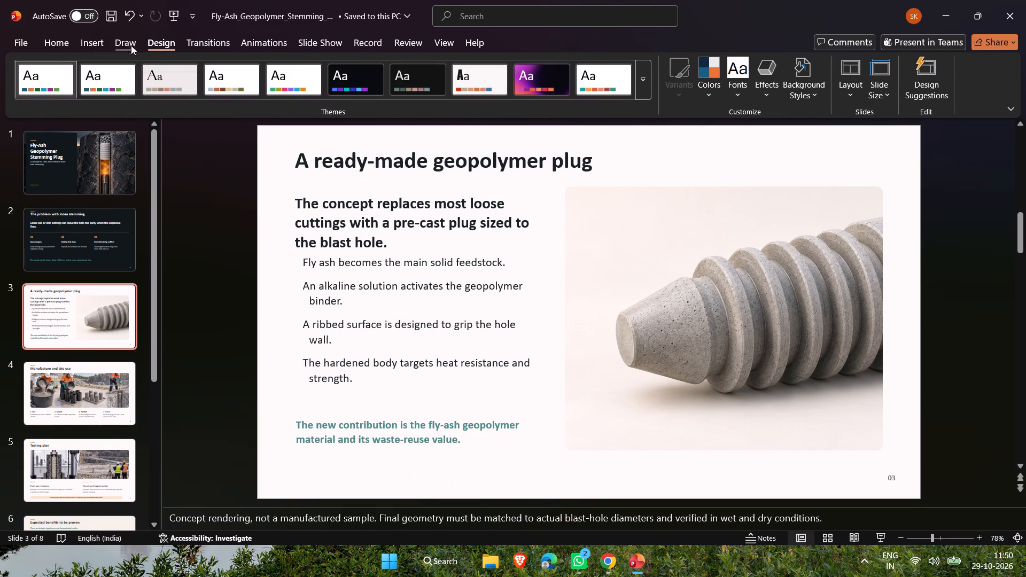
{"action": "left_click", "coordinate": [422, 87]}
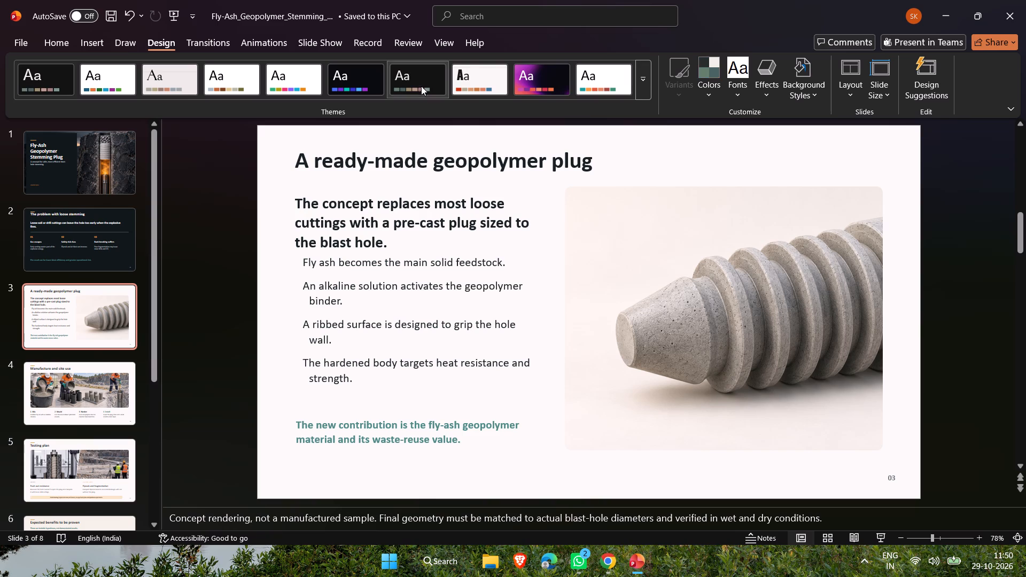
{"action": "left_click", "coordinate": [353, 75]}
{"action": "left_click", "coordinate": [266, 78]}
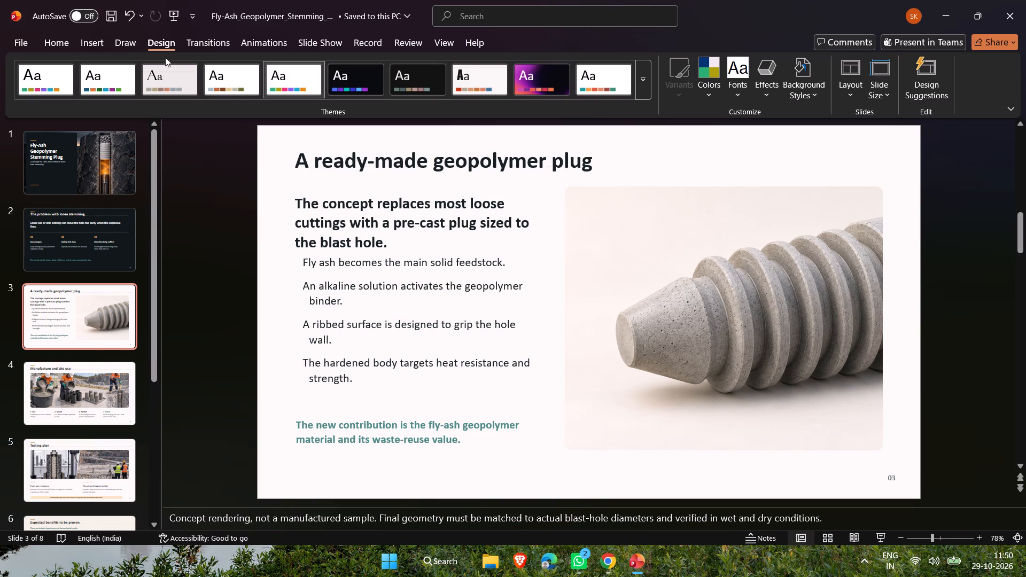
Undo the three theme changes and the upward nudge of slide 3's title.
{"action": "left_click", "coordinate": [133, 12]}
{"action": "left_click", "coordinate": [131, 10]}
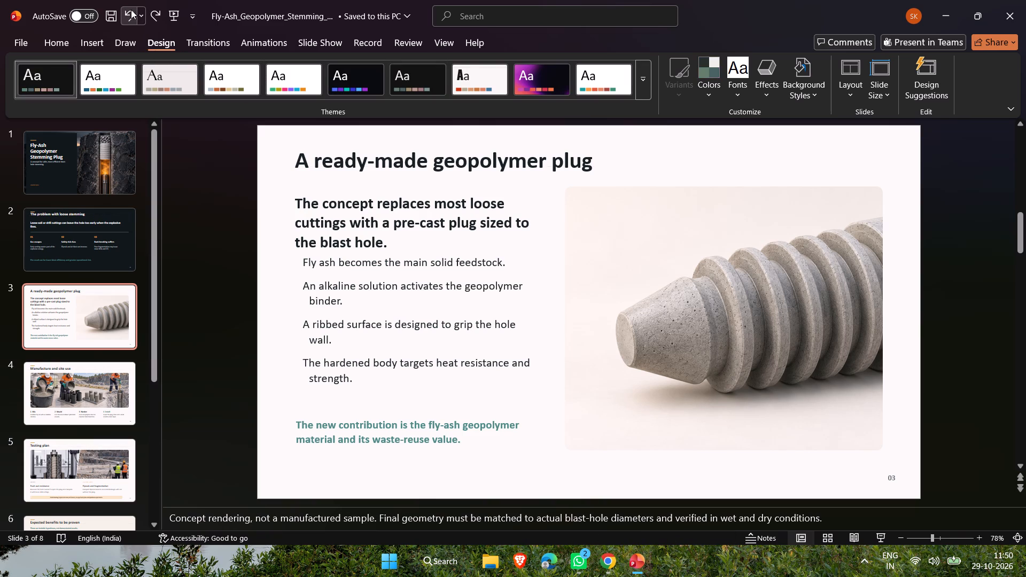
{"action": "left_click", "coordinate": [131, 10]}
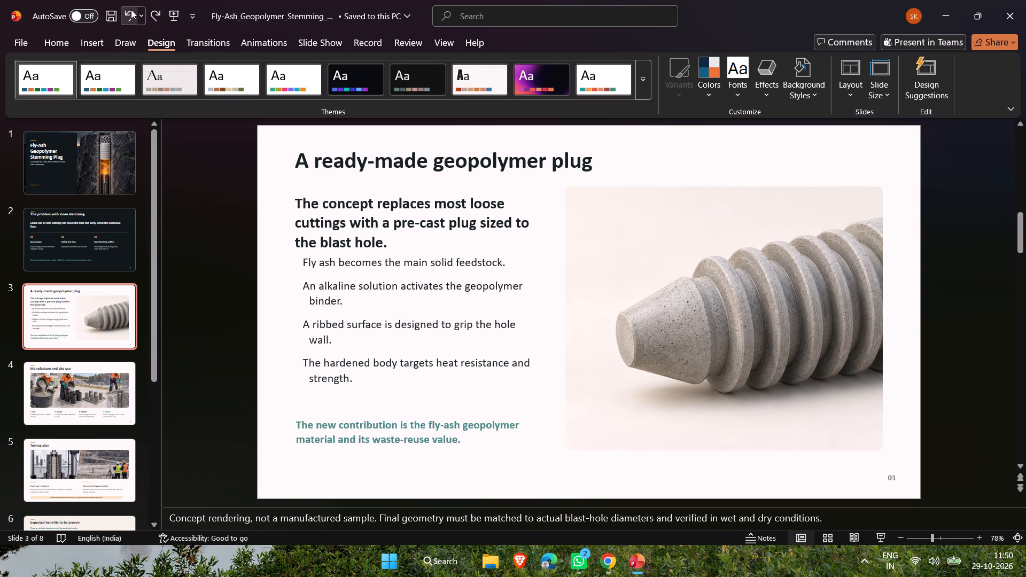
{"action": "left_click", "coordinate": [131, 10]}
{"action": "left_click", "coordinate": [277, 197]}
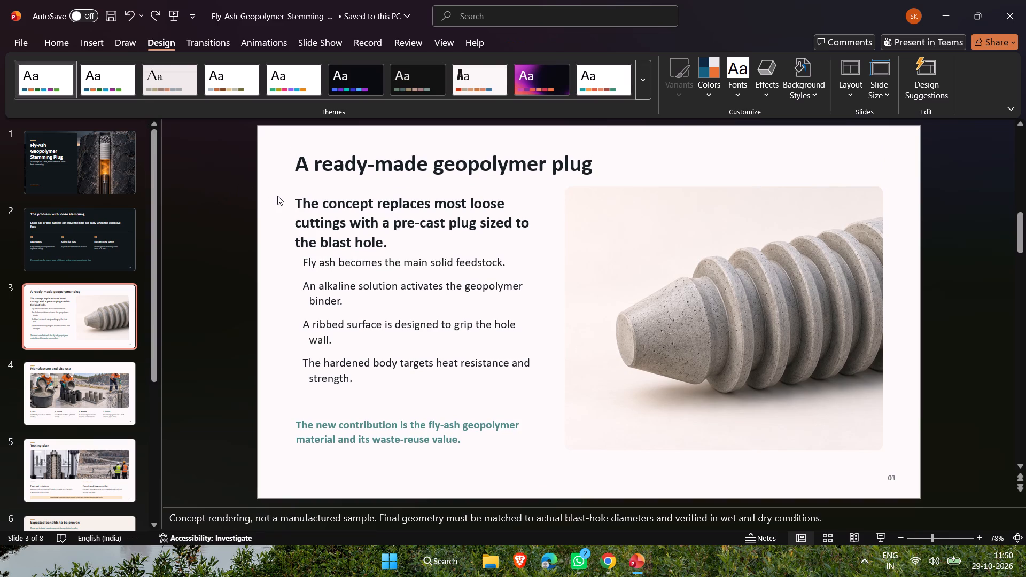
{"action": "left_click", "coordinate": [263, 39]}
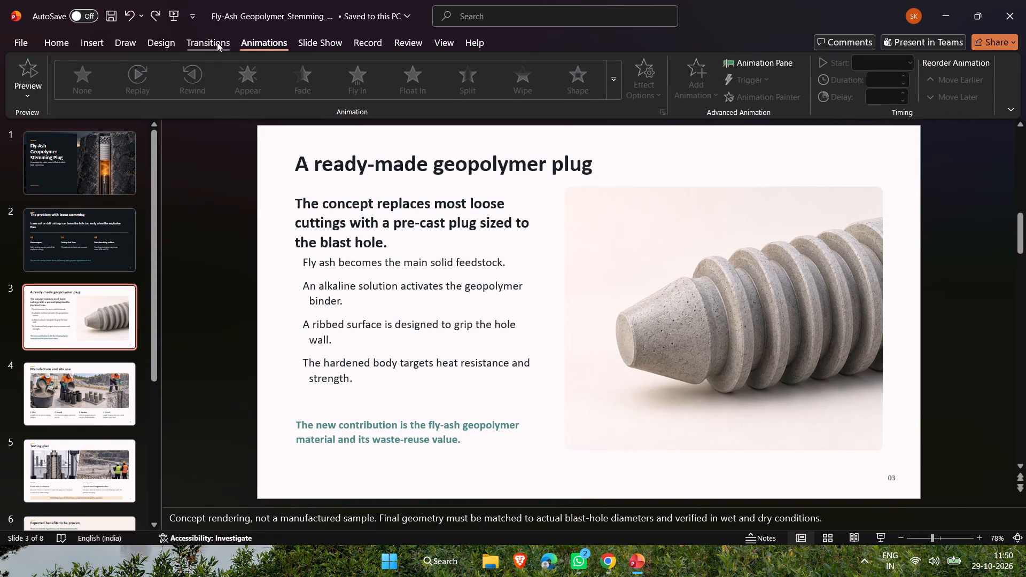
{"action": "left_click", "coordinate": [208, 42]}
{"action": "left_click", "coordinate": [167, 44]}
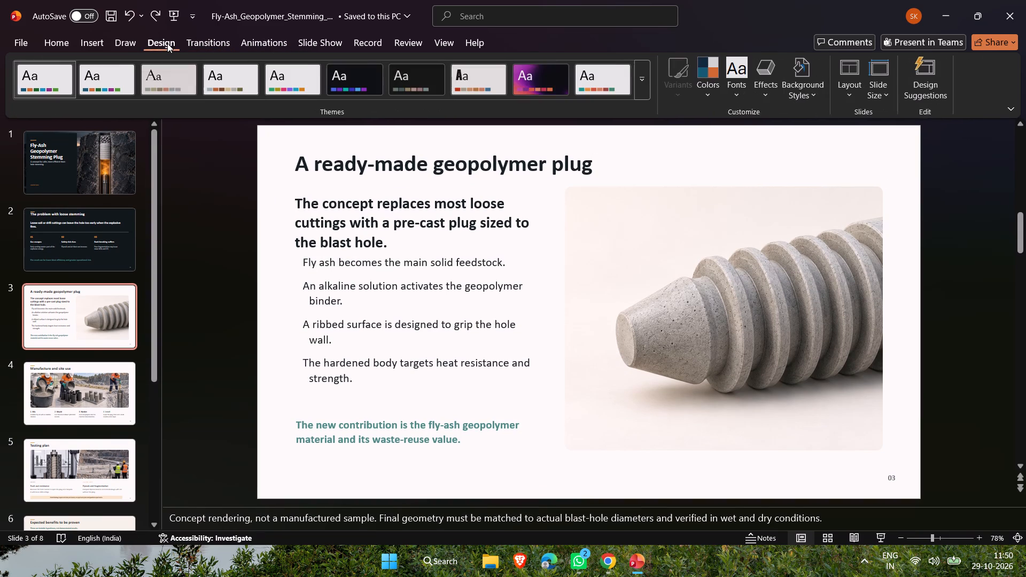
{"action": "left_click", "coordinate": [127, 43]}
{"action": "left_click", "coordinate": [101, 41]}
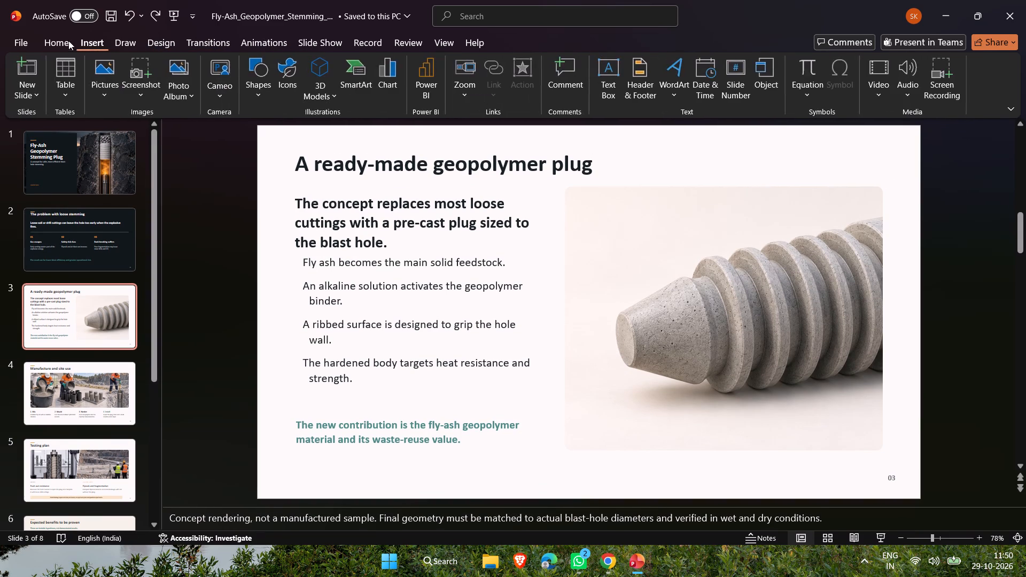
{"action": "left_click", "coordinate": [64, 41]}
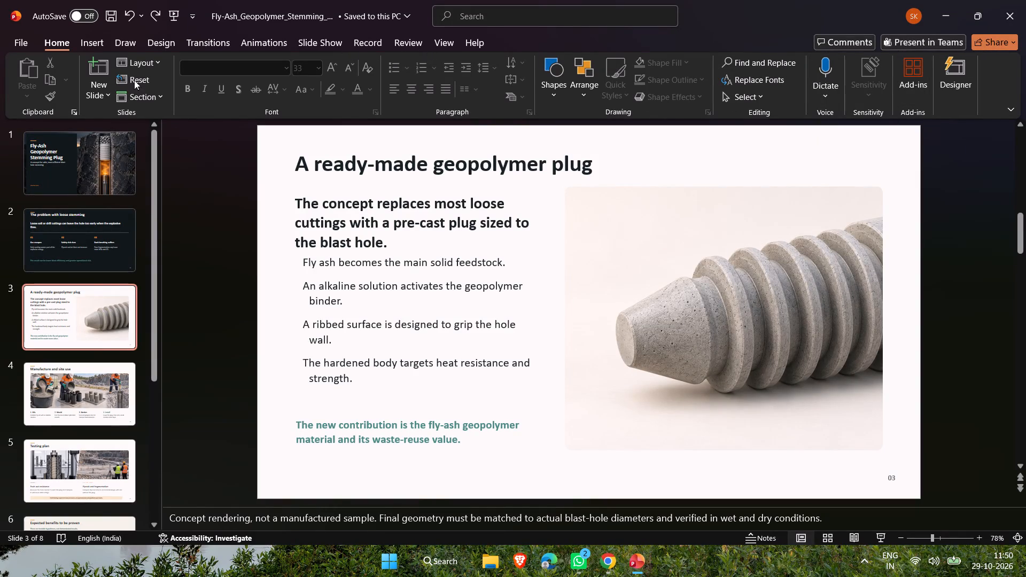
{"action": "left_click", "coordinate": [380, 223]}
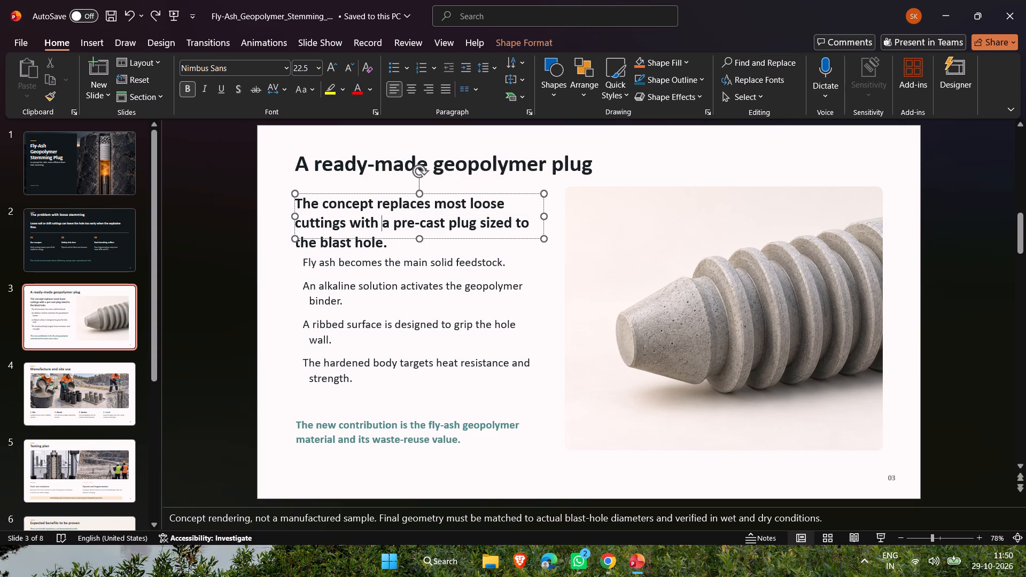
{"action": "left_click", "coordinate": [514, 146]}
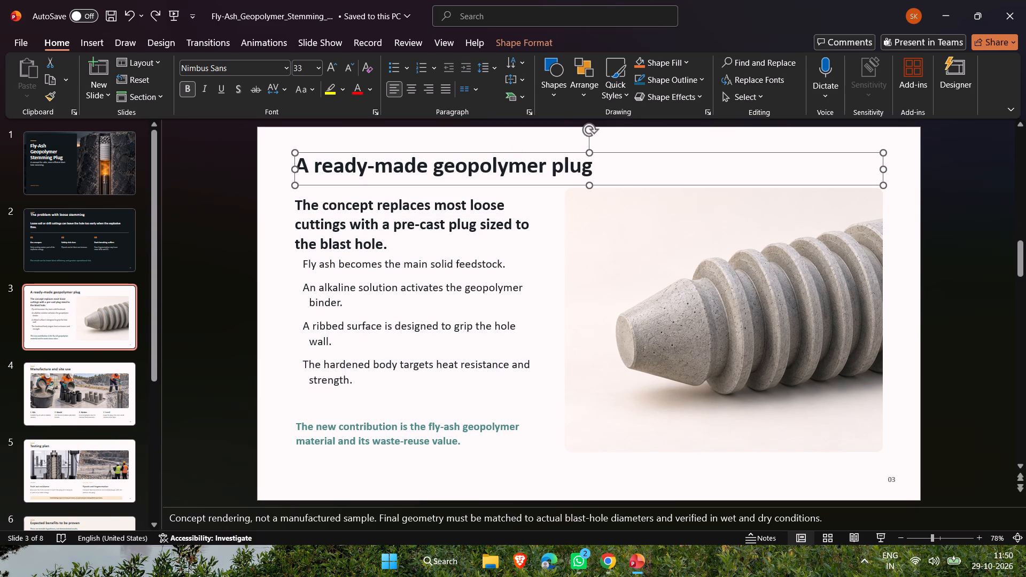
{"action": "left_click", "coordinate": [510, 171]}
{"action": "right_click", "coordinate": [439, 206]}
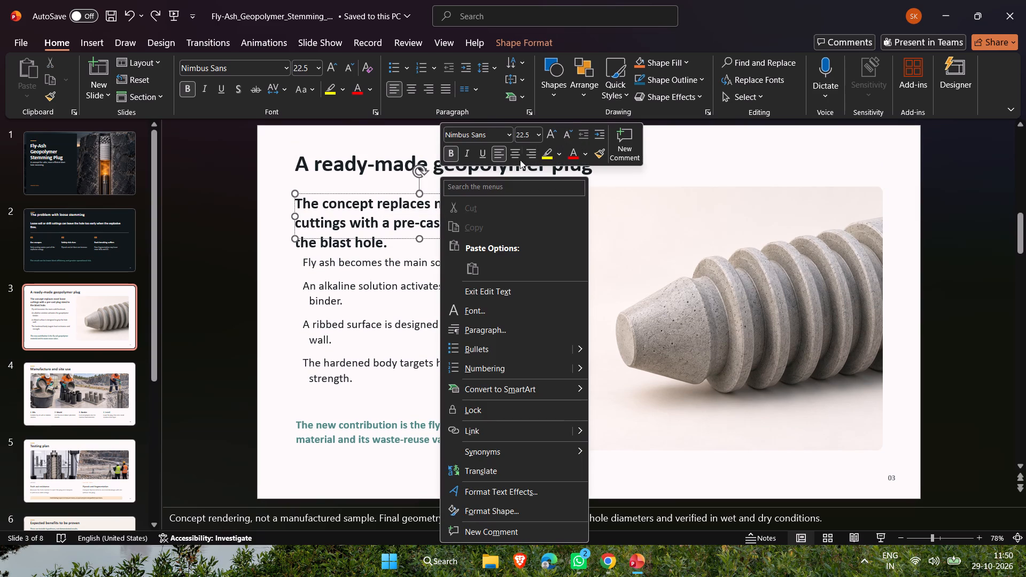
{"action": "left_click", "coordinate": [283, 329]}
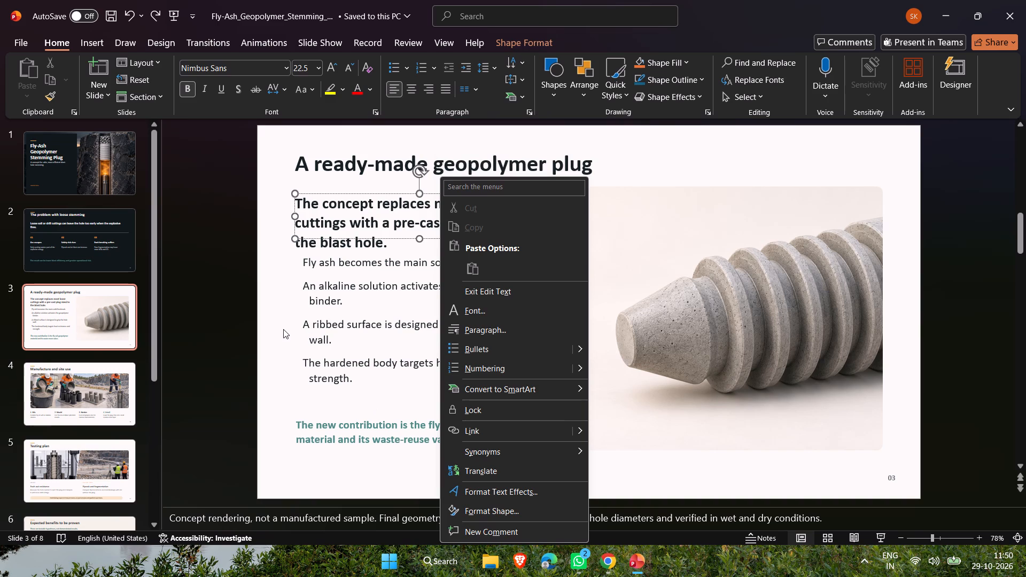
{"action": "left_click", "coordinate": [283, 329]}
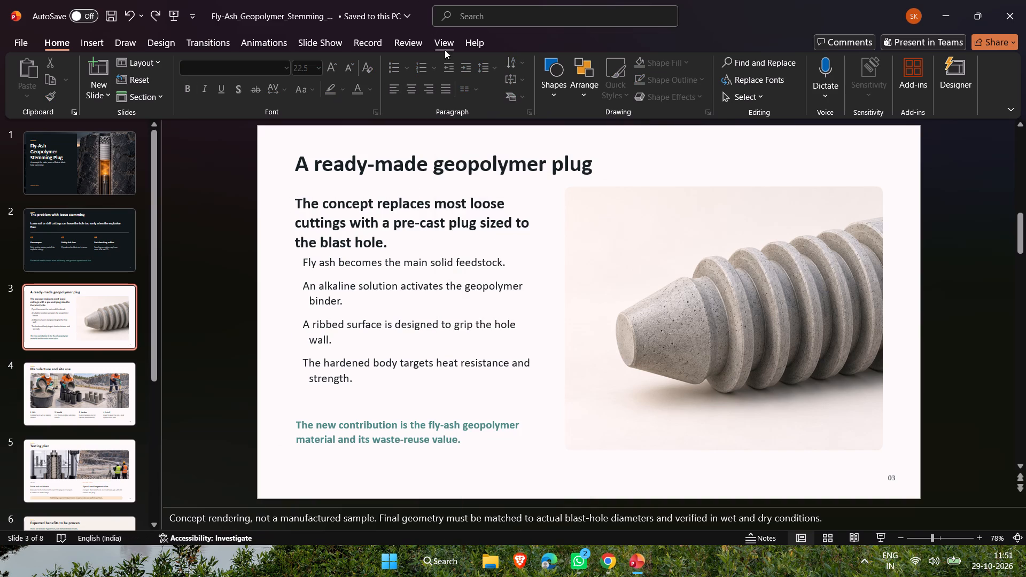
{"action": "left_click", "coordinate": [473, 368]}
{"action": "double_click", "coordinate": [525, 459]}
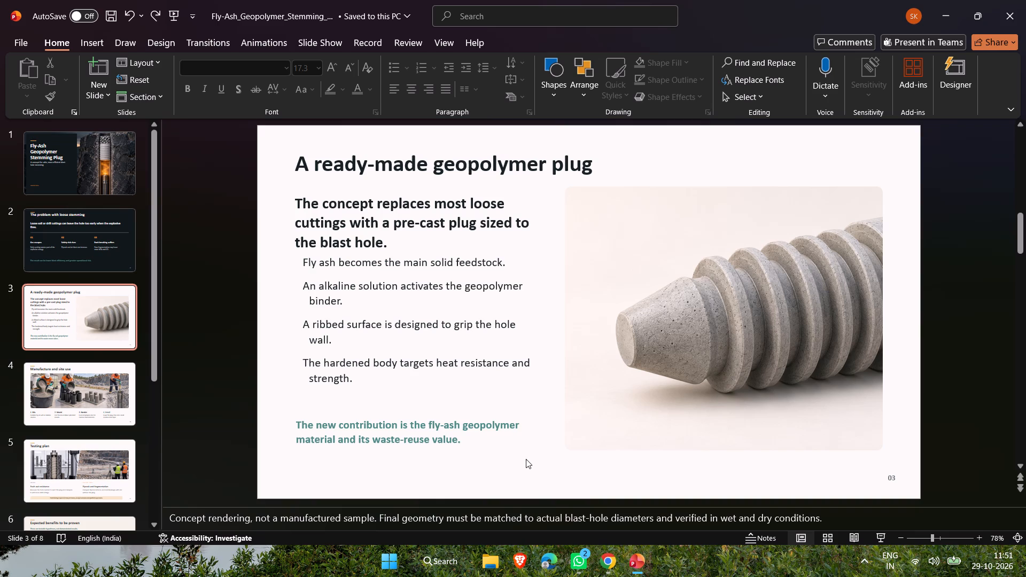
Review slides 1 to 5 of the Fly-Ash Geopolymer Stemming Plug deck, from the title slide to the testing plan.
{"action": "scroll", "coordinate": [508, 402], "scroll_direction": "down", "scroll_amount": 1}
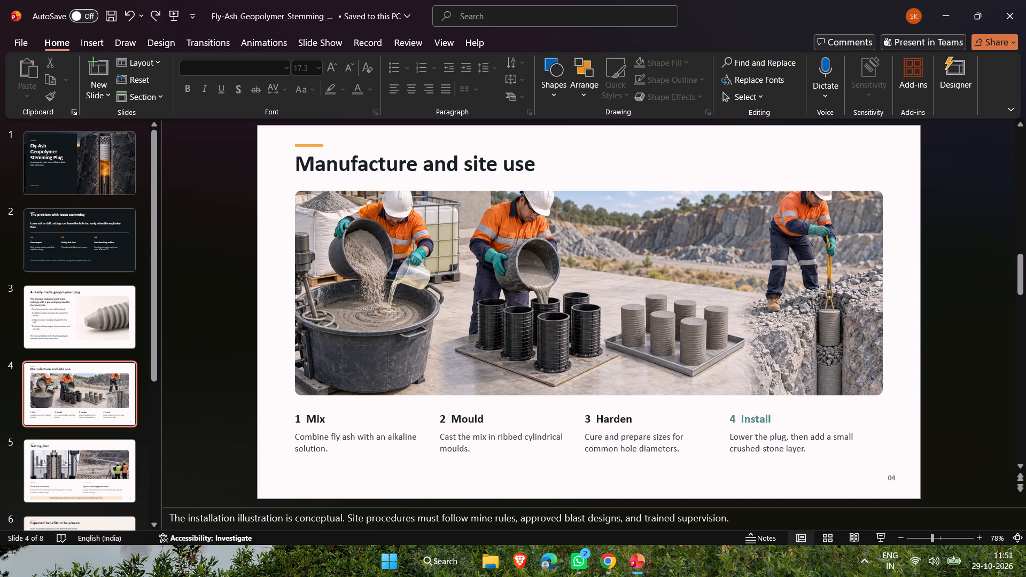
{"action": "scroll", "coordinate": [509, 300], "scroll_direction": "down", "scroll_amount": 1}
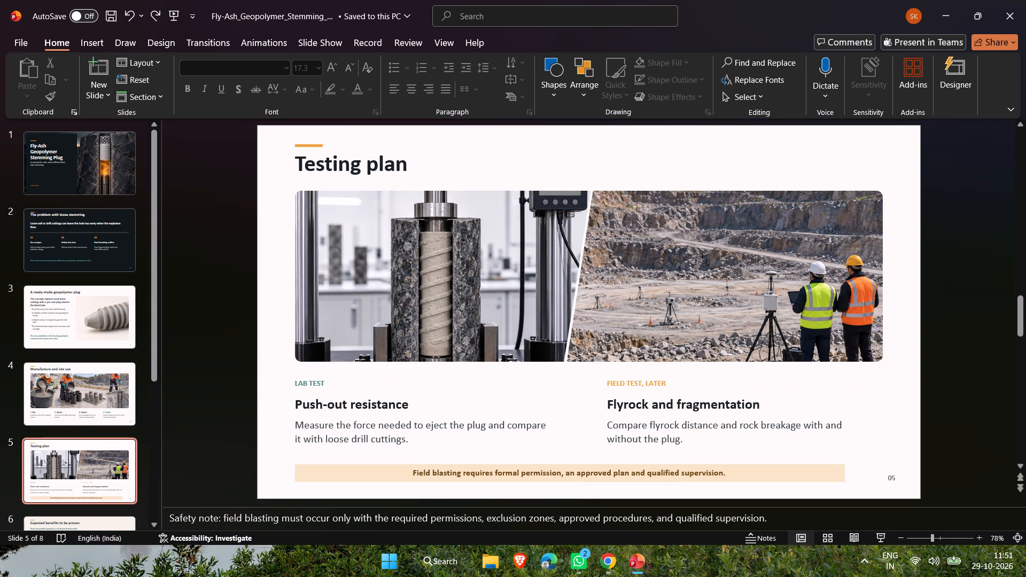
{"action": "scroll", "coordinate": [508, 302], "scroll_direction": "up", "scroll_amount": 2}
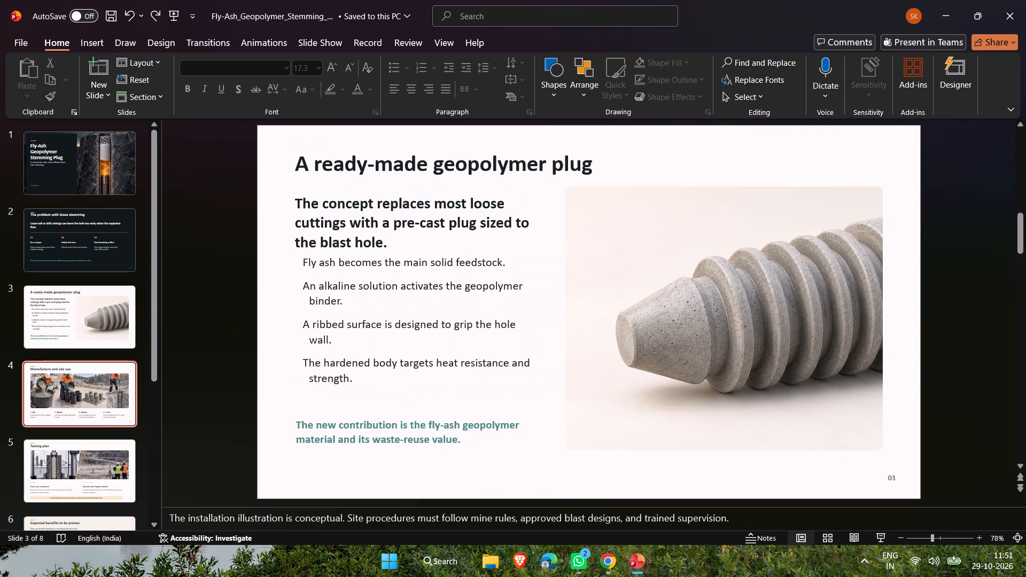
{"action": "scroll", "coordinate": [508, 302], "scroll_direction": "up", "scroll_amount": 2}
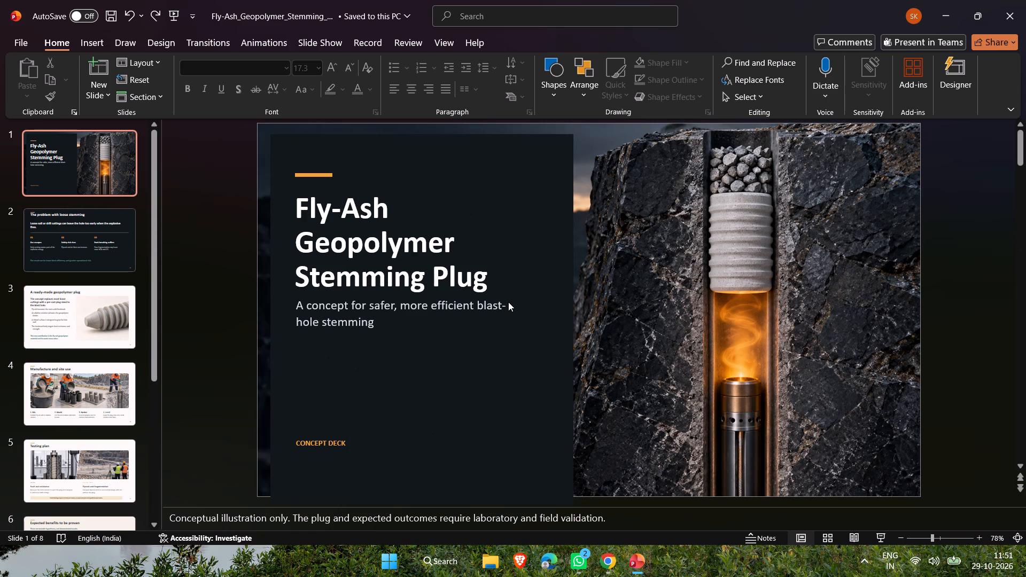
{"action": "scroll", "coordinate": [508, 302], "scroll_direction": "down", "scroll_amount": 2}
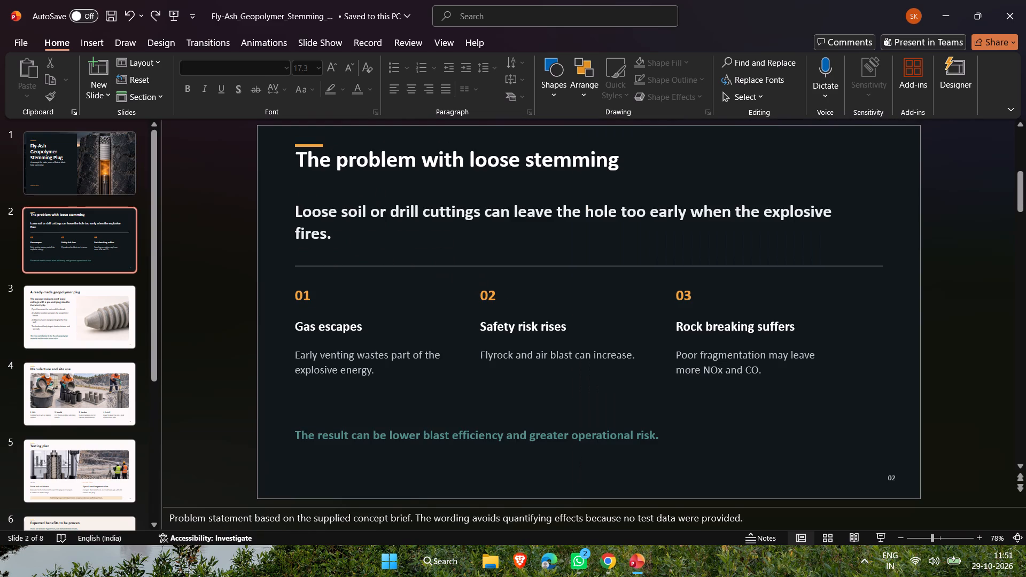
{"action": "scroll", "coordinate": [508, 302], "scroll_direction": "down", "scroll_amount": 3}
{"action": "scroll", "coordinate": [508, 302], "scroll_direction": "up", "scroll_amount": 3}
{"action": "left_click", "coordinate": [938, 0]}
{"action": "left_click", "coordinate": [643, 0]}
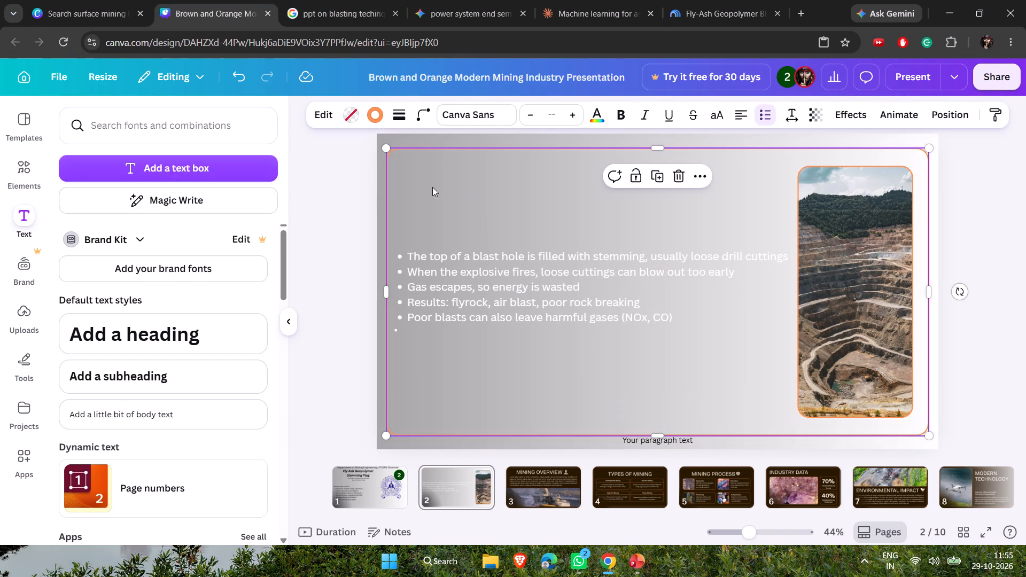
{"action": "left_click", "coordinate": [229, 166]}
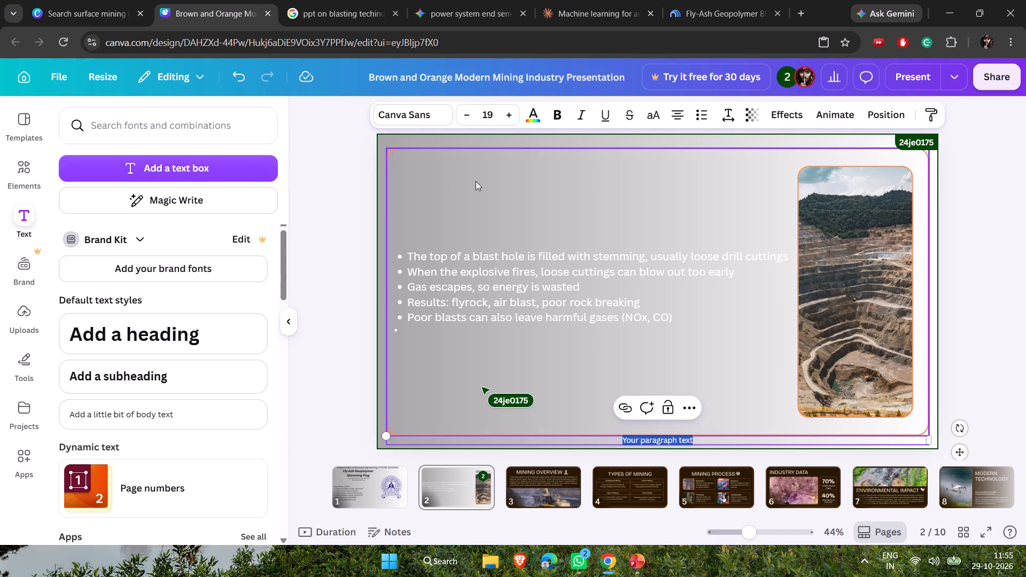
Scale the new text box down to about 14.4 font size and move it above the bullet list.
{"action": "left_click", "coordinate": [667, 442]}
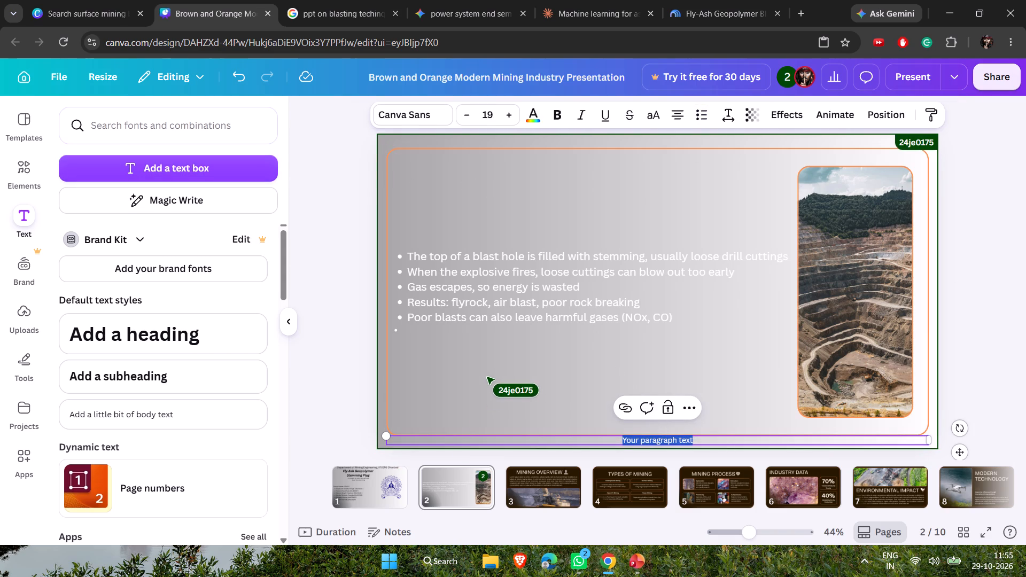
{"action": "left_click_drag", "start_coordinate": [664, 439], "coordinate": [649, 421]}
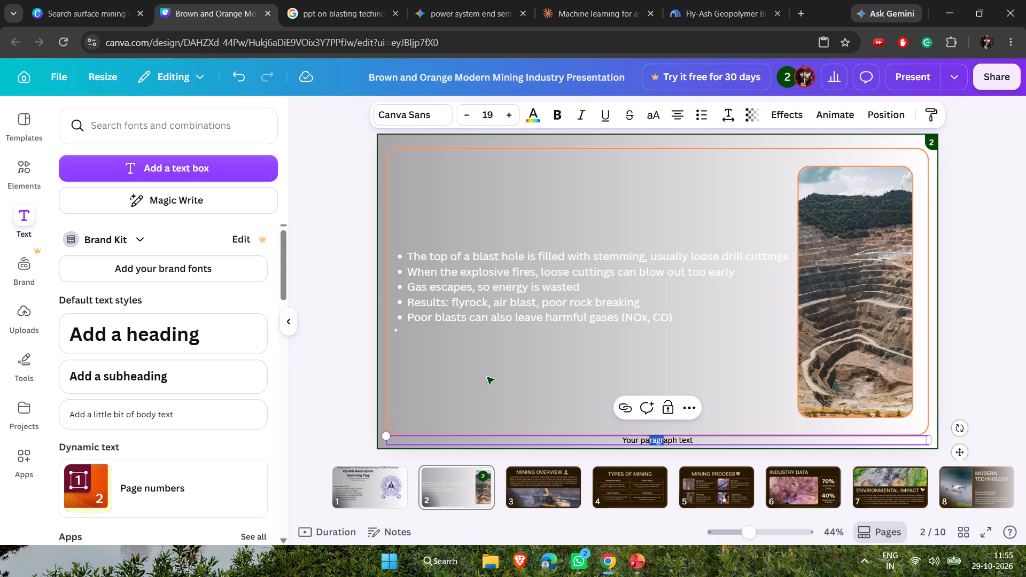
{"action": "left_click_drag", "start_coordinate": [384, 439], "coordinate": [387, 439]}
{"action": "left_click_drag", "start_coordinate": [387, 439], "coordinate": [517, 436]}
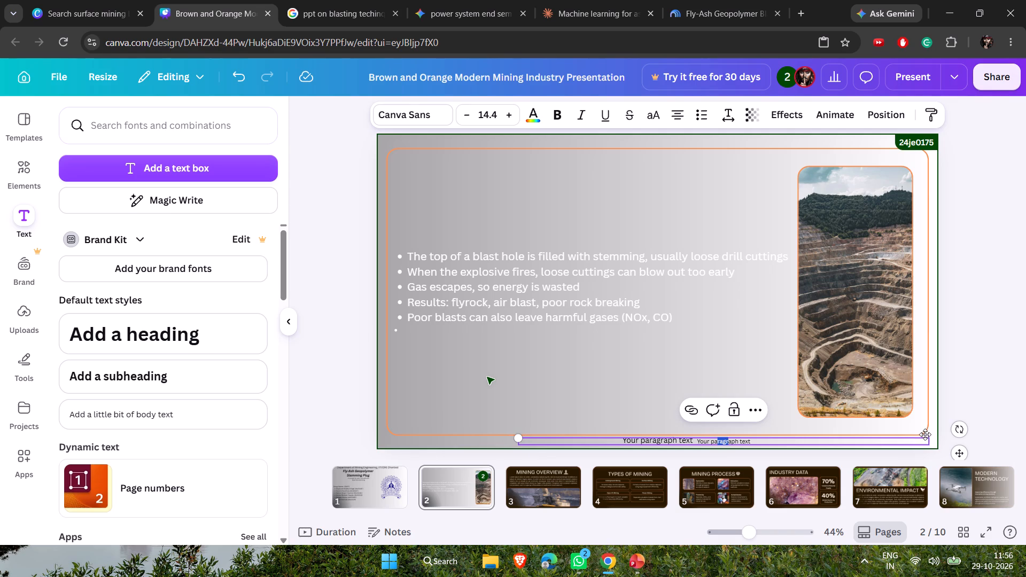
{"action": "left_click_drag", "start_coordinate": [926, 437], "coordinate": [753, 201]}
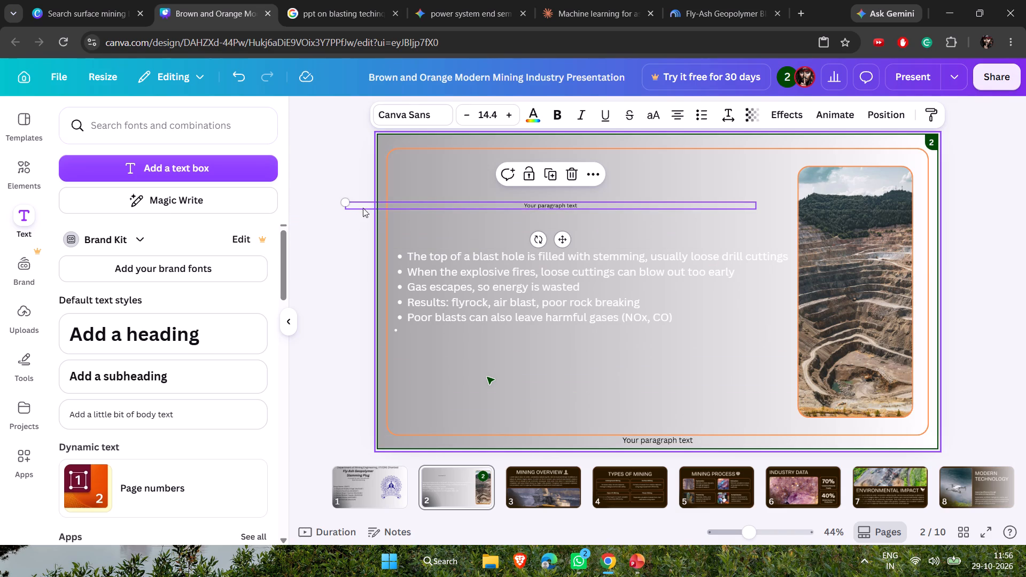
Narrow the placeholder text box above the bullet list to roughly a third of its width.
{"action": "left_click", "coordinate": [755, 205]}
{"action": "left_click", "coordinate": [755, 200]}
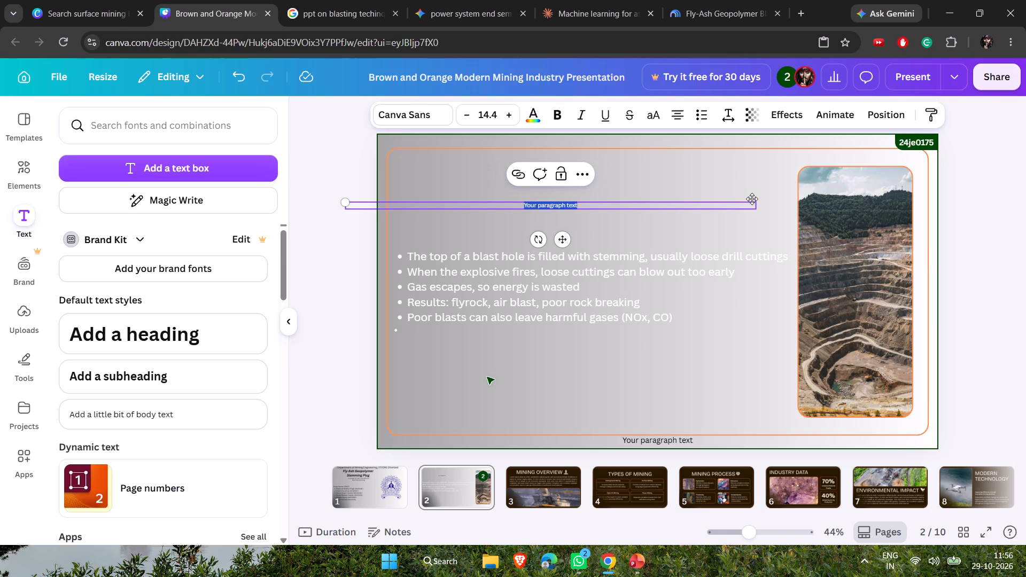
{"action": "left_click_drag", "start_coordinate": [757, 205], "coordinate": [640, 204]}
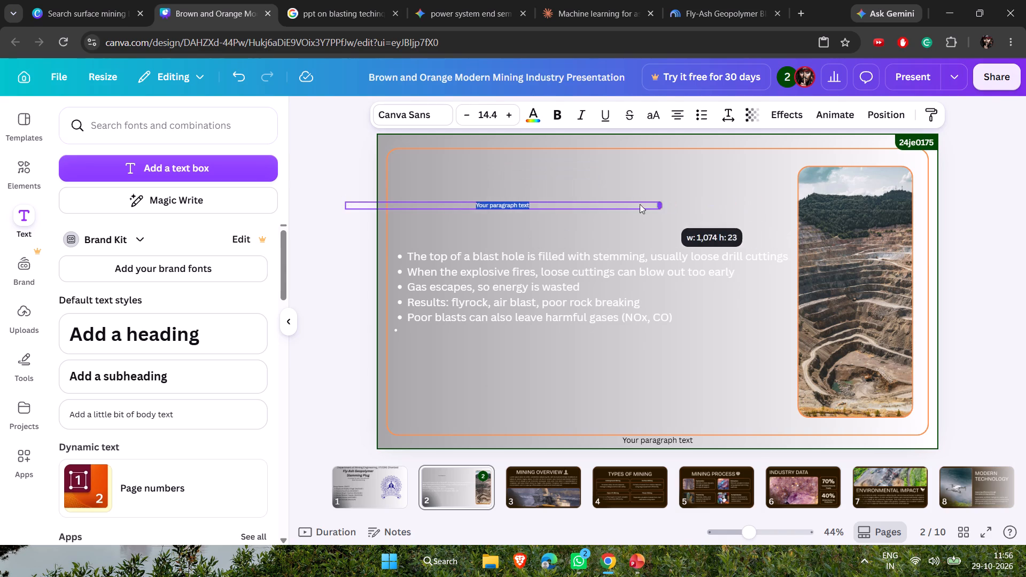
{"action": "left_click_drag", "start_coordinate": [640, 204], "coordinate": [476, 205]}
{"action": "left_click", "coordinate": [409, 205]}
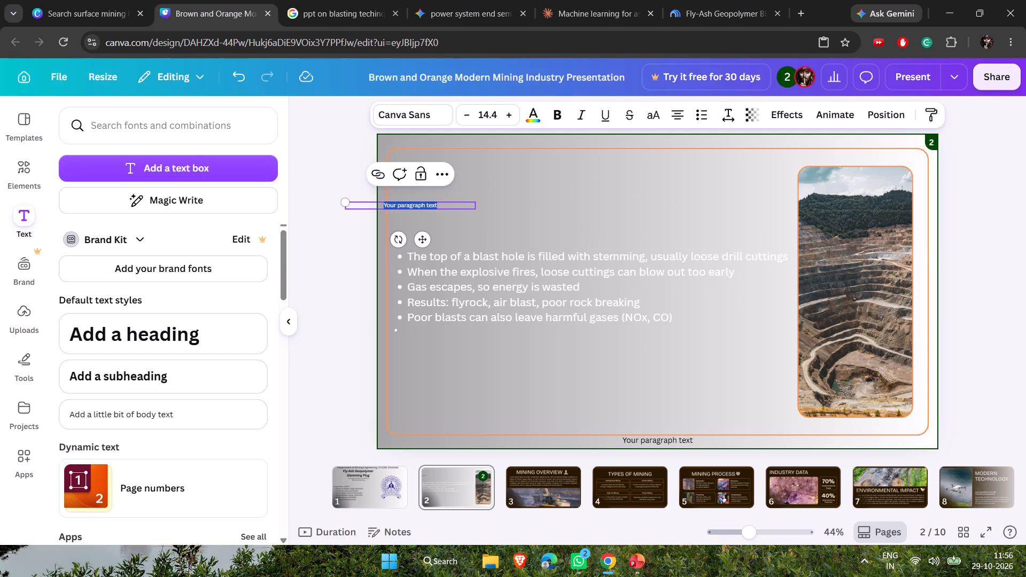
Move the narrowed placeholder text box inside the slide's outlined frame, well above the bullet list.
{"action": "left_click", "coordinate": [473, 217]}
{"action": "left_click_drag", "start_coordinate": [422, 205], "coordinate": [439, 208]}
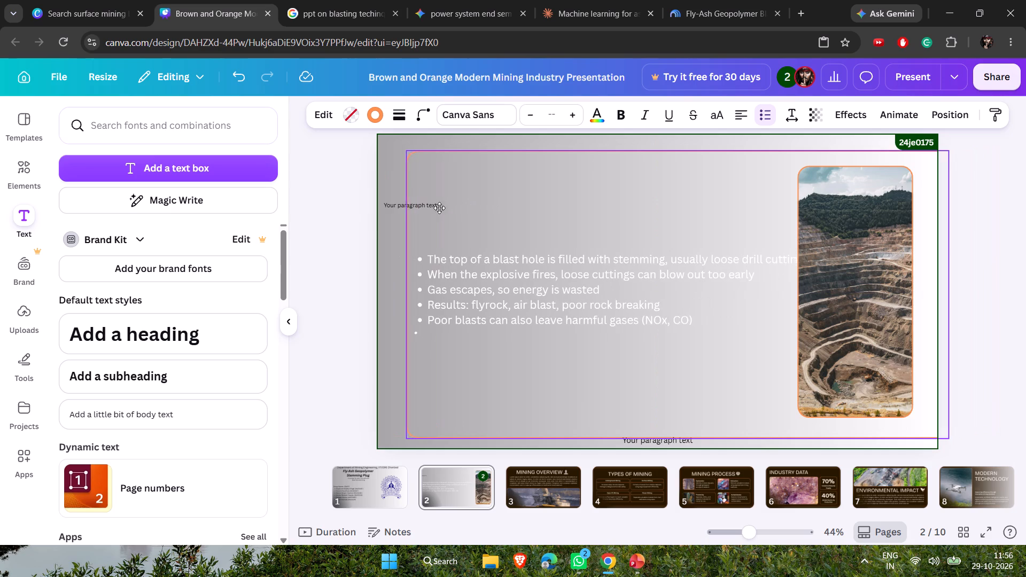
{"action": "left_click_drag", "start_coordinate": [439, 208], "coordinate": [433, 208]}
{"action": "left_click", "coordinate": [422, 203]}
{"action": "left_click_drag", "start_coordinate": [422, 203], "coordinate": [461, 205]}
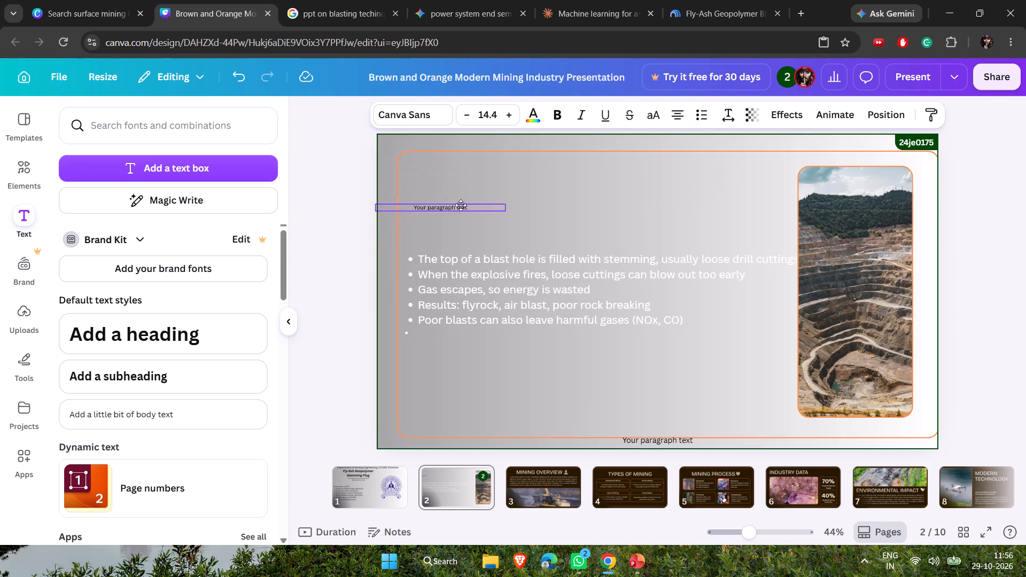
{"action": "left_click_drag", "start_coordinate": [461, 205], "coordinate": [532, 185]}
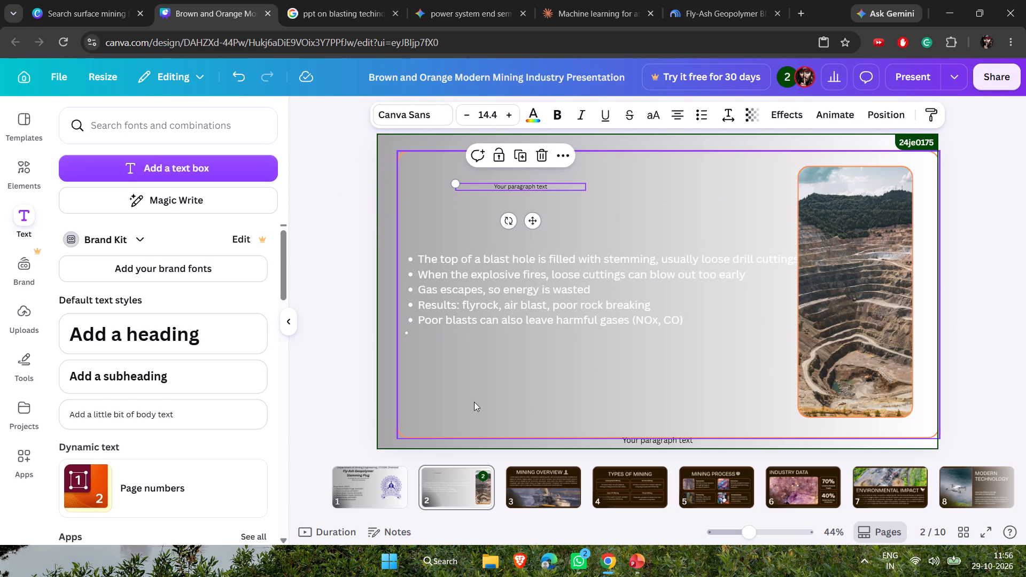
Move the outlined frame holding the bullets back so its left side sits on the slide's left edge.
{"action": "left_click_drag", "start_coordinate": [398, 396], "coordinate": [384, 386]}
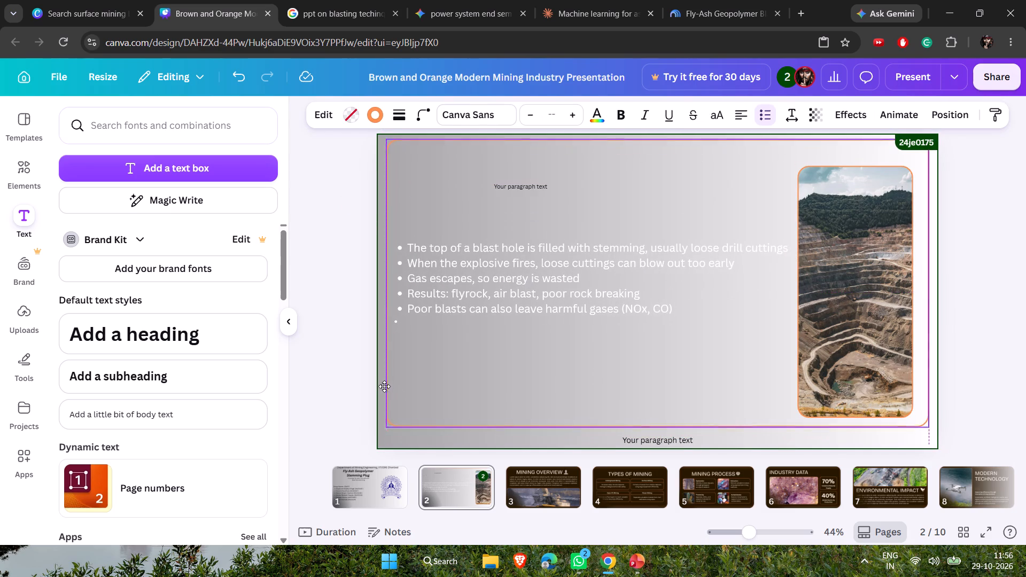
{"action": "left_click_drag", "start_coordinate": [384, 386], "coordinate": [380, 396]}
{"action": "left_click", "coordinate": [490, 206]}
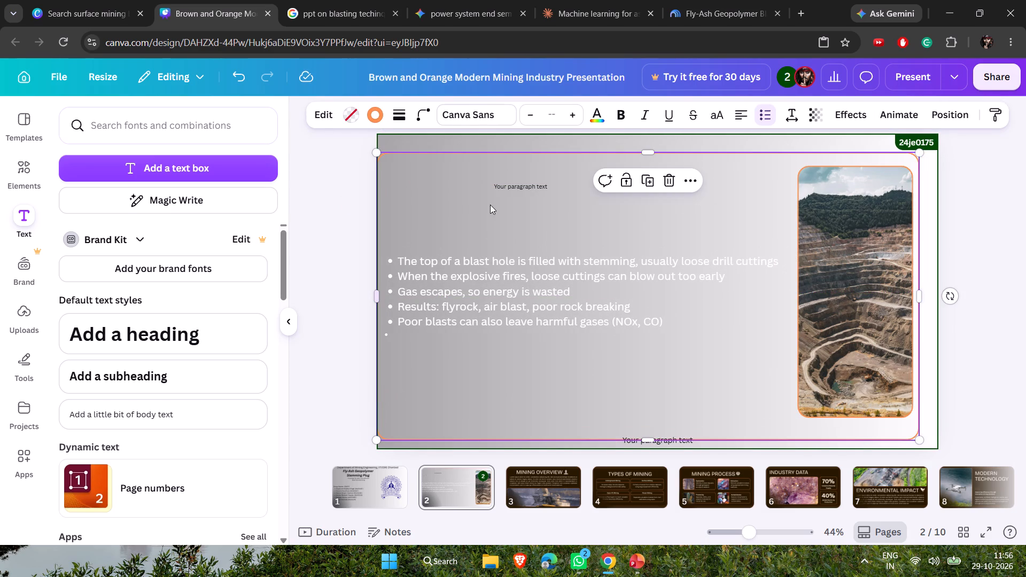
Replace the placeholder text above the bullets with the copied heading "The Problem".
{"action": "left_click", "coordinate": [516, 182]}
{"action": "left_click", "coordinate": [516, 183]}
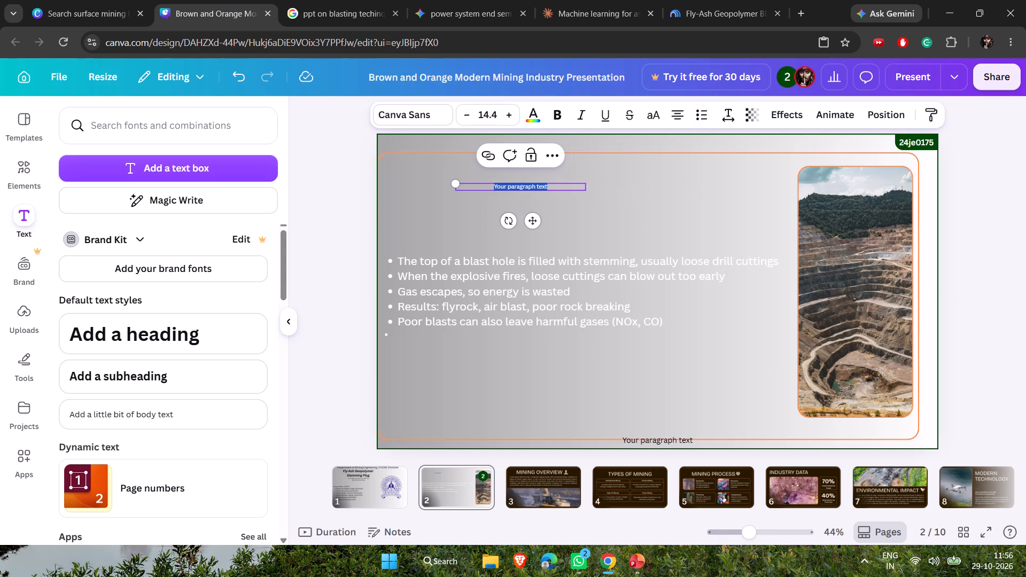
{"action": "key", "text": "ctrl+v"}
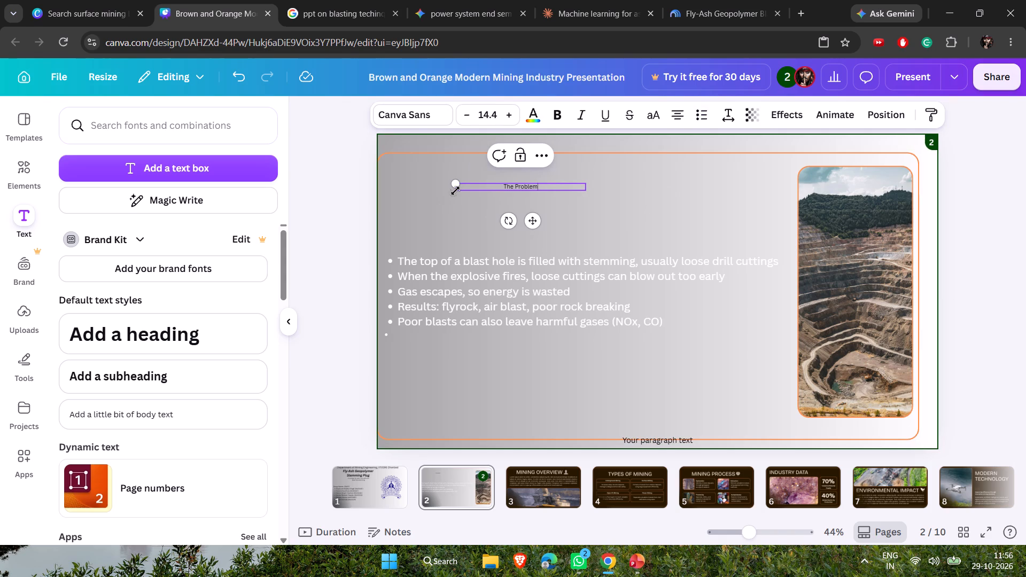
Trim the "The Problem" box to about 157 wide, nudge it up, and scale its text to about 28.5.
{"action": "left_click_drag", "start_coordinate": [454, 185], "coordinate": [441, 178]}
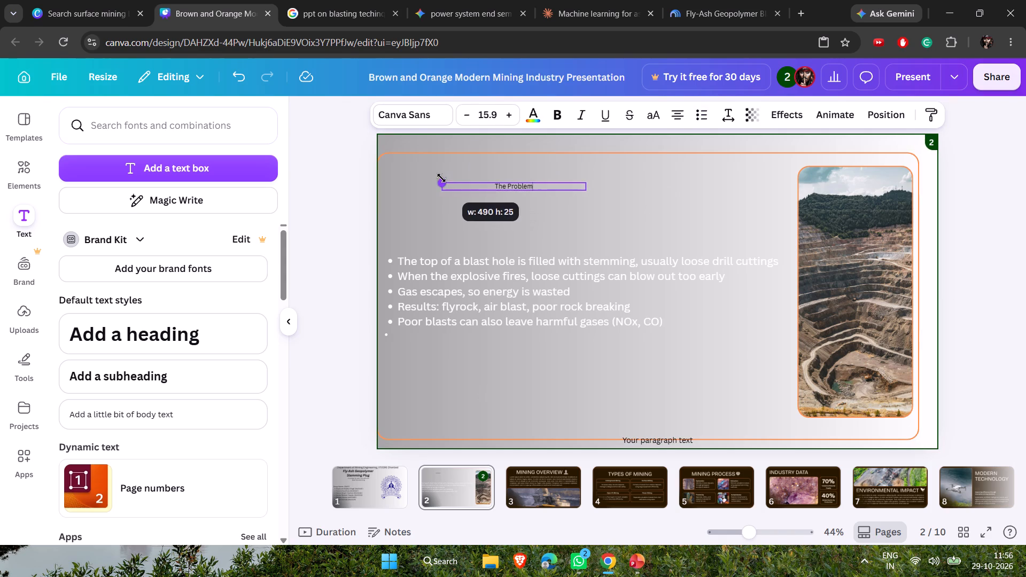
{"action": "left_click_drag", "start_coordinate": [441, 178], "coordinate": [440, 177]}
{"action": "left_click", "coordinate": [582, 184]}
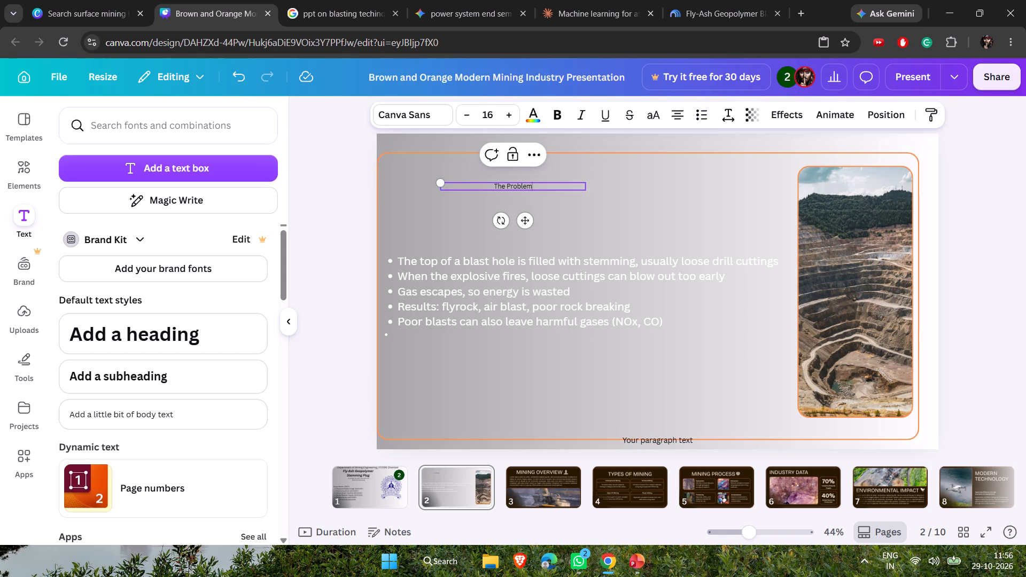
{"action": "left_click_drag", "start_coordinate": [586, 186], "coordinate": [487, 183]}
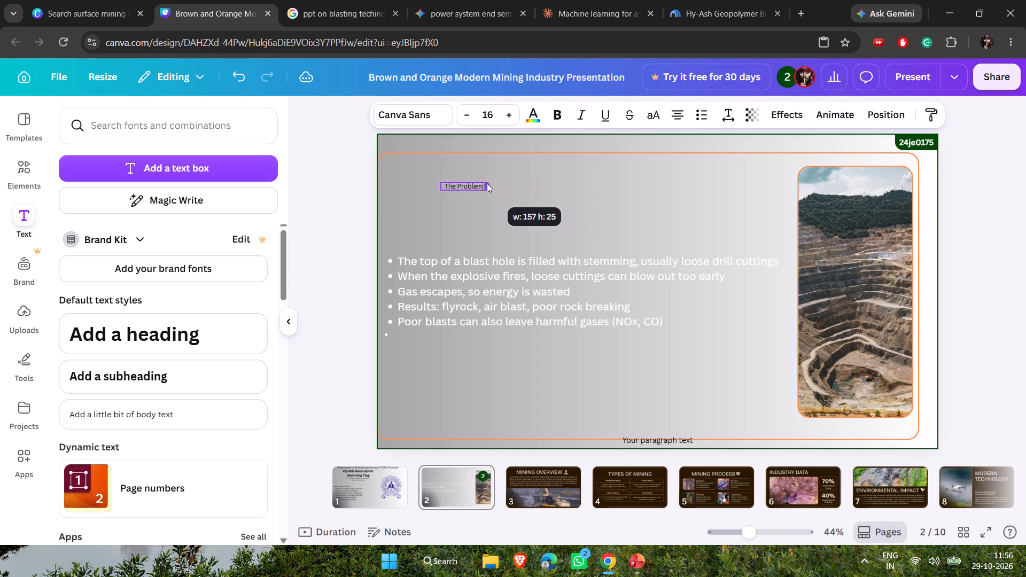
{"action": "left_click_drag", "start_coordinate": [487, 183], "coordinate": [487, 184]}
{"action": "left_click_drag", "start_coordinate": [467, 190], "coordinate": [467, 188]}
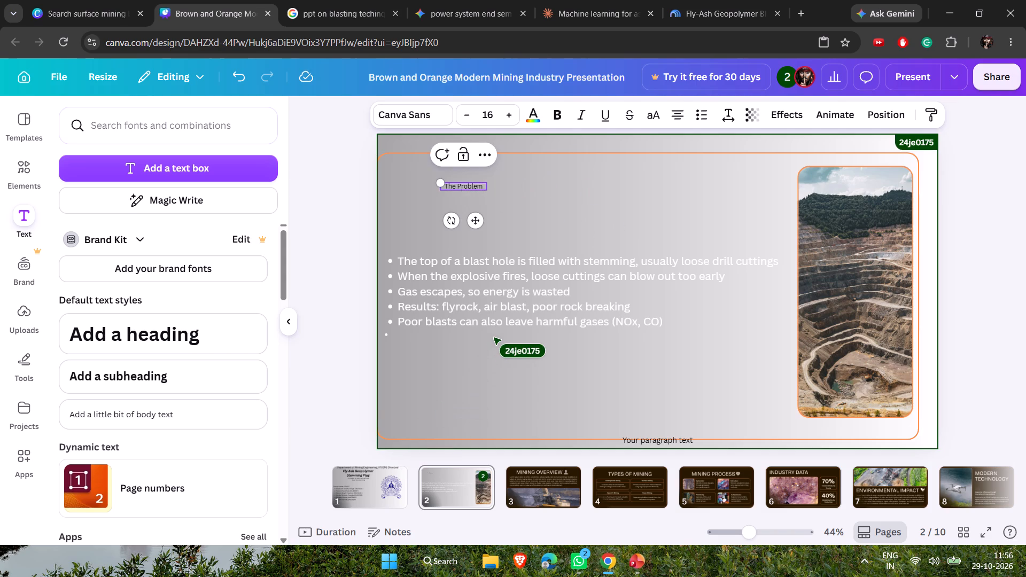
{"action": "left_click_drag", "start_coordinate": [467, 188], "coordinate": [470, 183]}
{"action": "left_click_drag", "start_coordinate": [444, 181], "coordinate": [443, 181]}
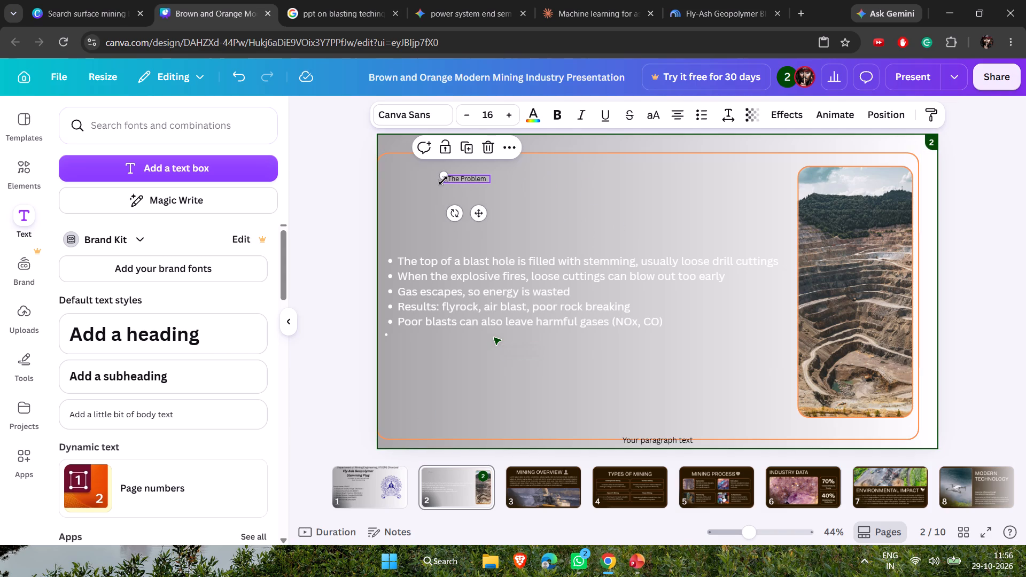
{"action": "left_click_drag", "start_coordinate": [443, 181], "coordinate": [413, 223]}
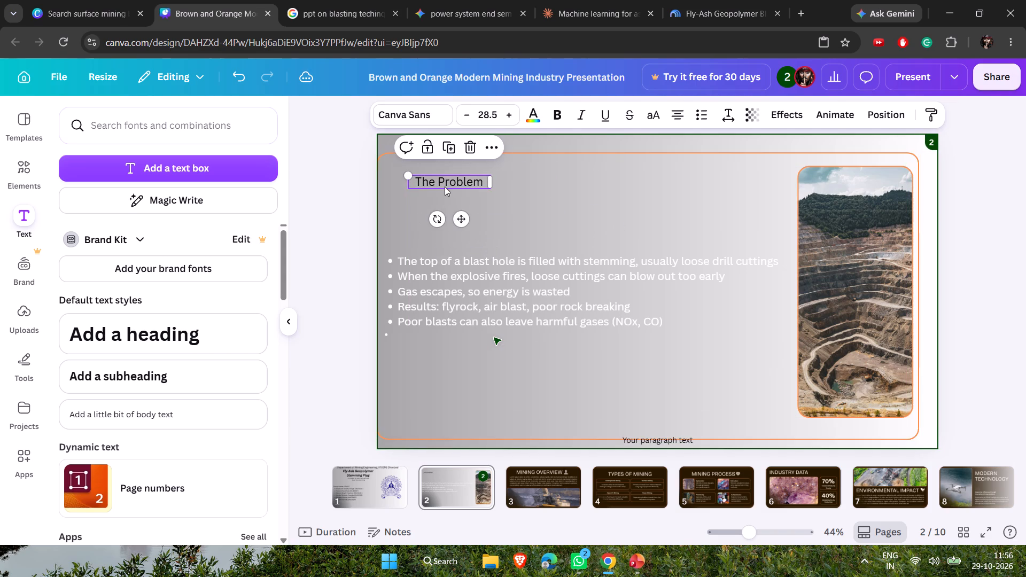
Enlarge the "The Problem" heading to about 68.9 font size and fit its box width closely to the text.
{"action": "left_click", "coordinate": [460, 173]}
{"action": "left_click", "coordinate": [460, 178]}
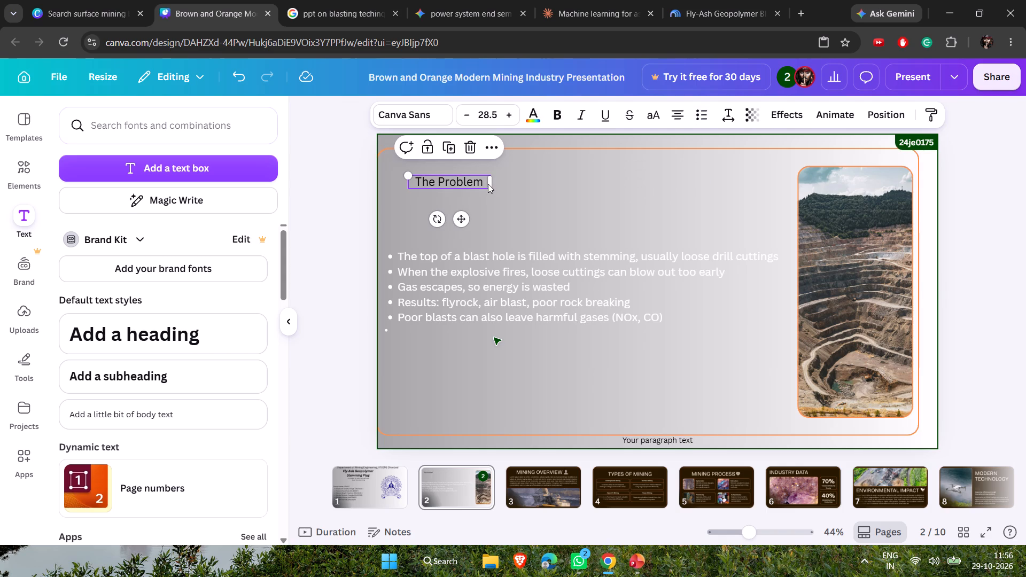
{"action": "left_click_drag", "start_coordinate": [490, 184], "coordinate": [493, 184]}
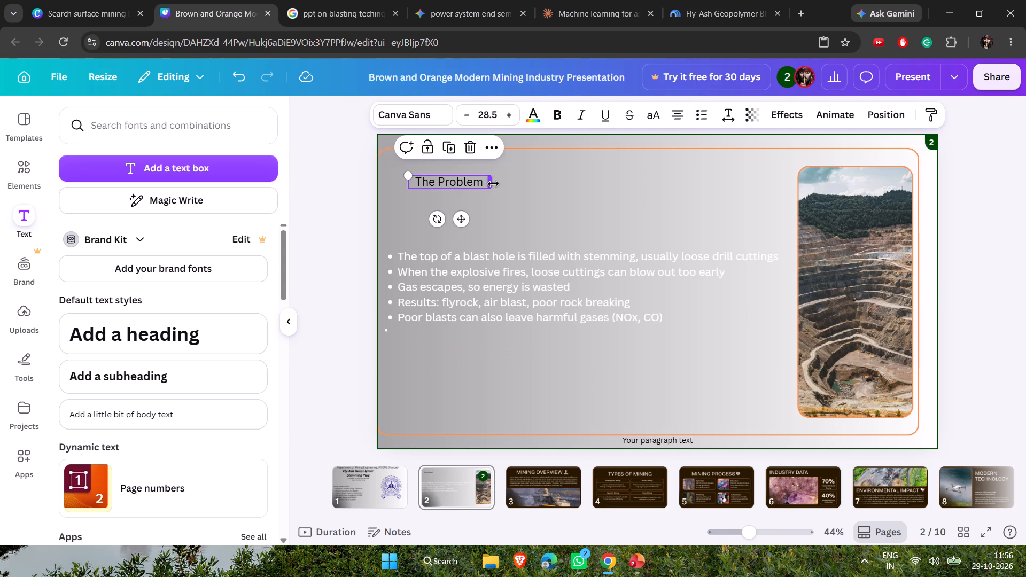
{"action": "left_click_drag", "start_coordinate": [493, 184], "coordinate": [515, 185]}
{"action": "left_click", "coordinate": [512, 191]}
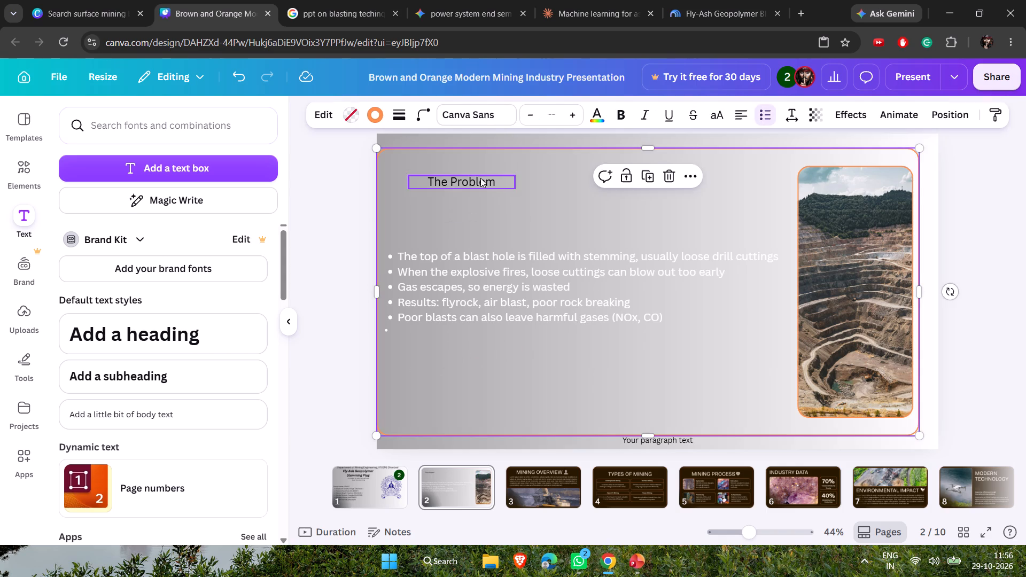
{"action": "left_click", "coordinate": [480, 178]}
{"action": "left_click_drag", "start_coordinate": [514, 189], "coordinate": [524, 202]}
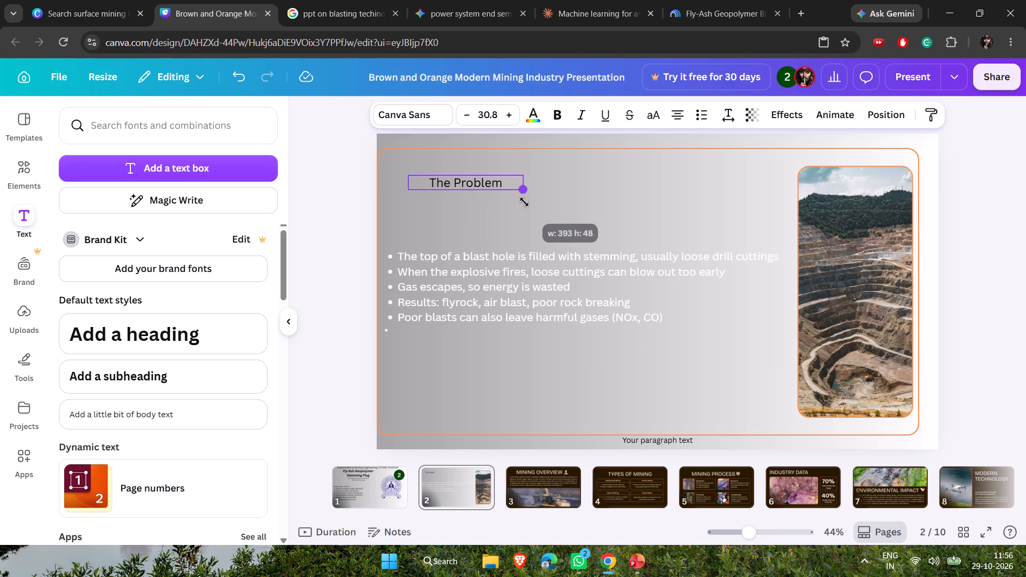
{"action": "left_click_drag", "start_coordinate": [524, 202], "coordinate": [661, 240]}
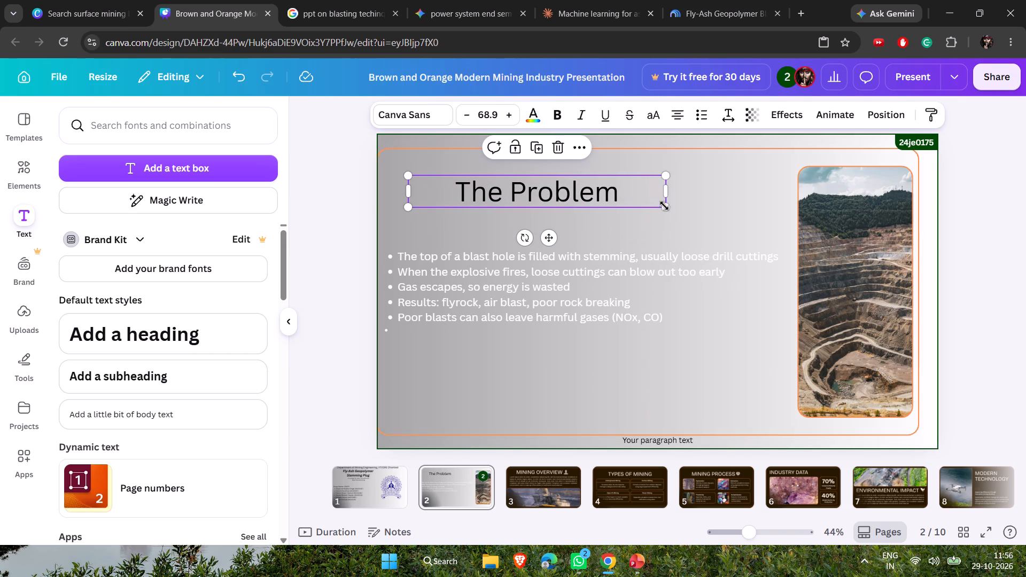
{"action": "left_click_drag", "start_coordinate": [667, 188], "coordinate": [587, 186]}
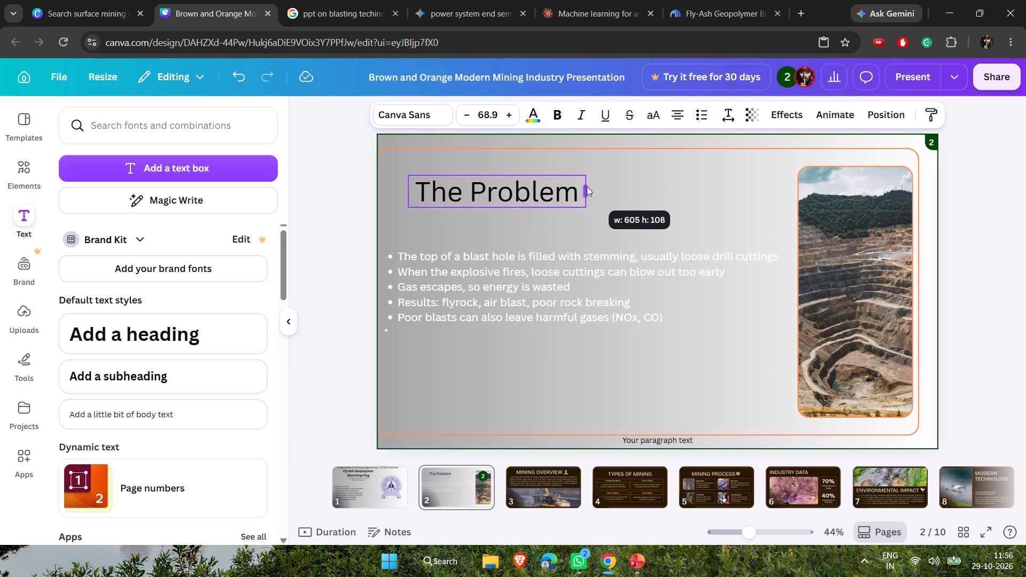
{"action": "left_click_drag", "start_coordinate": [587, 186], "coordinate": [576, 186]}
{"action": "left_click", "coordinate": [510, 190]}
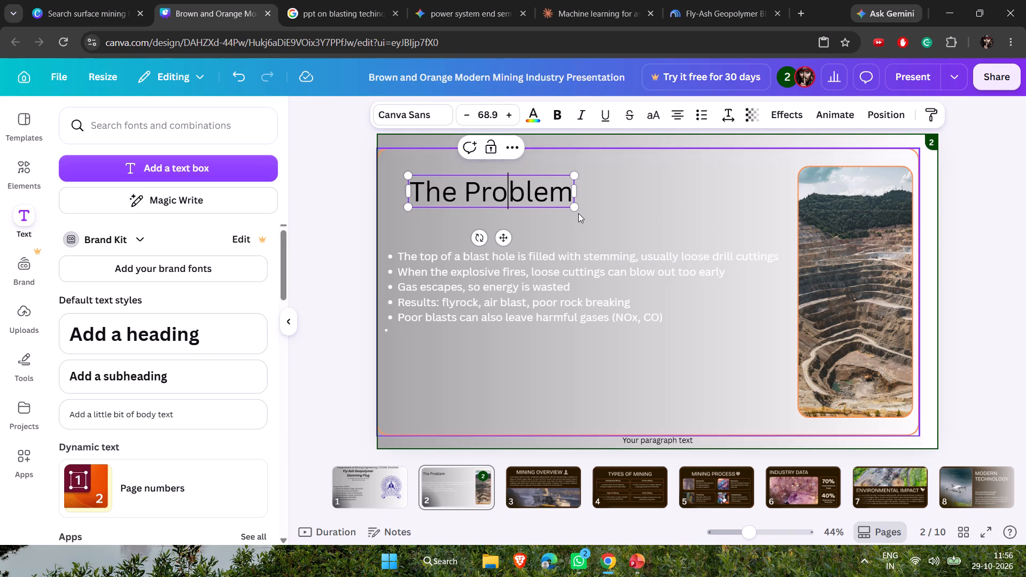
{"action": "left_click", "coordinate": [578, 213]}
Delete the empty bullet at the end of slide 2's list.
{"action": "left_click", "coordinate": [719, 313]}
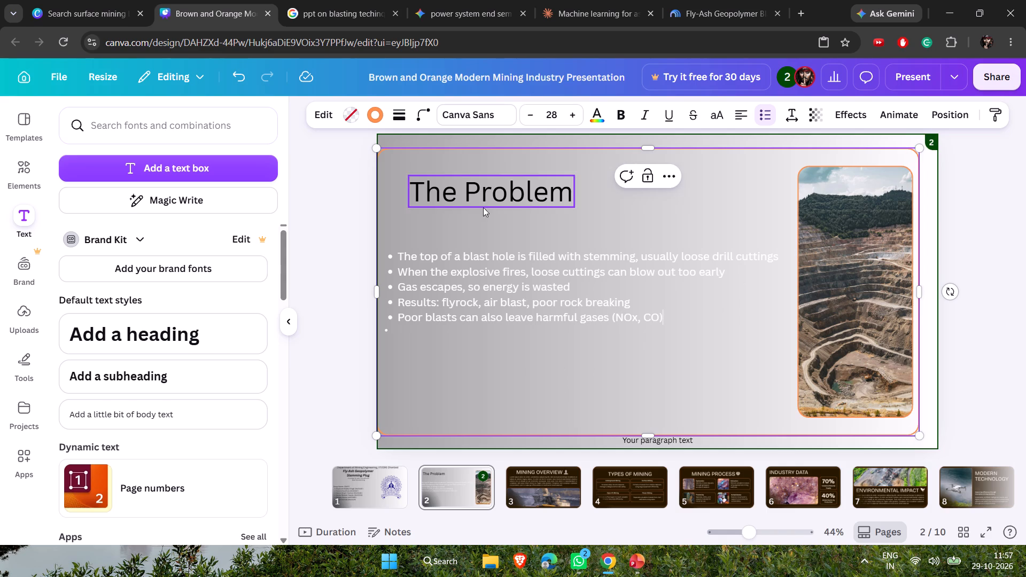
{"action": "left_click", "coordinate": [403, 328]}
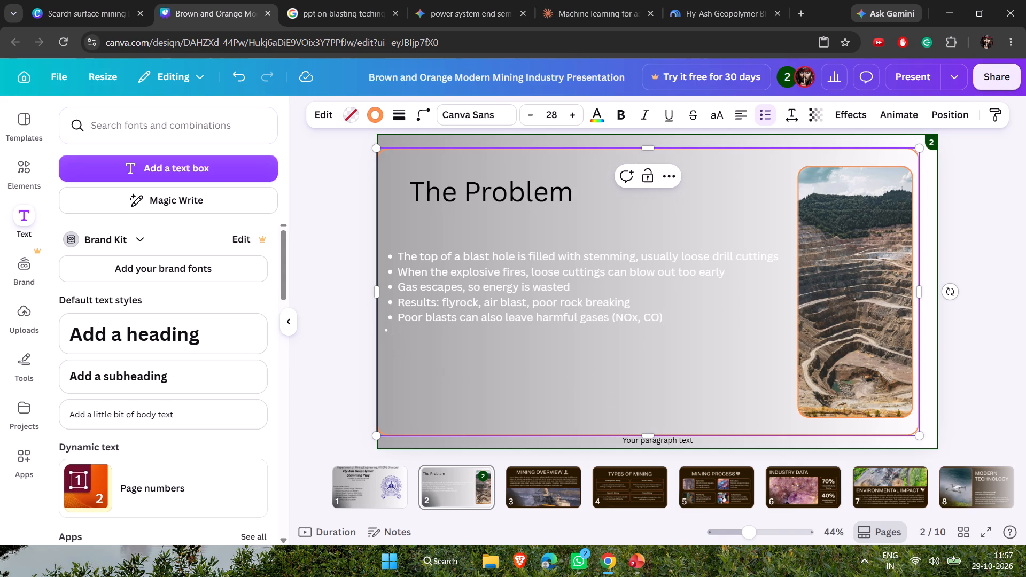
{"action": "key", "text": "BackSpace"}
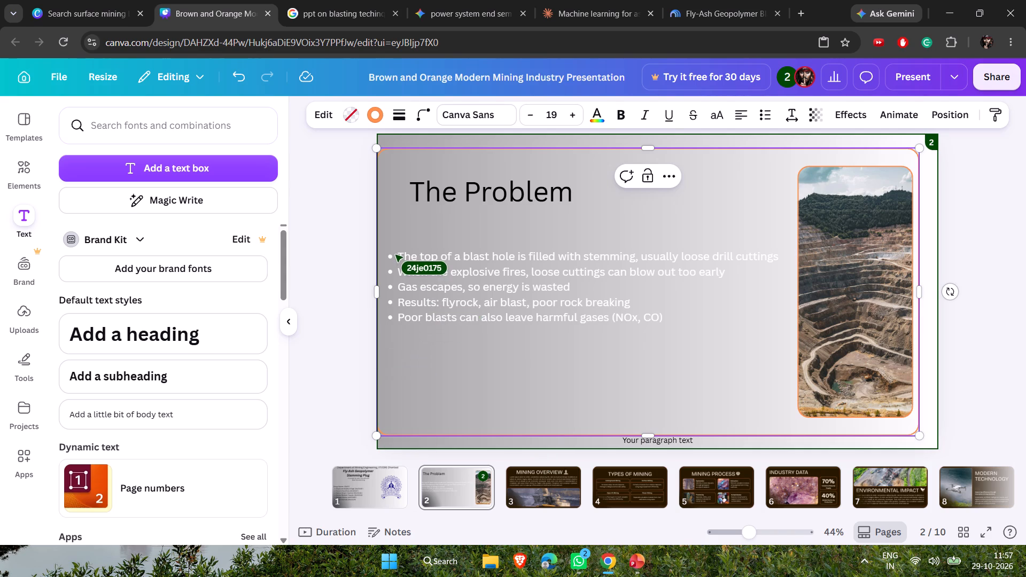
{"action": "left_click", "coordinate": [543, 473]}
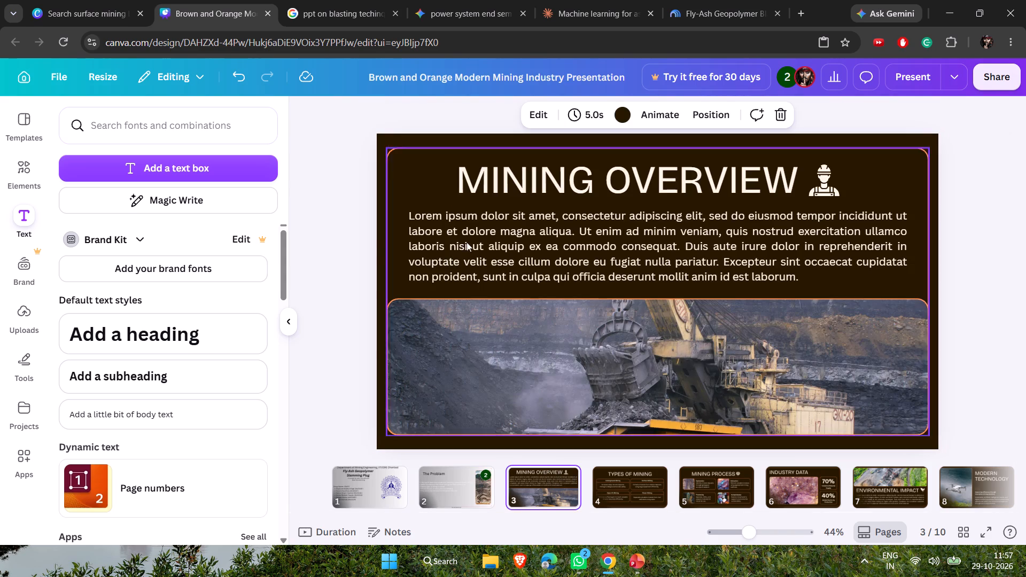
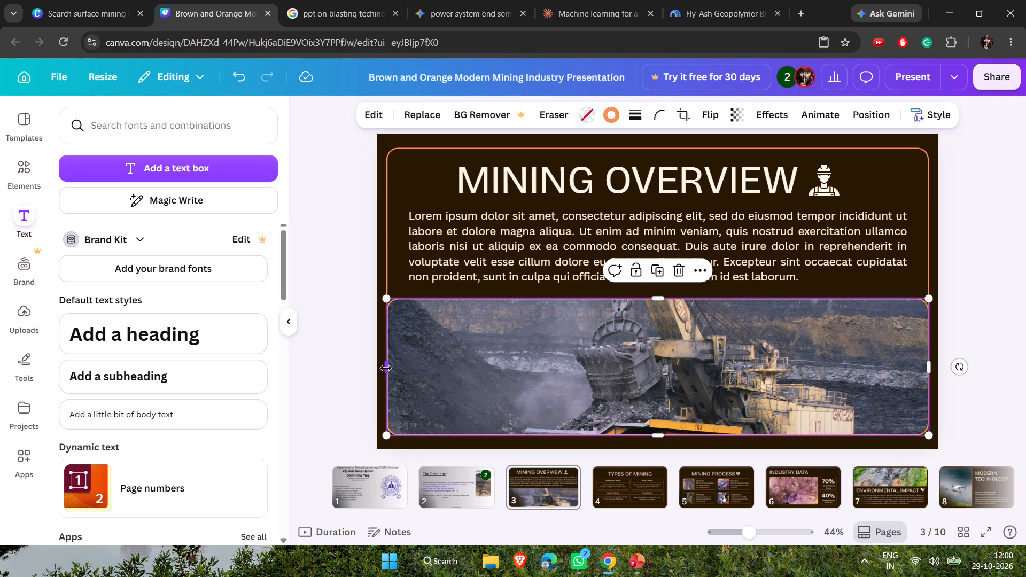
{"action": "left_click_drag", "start_coordinate": [386, 368], "coordinate": [743, 357]}
Delete the lorem ipsum paragraph and the "MINING OVERVIEW" title from slide 3.
{"action": "left_click", "coordinate": [713, 242]}
{"action": "key", "text": "BackSpace"}
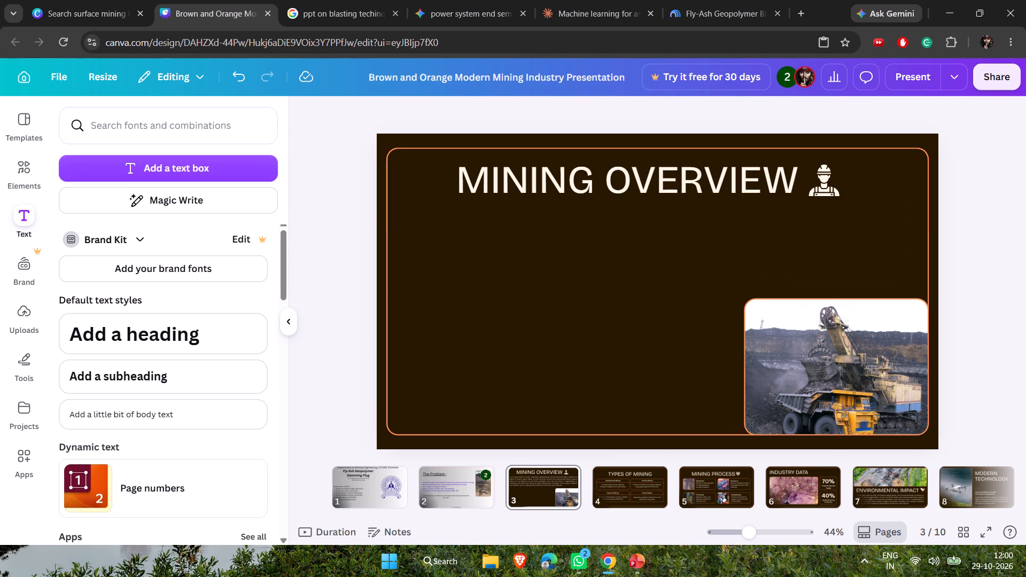
{"action": "left_click", "coordinate": [650, 185]}
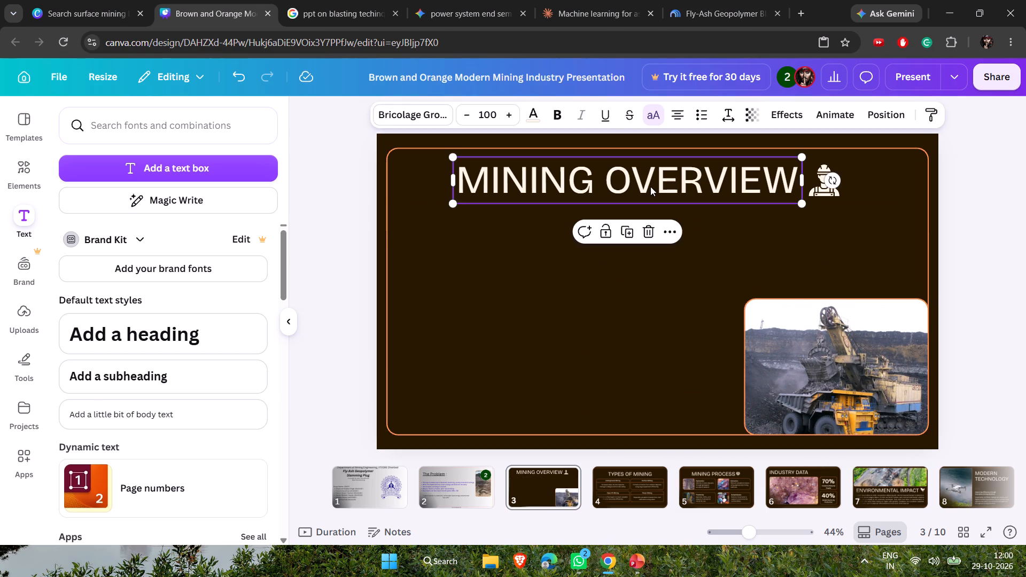
{"action": "key", "text": "BackSpace"}
{"action": "left_click", "coordinate": [828, 185]}
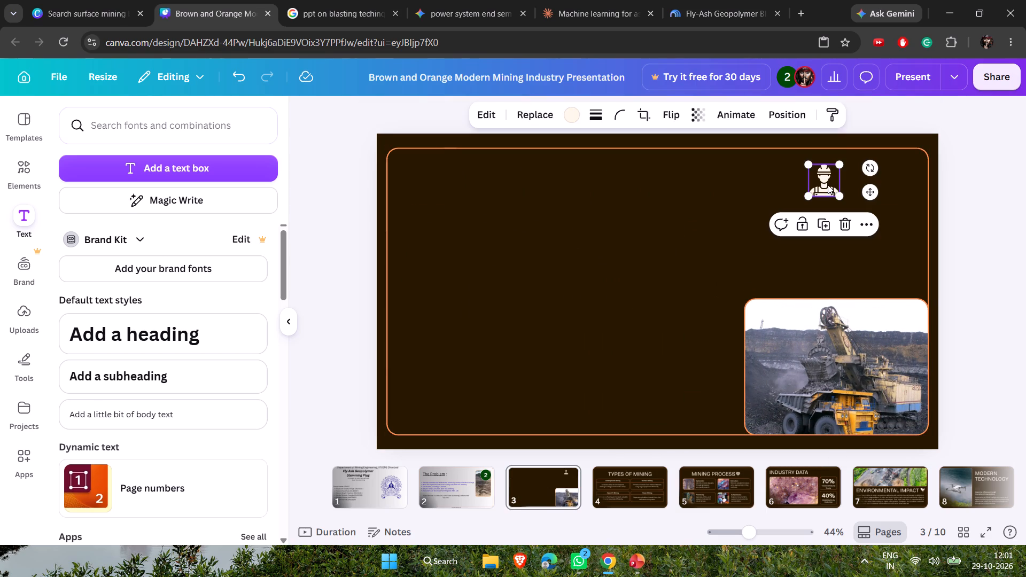
{"action": "left_click", "coordinate": [667, 243]}
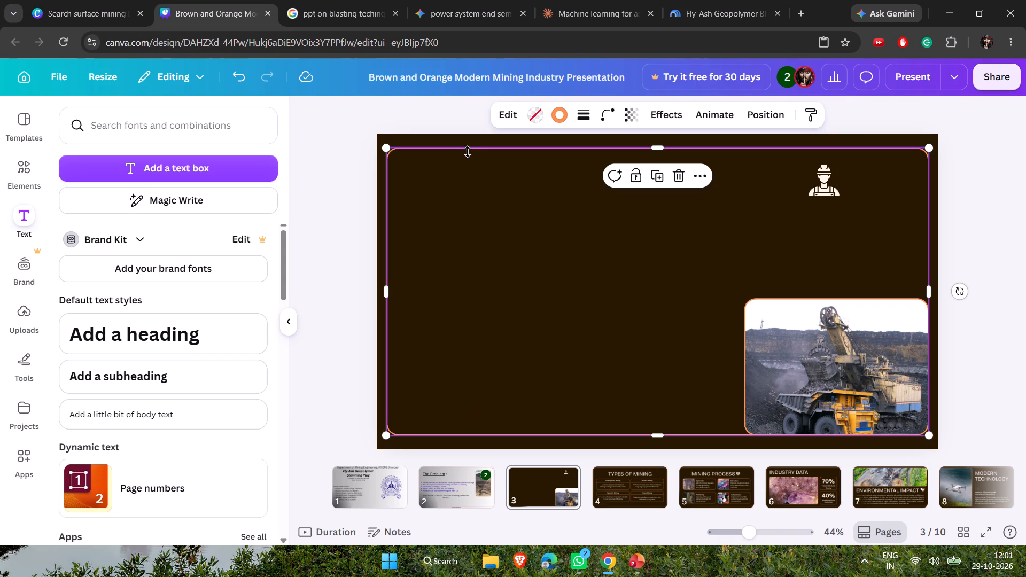
Change slide 3's background to the grey-to-white gradient already used in the deck.
{"action": "left_click", "coordinate": [469, 140]}
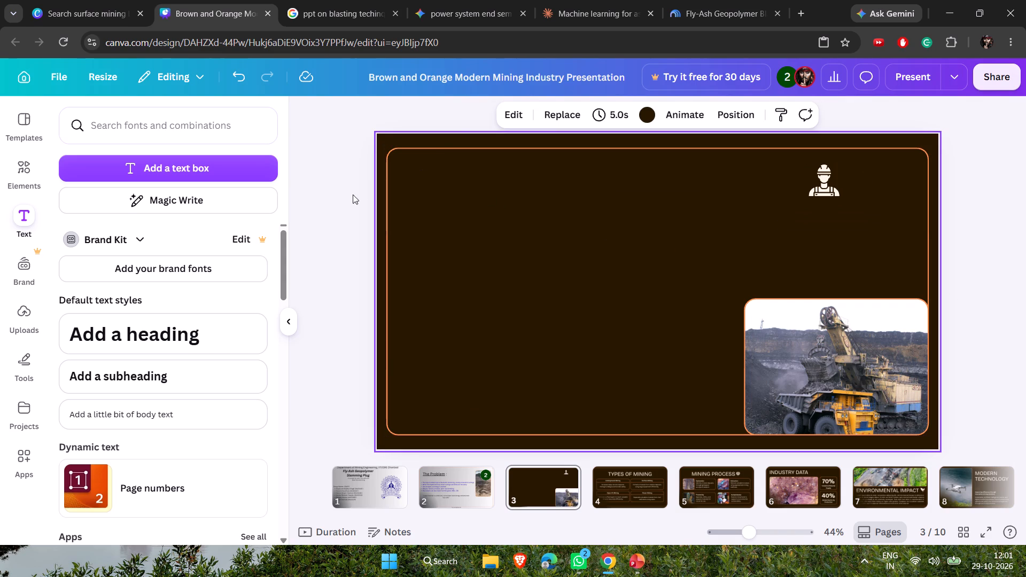
{"action": "left_click", "coordinate": [649, 107]}
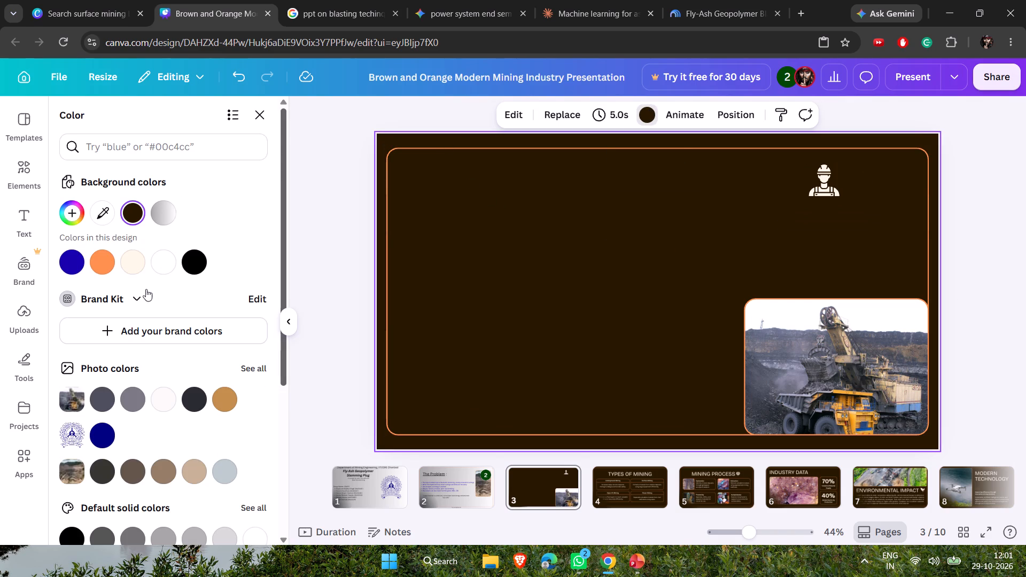
{"action": "left_click", "coordinate": [166, 218]}
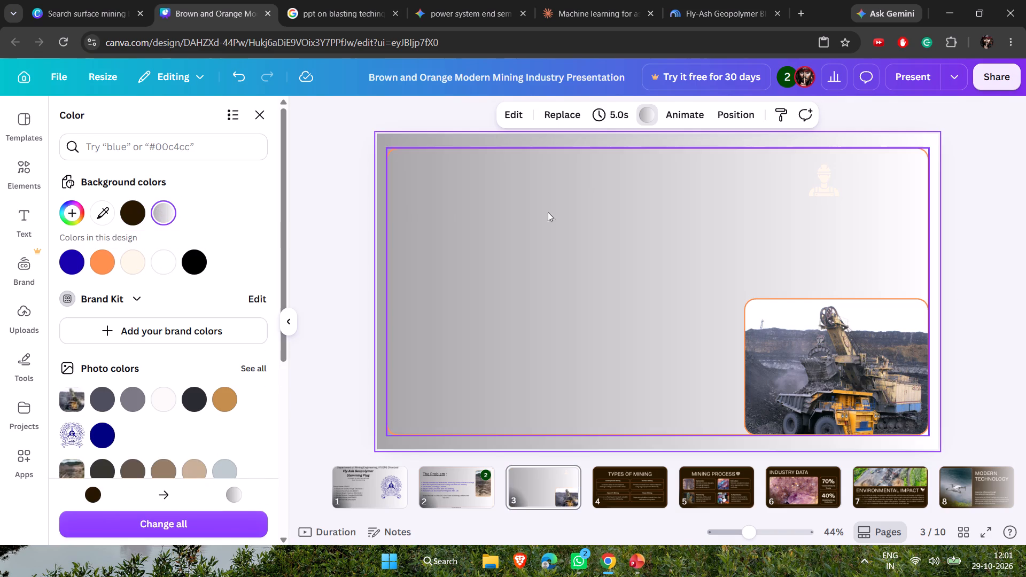
Recolour slide 3's miner icon dark brown (#271800).
{"action": "left_click", "coordinate": [825, 186]}
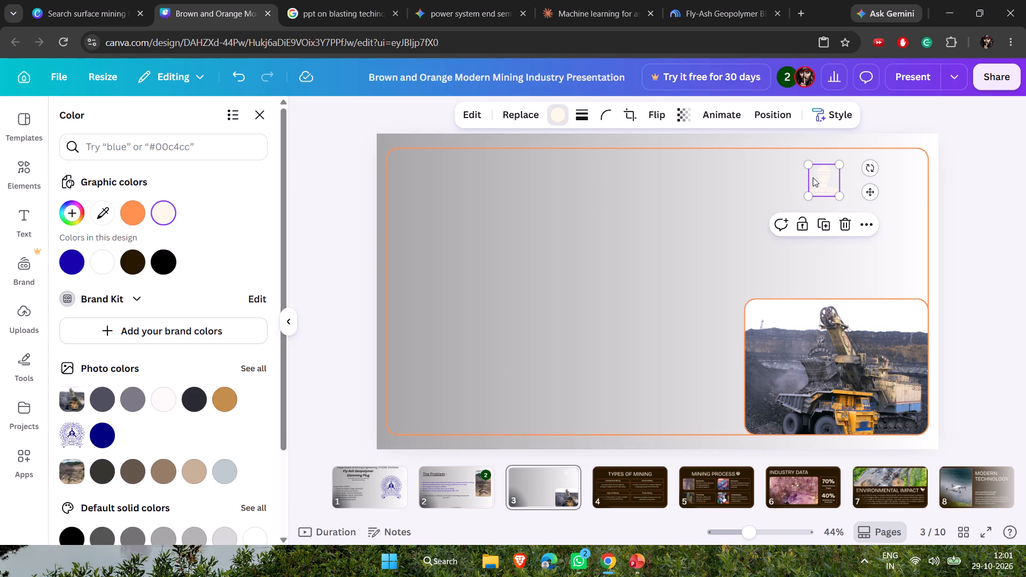
{"action": "left_click", "coordinate": [128, 262]}
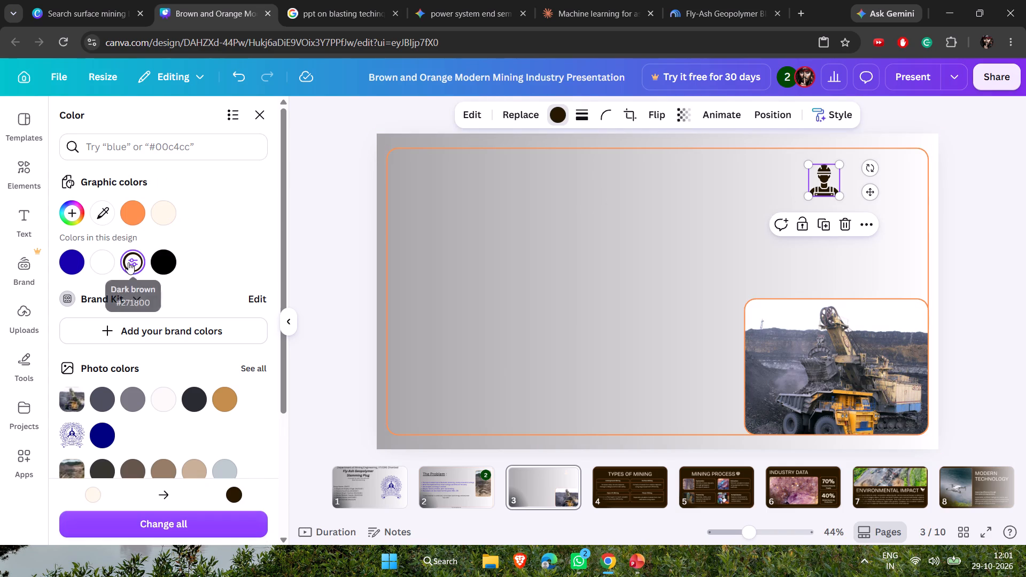
Start a bulleted list inside slide 3's large outlined frame.
{"action": "left_click", "coordinate": [503, 312]}
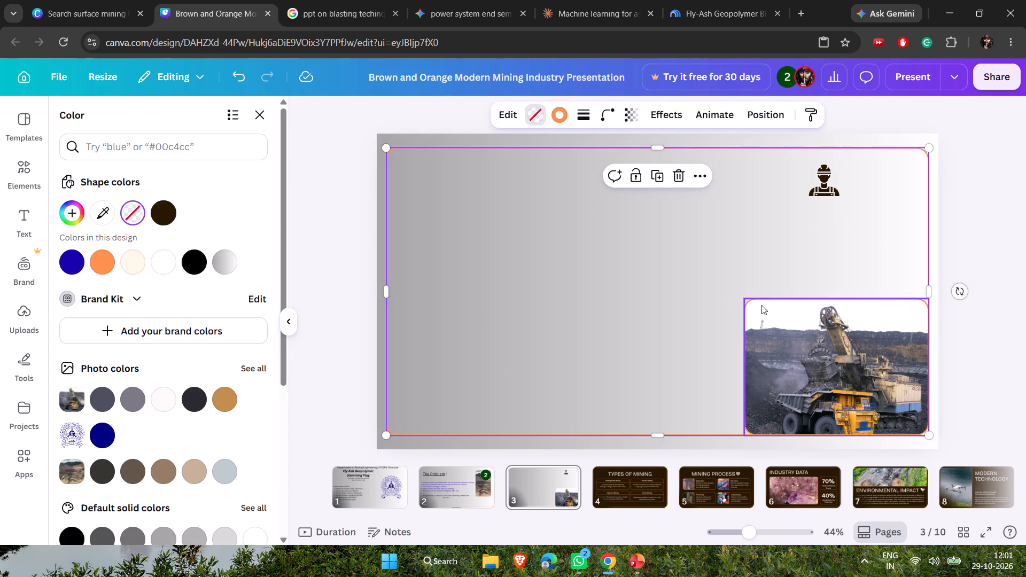
{"action": "left_click", "coordinate": [559, 305]}
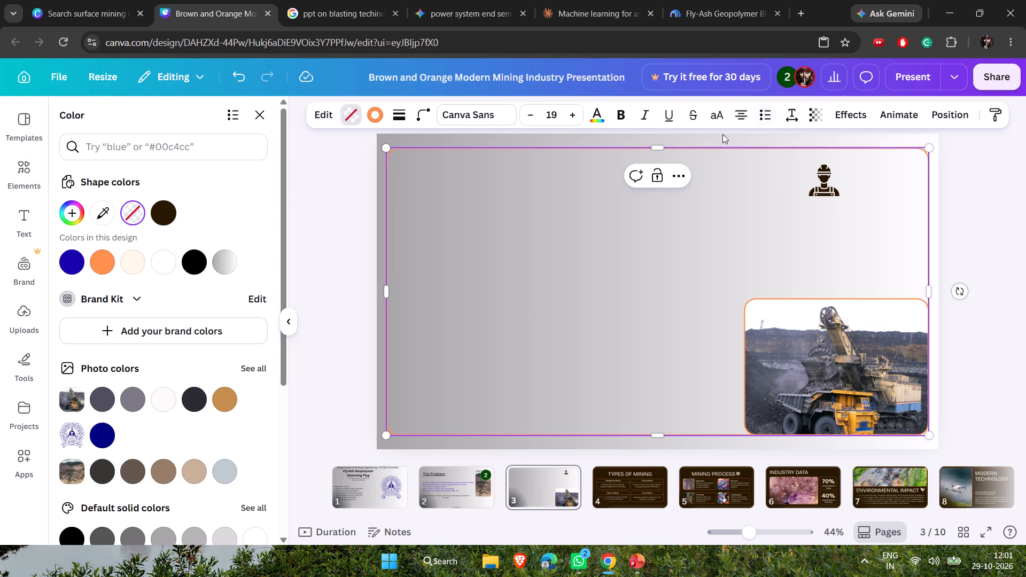
{"action": "left_click", "coordinate": [552, 296]}
{"action": "left_click", "coordinate": [764, 111]}
{"action": "left_click", "coordinate": [540, 277]}
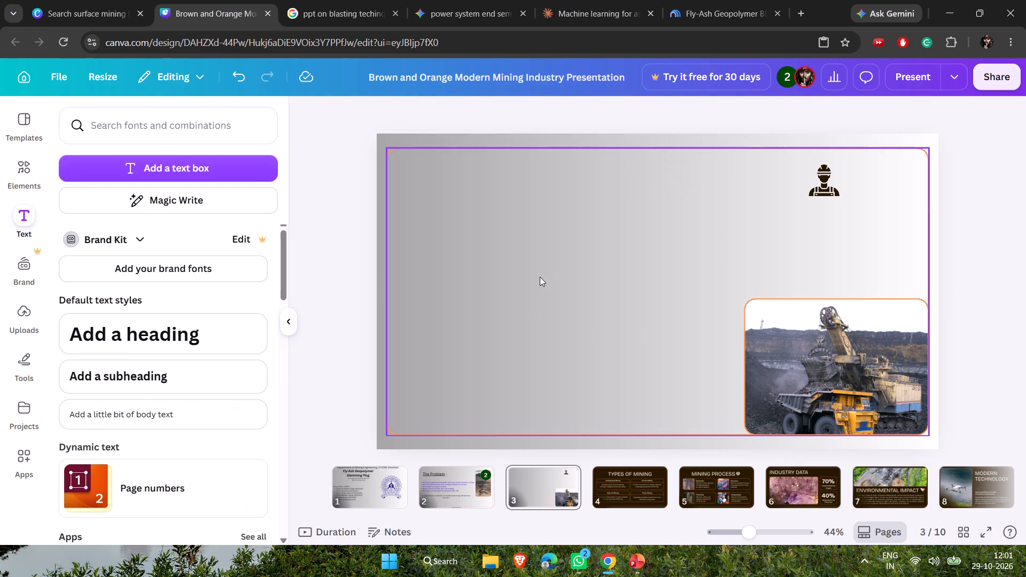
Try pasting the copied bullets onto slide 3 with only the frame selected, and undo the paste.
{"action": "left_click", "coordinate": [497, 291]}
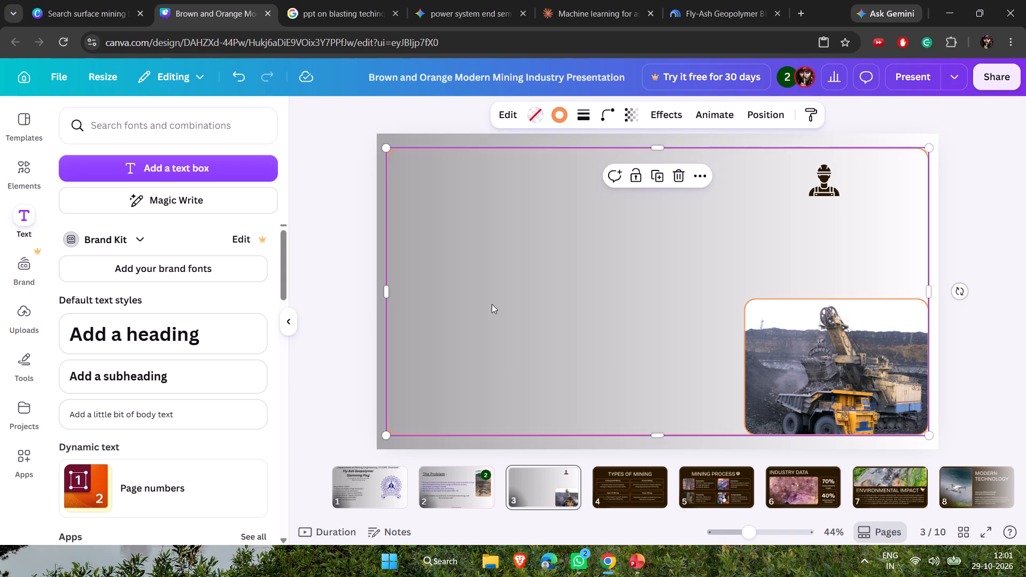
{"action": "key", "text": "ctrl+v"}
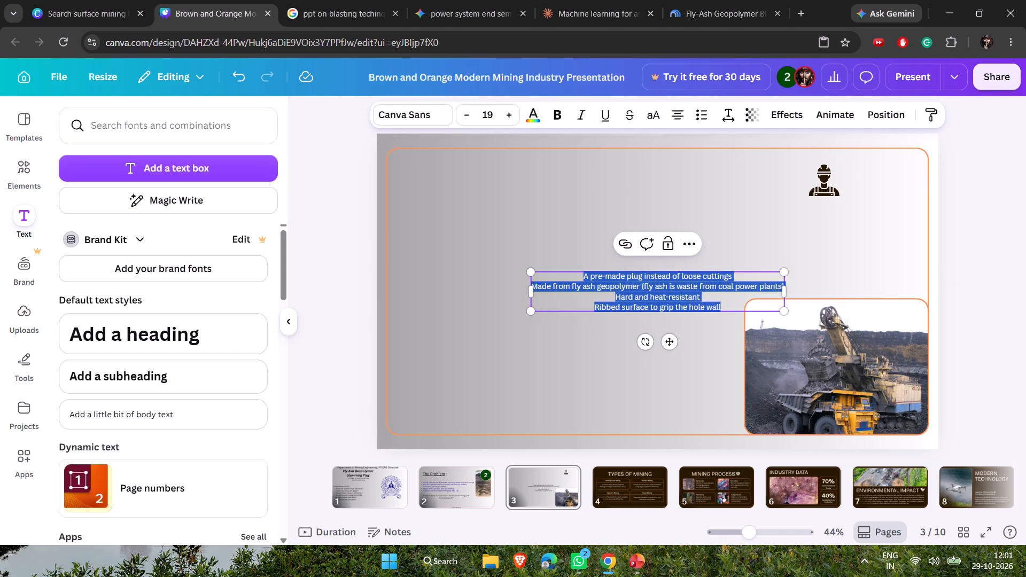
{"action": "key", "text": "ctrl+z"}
Paste the four copied "Our Idea" bullets into the bulleted list inside slide 3's frame.
{"action": "left_click", "coordinate": [540, 289]}
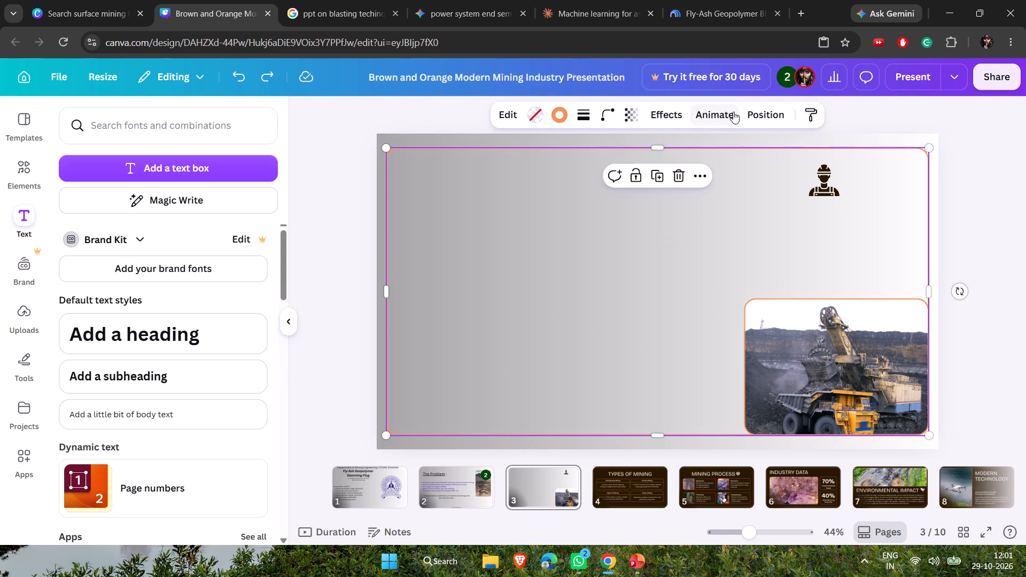
{"action": "left_click", "coordinate": [557, 235]}
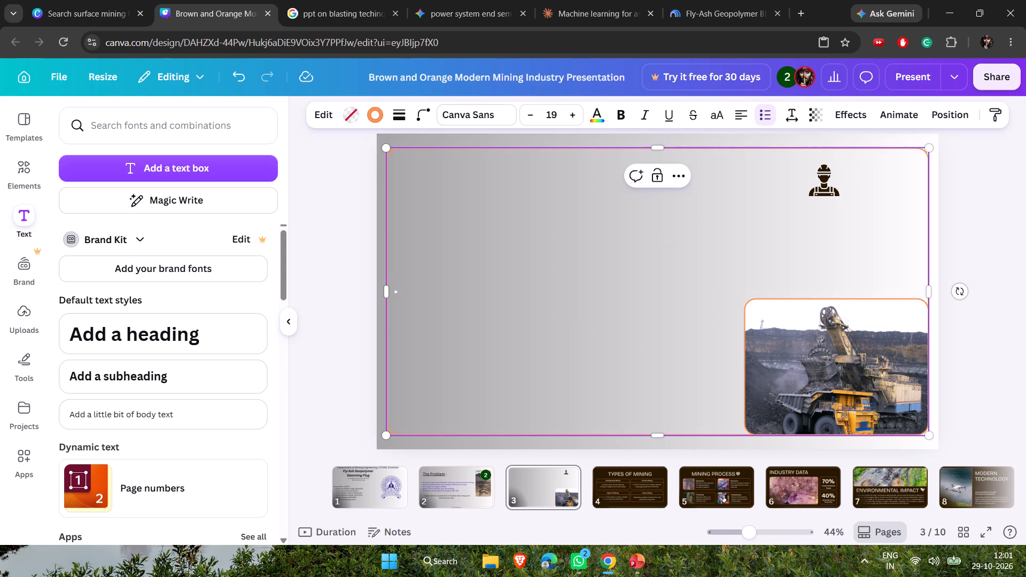
{"action": "key", "text": "ctrl+v"}
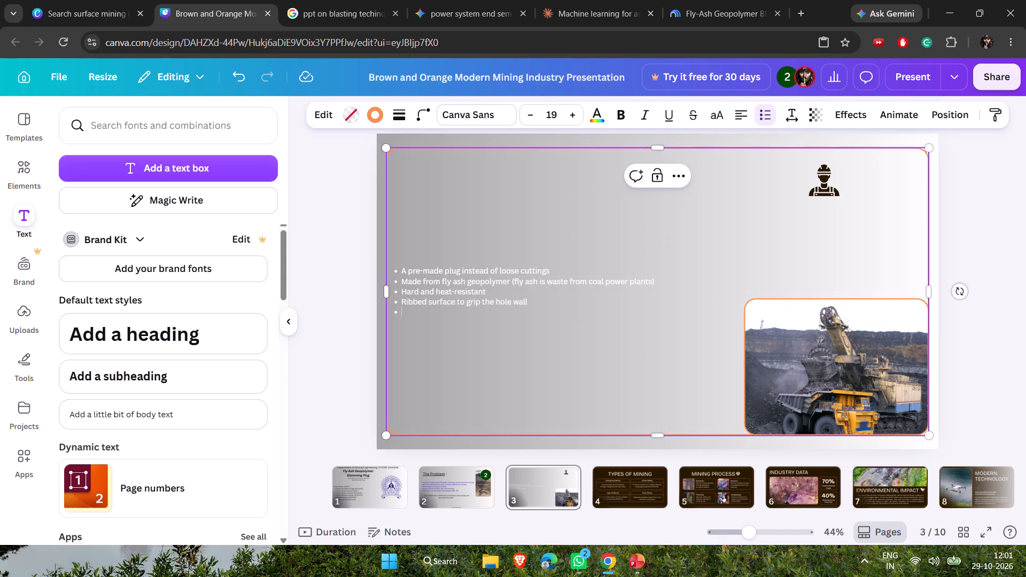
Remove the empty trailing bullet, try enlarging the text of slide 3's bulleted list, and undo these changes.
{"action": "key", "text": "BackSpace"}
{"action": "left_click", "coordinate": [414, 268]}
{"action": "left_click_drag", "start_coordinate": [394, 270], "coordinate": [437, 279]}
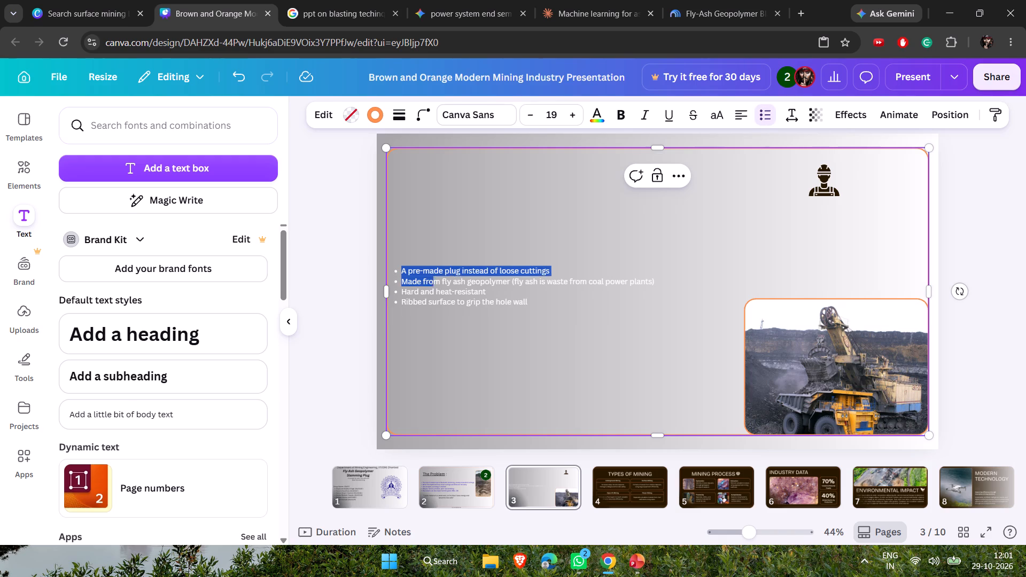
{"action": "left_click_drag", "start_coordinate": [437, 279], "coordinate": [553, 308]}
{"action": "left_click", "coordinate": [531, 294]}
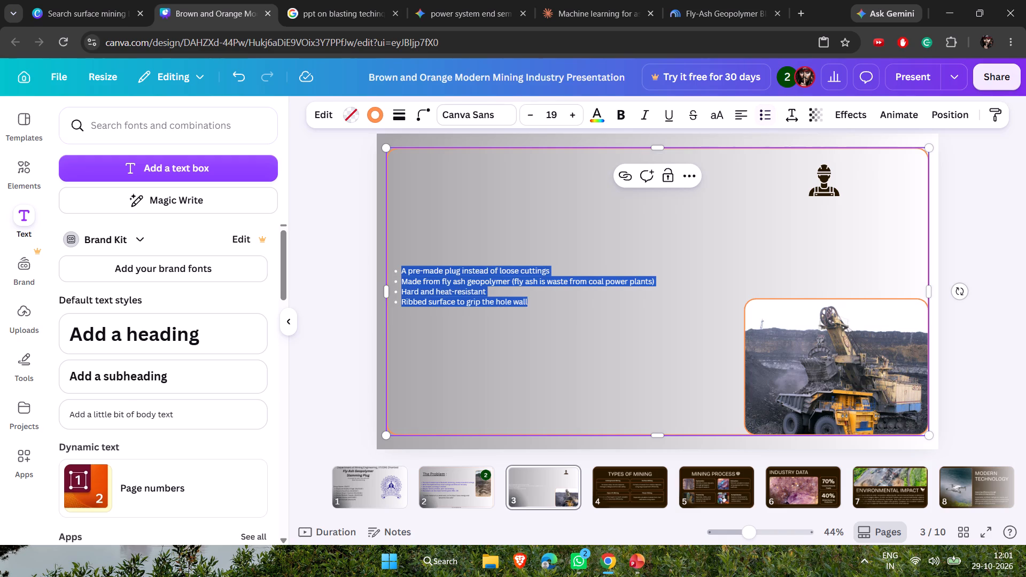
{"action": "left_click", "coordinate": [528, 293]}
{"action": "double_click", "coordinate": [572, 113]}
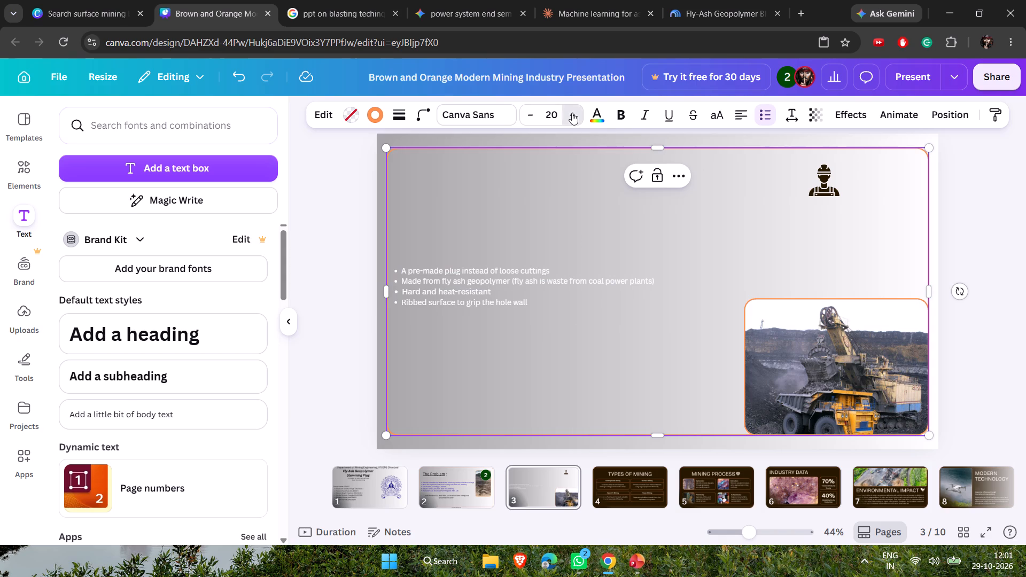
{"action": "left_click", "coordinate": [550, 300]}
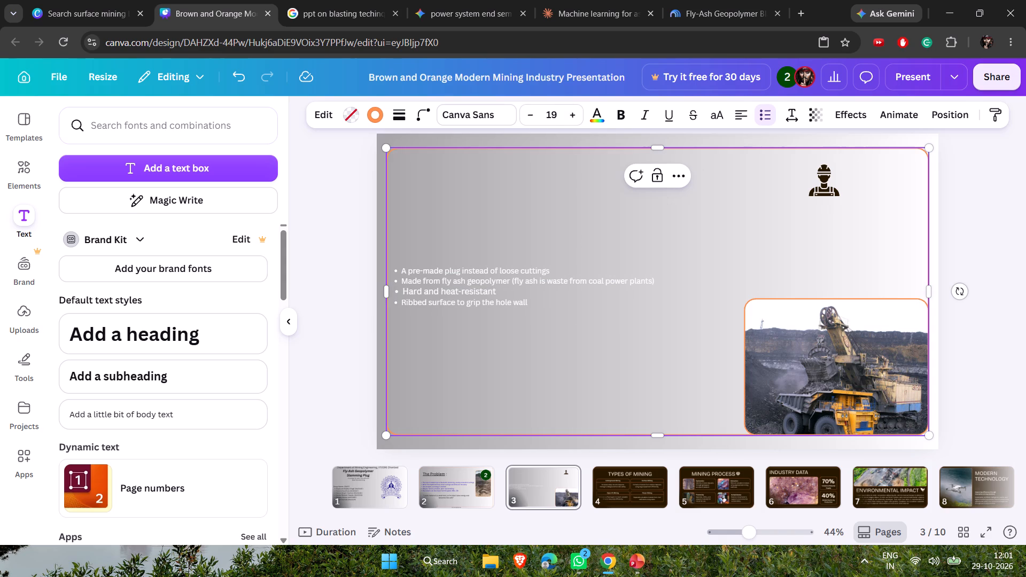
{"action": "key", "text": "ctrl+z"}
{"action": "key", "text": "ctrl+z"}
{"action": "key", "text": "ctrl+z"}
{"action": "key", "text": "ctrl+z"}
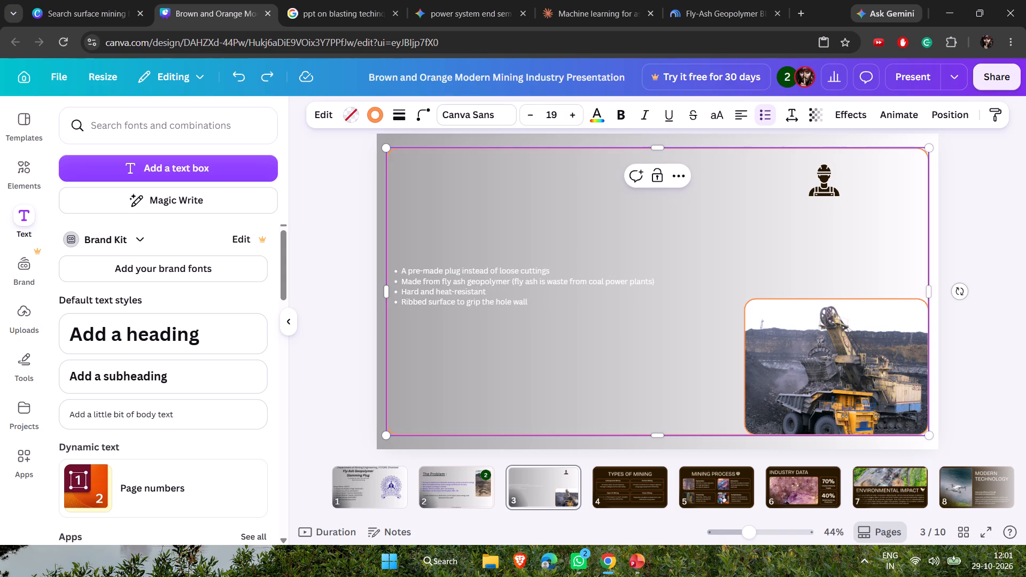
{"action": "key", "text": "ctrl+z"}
Set the font size of slide 3's four "Our Idea" bullets to 28.
{"action": "left_click", "coordinate": [481, 312]}
{"action": "left_click_drag", "start_coordinate": [437, 313], "coordinate": [386, 263]}
{"action": "left_click", "coordinate": [569, 112]}
{"action": "left_click", "coordinate": [569, 112]}
{"action": "triple_click", "coordinate": [569, 112]}
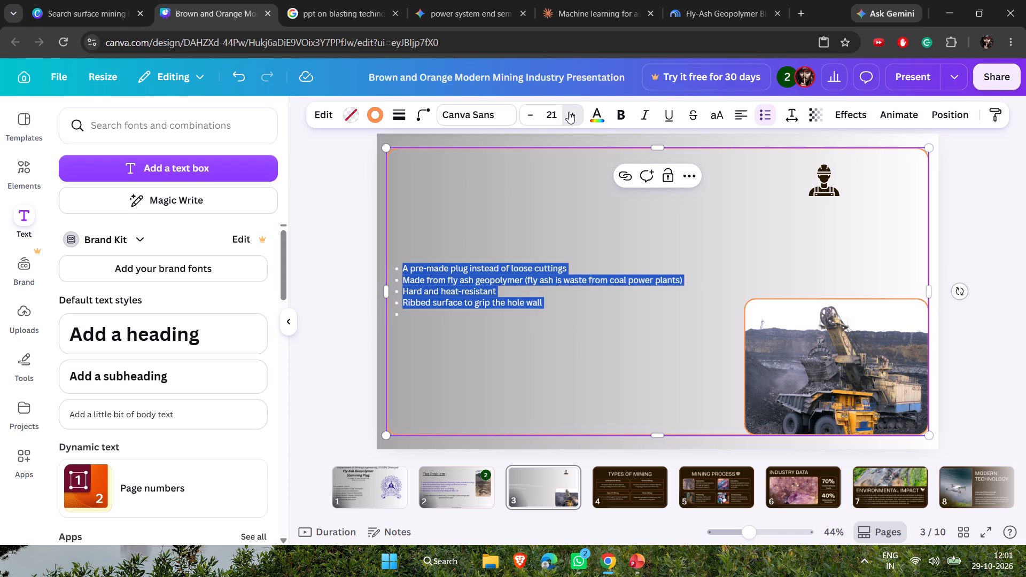
{"action": "triple_click", "coordinate": [569, 112]}
{"action": "left_click", "coordinate": [569, 112]}
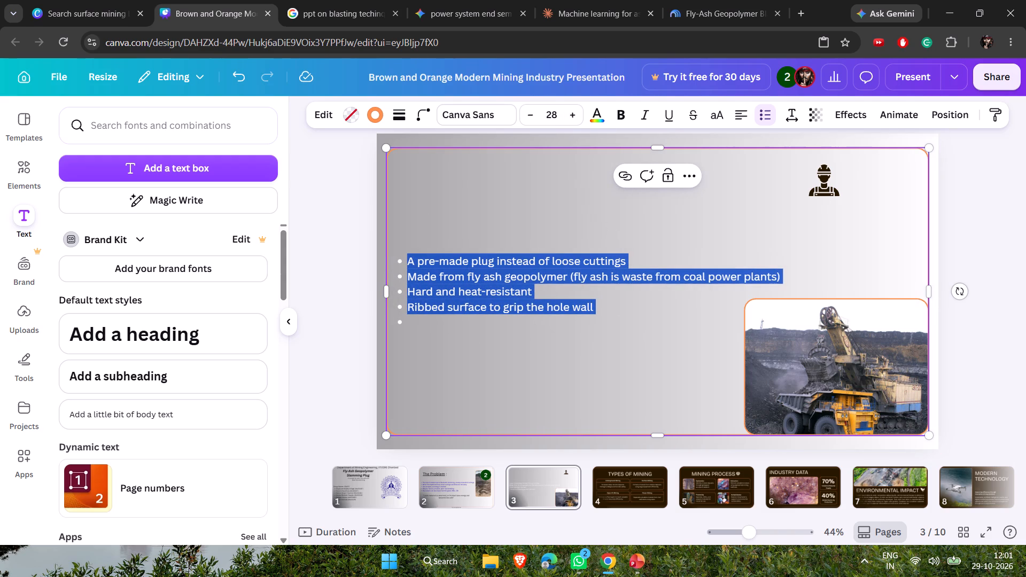
{"action": "left_click", "coordinate": [653, 299]}
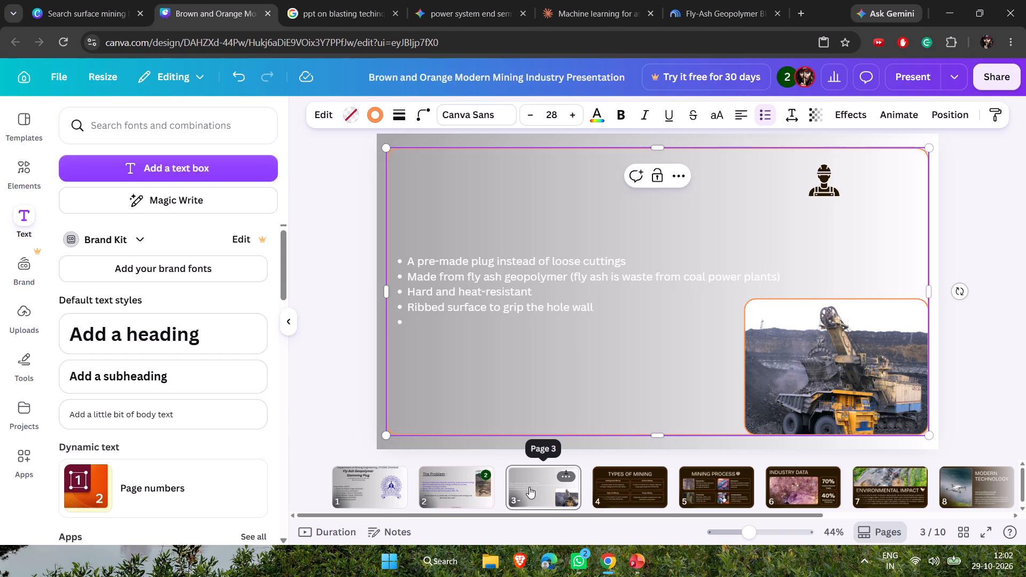
Check slide 2 and the PowerPoint deck for reference, then move slide 3's miner icon to the slide's upper-left corner and the excavator photo beside the bullets.
{"action": "left_click", "coordinate": [478, 483]}
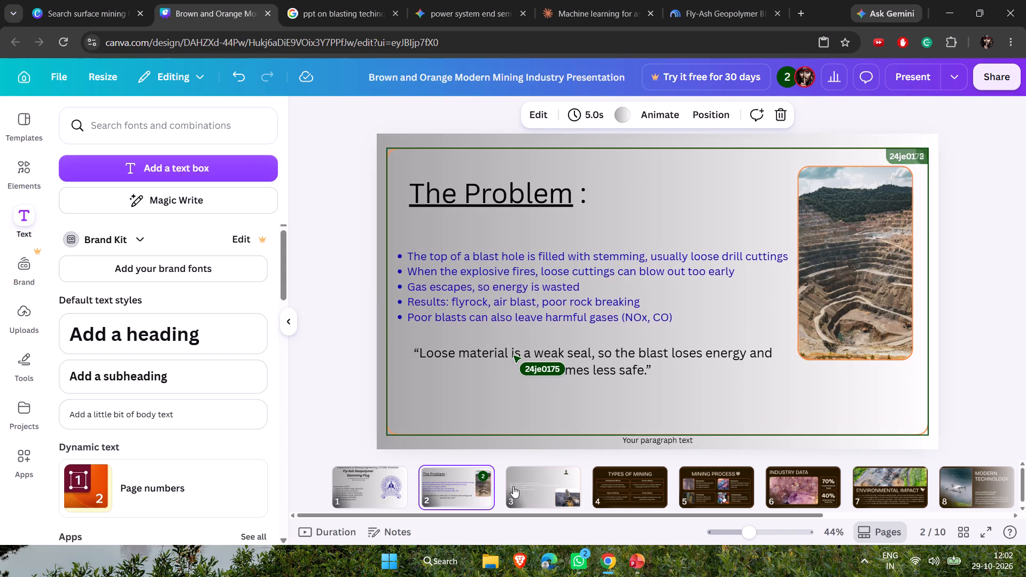
{"action": "left_click", "coordinate": [533, 486]}
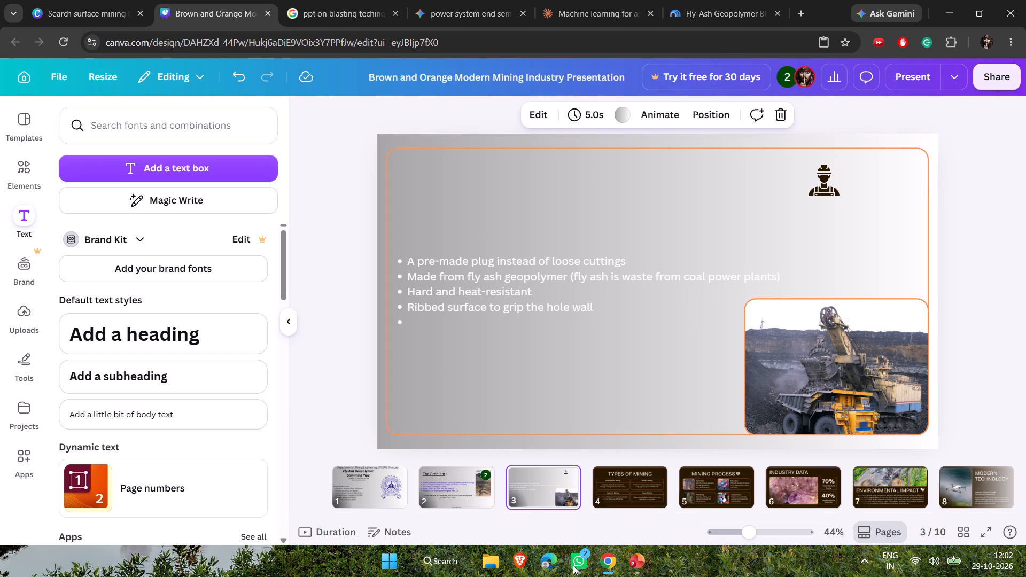
{"action": "left_click", "coordinate": [633, 565]}
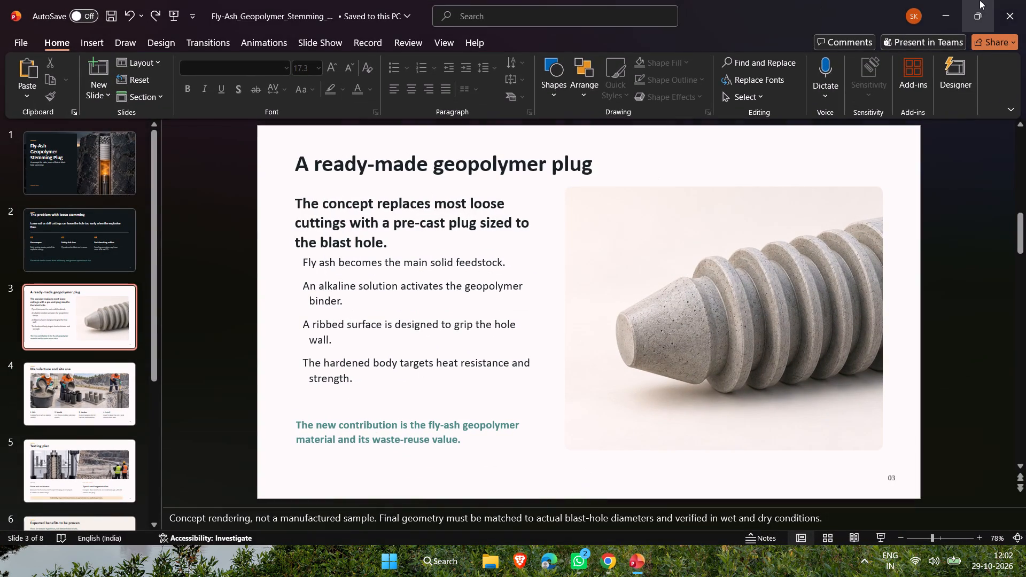
{"action": "left_click", "coordinate": [953, 1]}
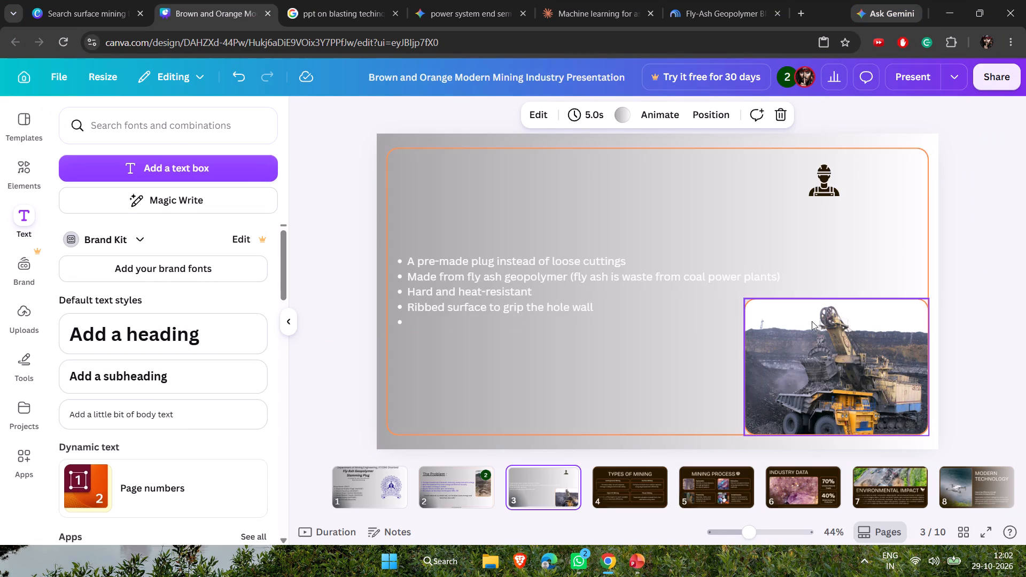
{"action": "left_click_drag", "start_coordinate": [818, 355], "coordinate": [803, 236]}
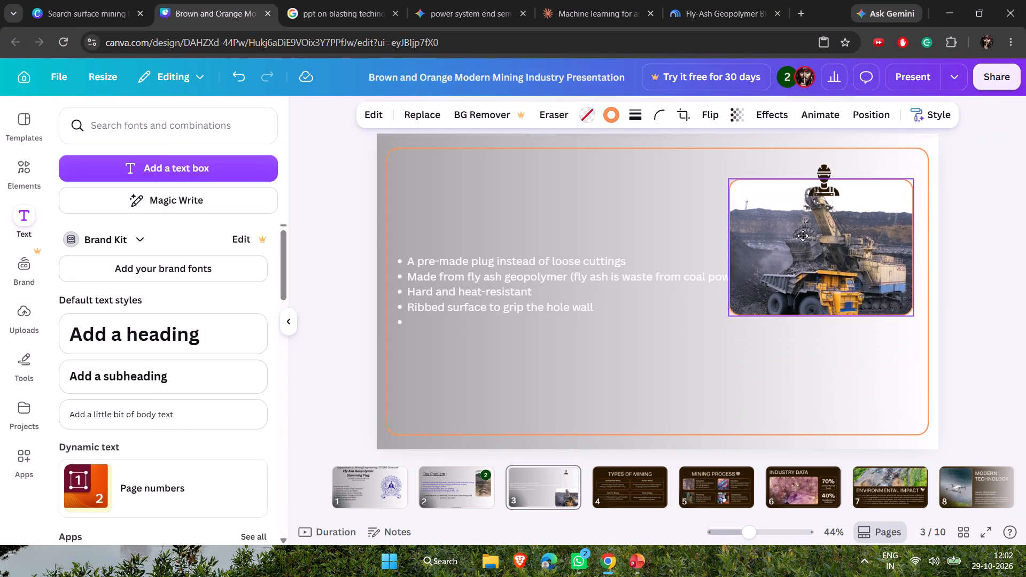
{"action": "left_click_drag", "start_coordinate": [803, 236], "coordinate": [821, 308]}
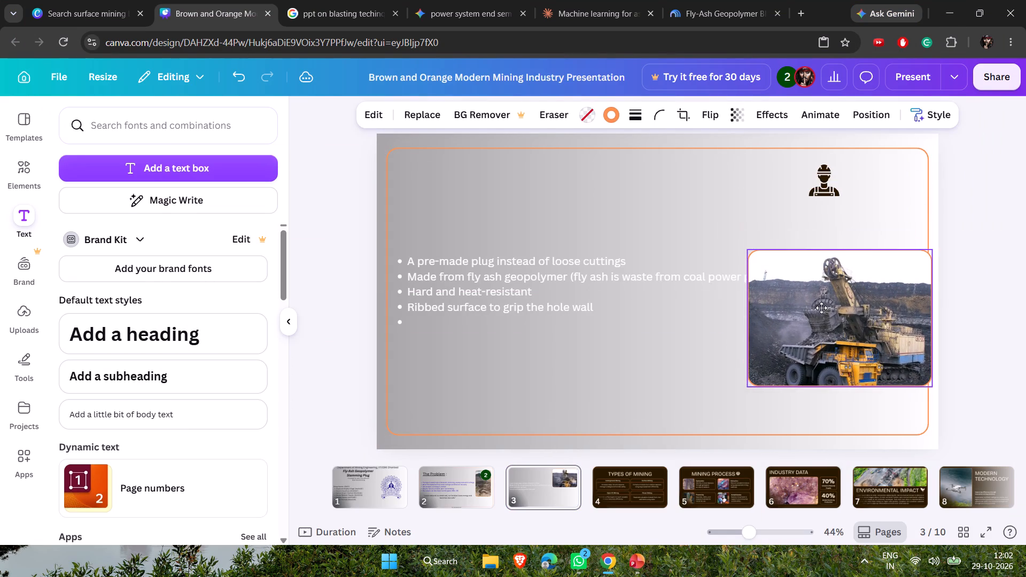
{"action": "left_click_drag", "start_coordinate": [821, 308], "coordinate": [821, 316]}
{"action": "left_click", "coordinate": [816, 184]}
{"action": "left_click_drag", "start_coordinate": [814, 182], "coordinate": [418, 172]}
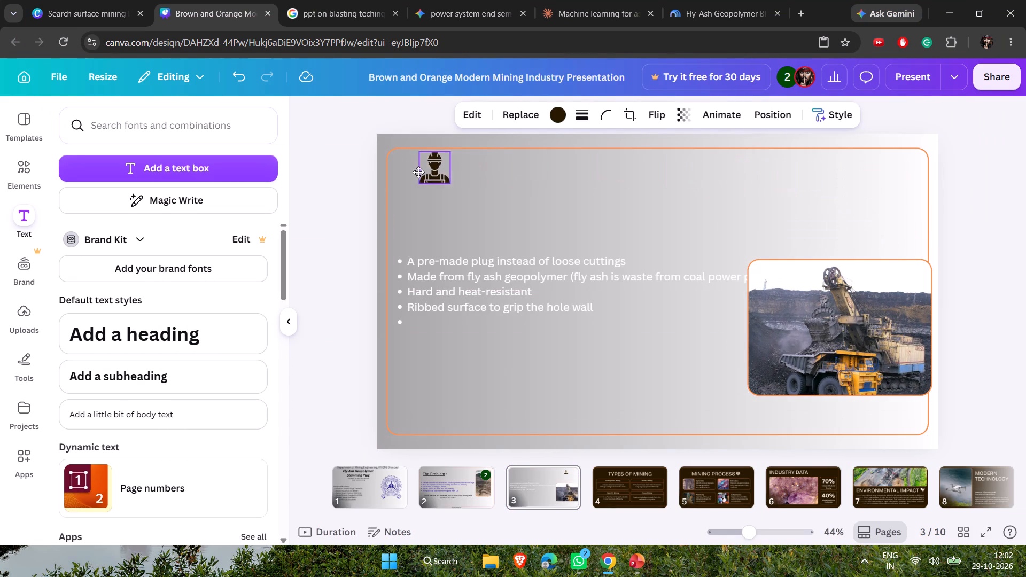
{"action": "left_click_drag", "start_coordinate": [418, 172], "coordinate": [402, 177]}
{"action": "left_click_drag", "start_coordinate": [829, 320], "coordinate": [792, 210]}
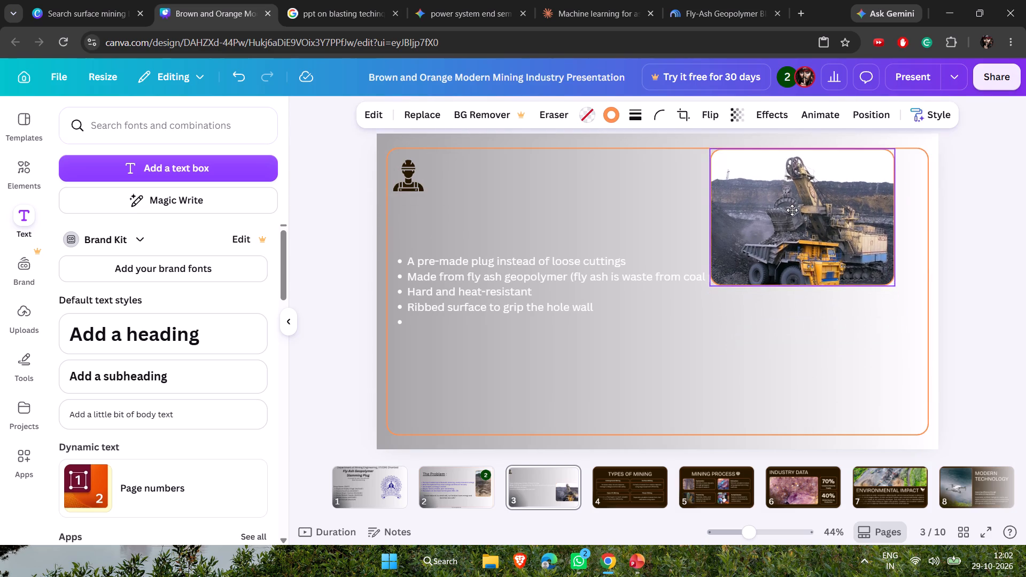
{"action": "left_click_drag", "start_coordinate": [792, 210], "coordinate": [818, 299]}
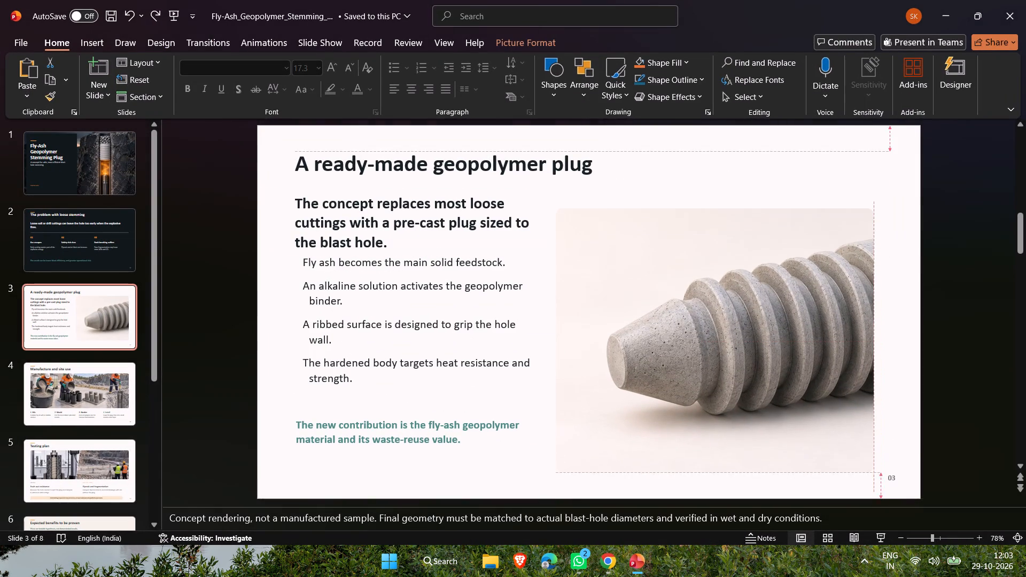
{"action": "left_click_drag", "start_coordinate": [795, 236], "coordinate": [794, 228]}
{"action": "key", "text": "ctrl+c"}
{"action": "left_click", "coordinate": [933, 4]}
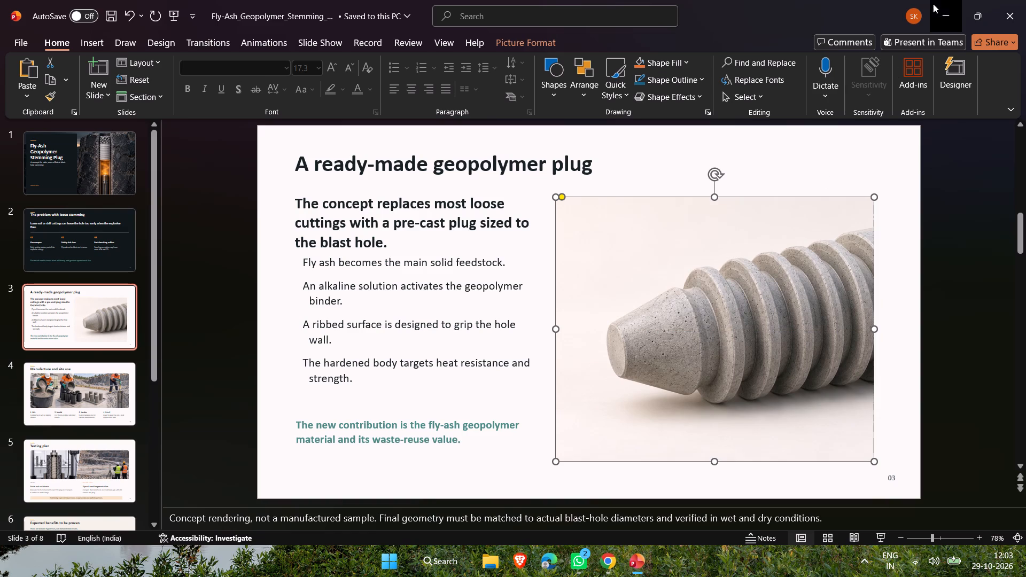
Return to the Canva deck and paste the ribbed plug picture onto slide 3.
{"action": "left_click", "coordinate": [194, 0]}
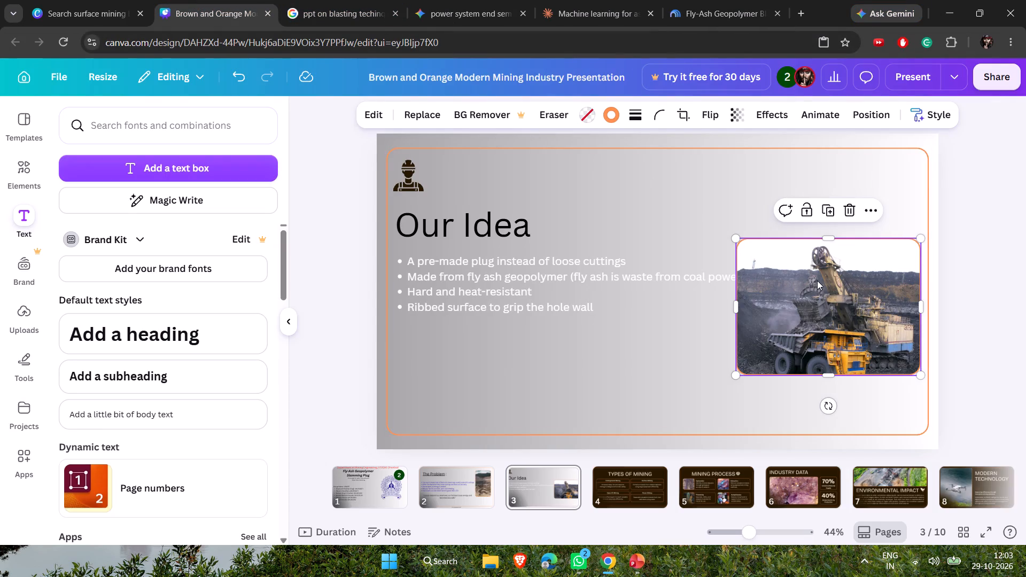
{"action": "left_click", "coordinate": [819, 282]}
{"action": "left_click", "coordinate": [666, 216]}
{"action": "key", "text": "ctrl+v"}
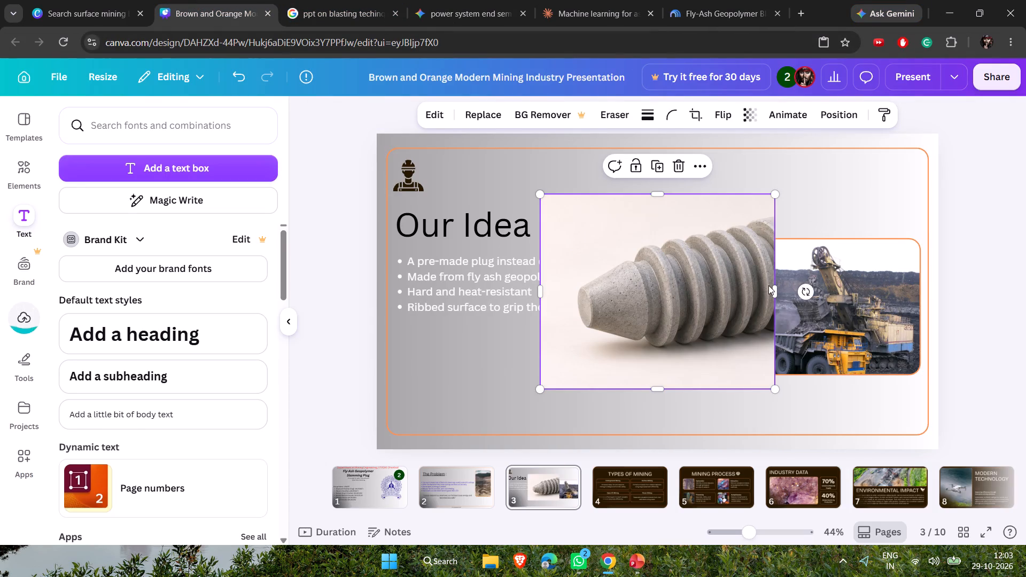
Delete the excavator photo from slide 3 together with its picture frame.
{"action": "left_click", "coordinate": [838, 285]}
{"action": "key", "text": "BackSpace"}
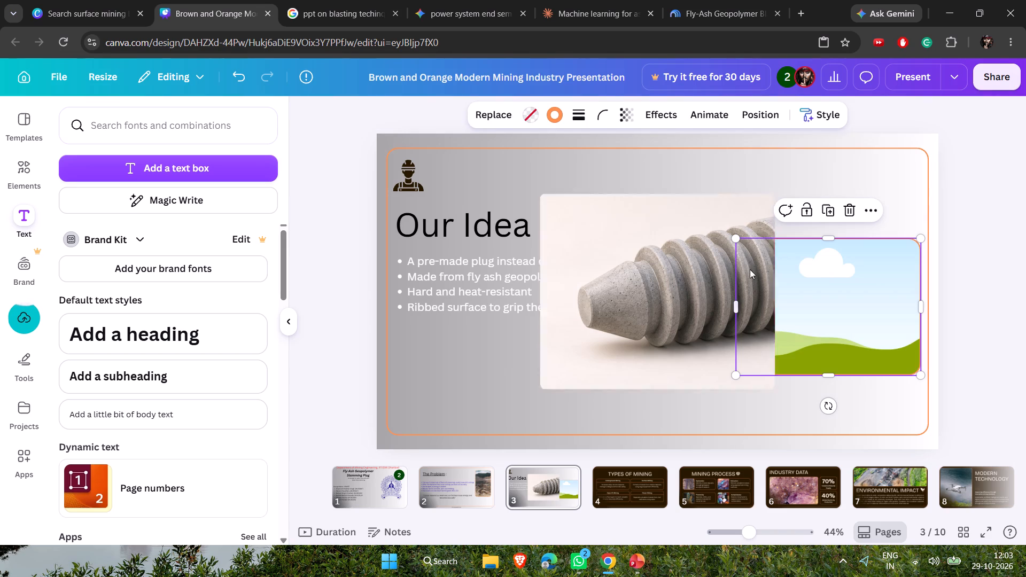
{"action": "left_click", "coordinate": [837, 280]}
{"action": "key", "text": "BackSpace"}
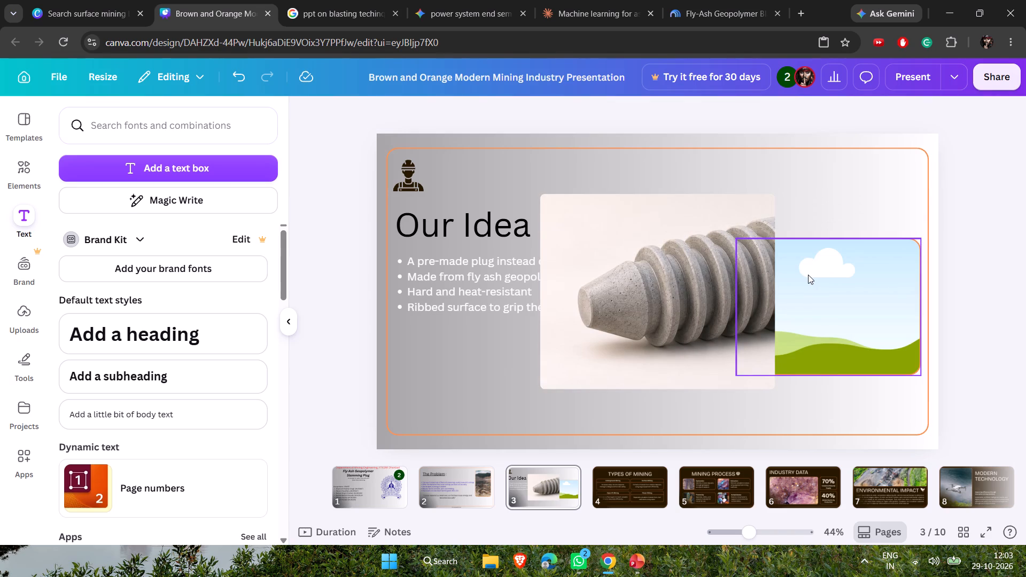
{"action": "left_click", "coordinate": [808, 275]}
{"action": "key", "text": "BackSpace"}
Shrink the plug picture to about a third of the slide's width and place it in the slide's lower-right corner.
{"action": "left_click_drag", "start_coordinate": [703, 267], "coordinate": [796, 270]}
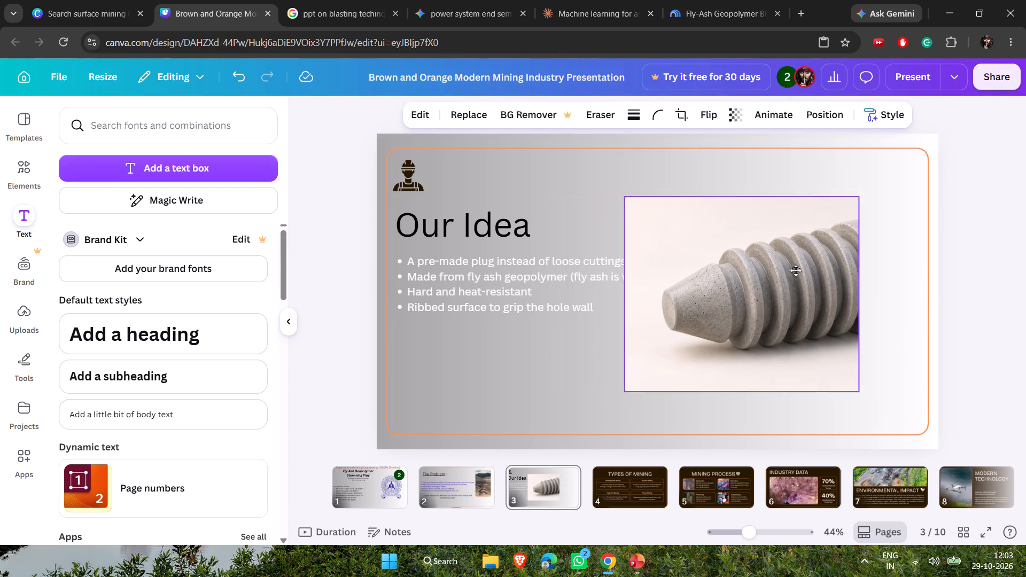
{"action": "left_click_drag", "start_coordinate": [796, 270], "coordinate": [820, 259]}
{"action": "left_click_drag", "start_coordinate": [658, 381], "coordinate": [772, 333]}
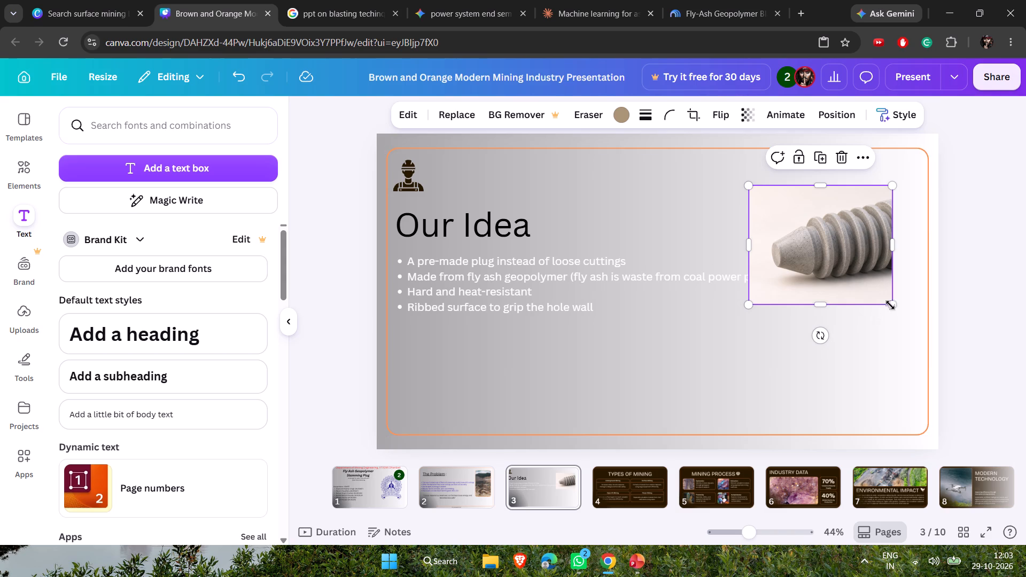
{"action": "left_click_drag", "start_coordinate": [895, 305], "coordinate": [887, 358]}
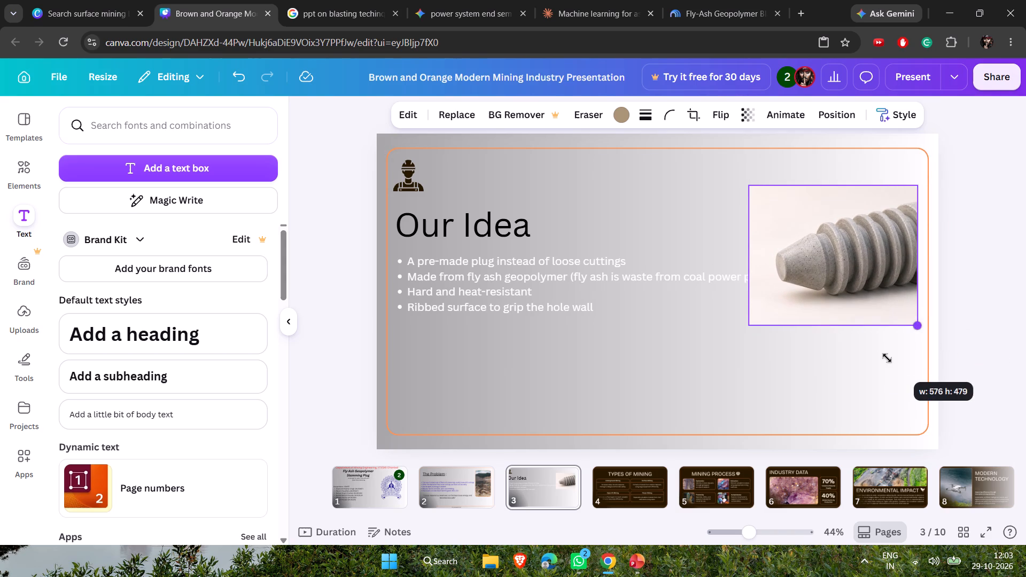
{"action": "left_click_drag", "start_coordinate": [887, 358], "coordinate": [885, 390]}
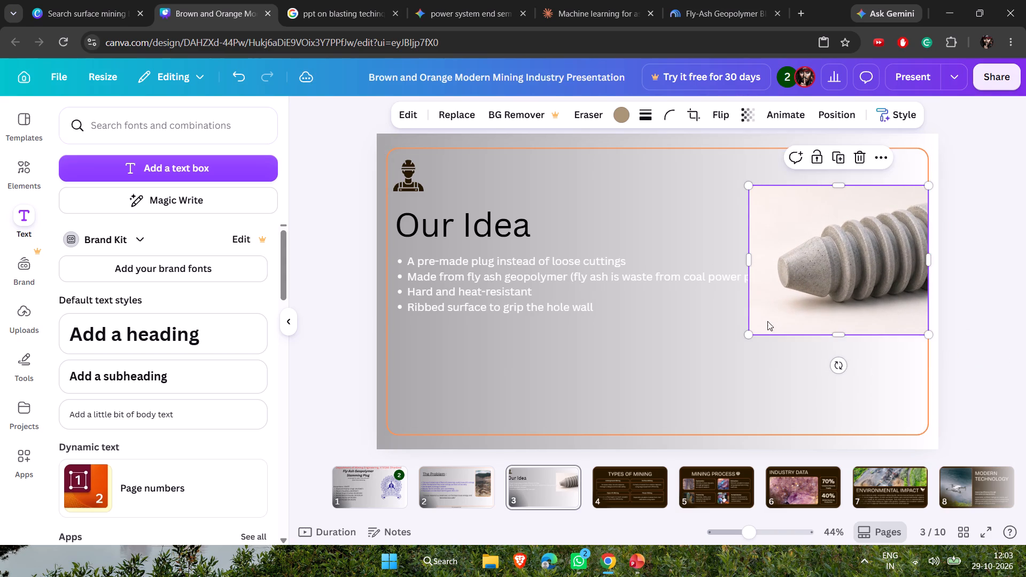
{"action": "left_click_drag", "start_coordinate": [748, 339], "coordinate": [732, 338]}
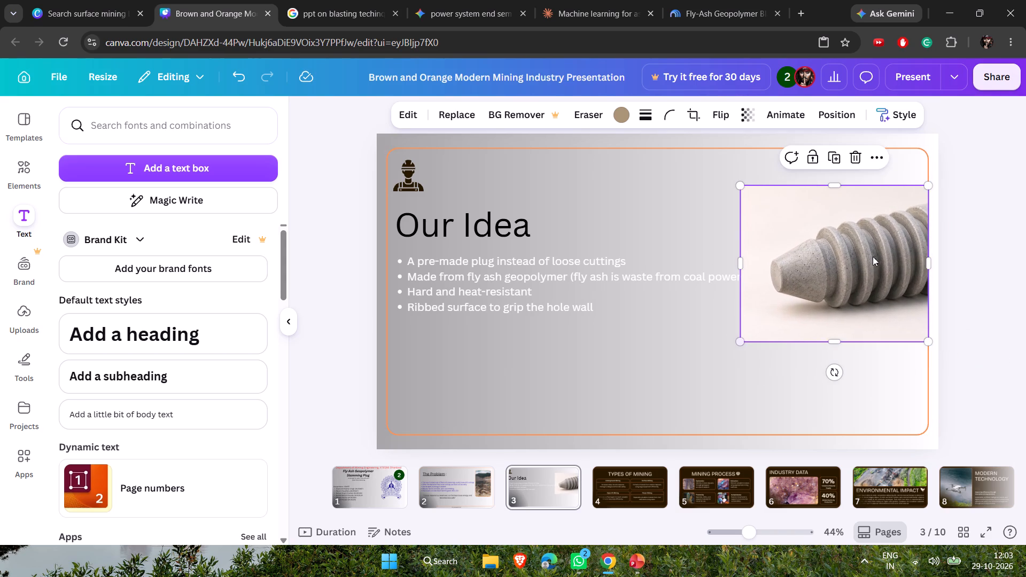
{"action": "left_click_drag", "start_coordinate": [874, 254], "coordinate": [864, 219]}
{"action": "left_click_drag", "start_coordinate": [841, 240], "coordinate": [854, 399]}
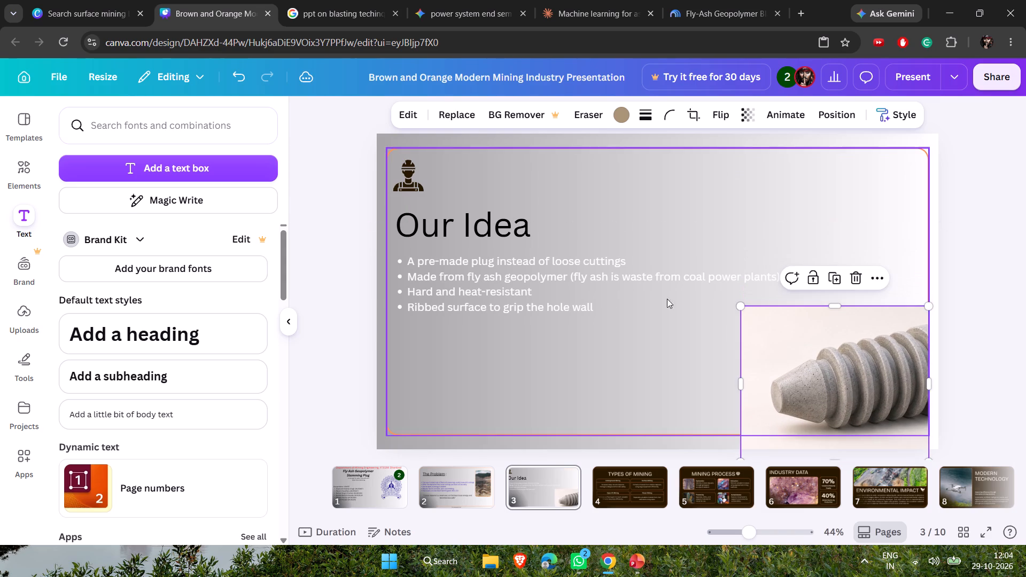
Insert three empty lines before "A pre-made plug instead of loose cuttings" on slide 3.
{"action": "left_click", "coordinate": [409, 260]}
{"action": "left_click", "coordinate": [405, 258]}
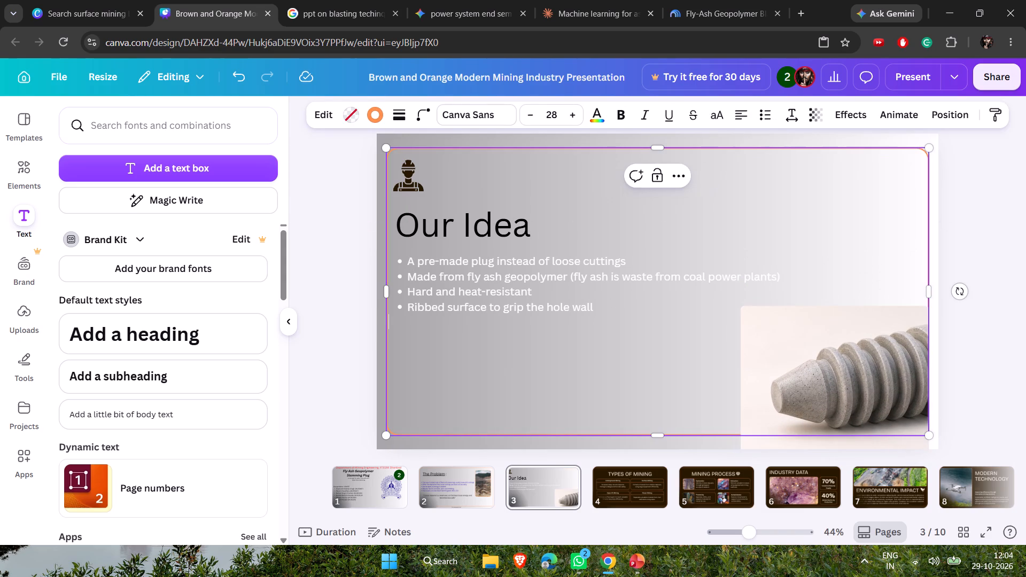
{"action": "left_click", "coordinate": [405, 245]}
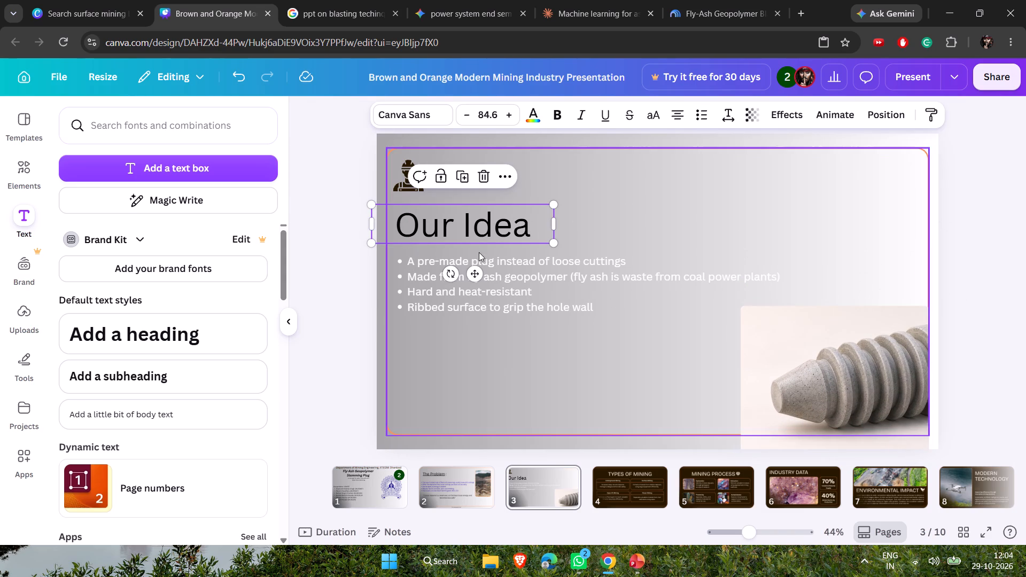
{"action": "left_click", "coordinate": [408, 265]}
{"action": "left_click", "coordinate": [411, 262]}
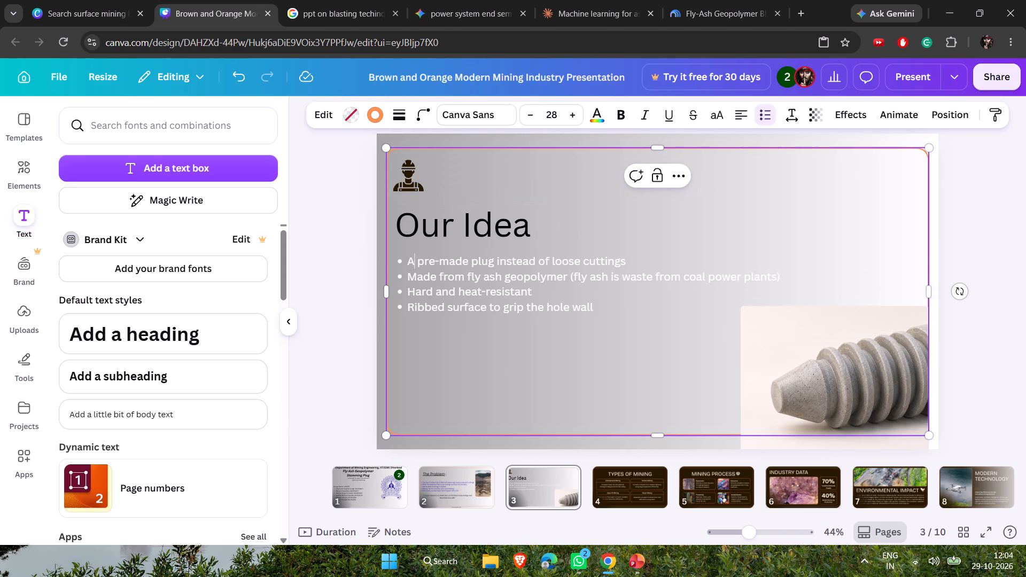
{"action": "key", "text": "Left"}
{"action": "key", "text": "Left"}
{"action": "key", "text": "Return"}
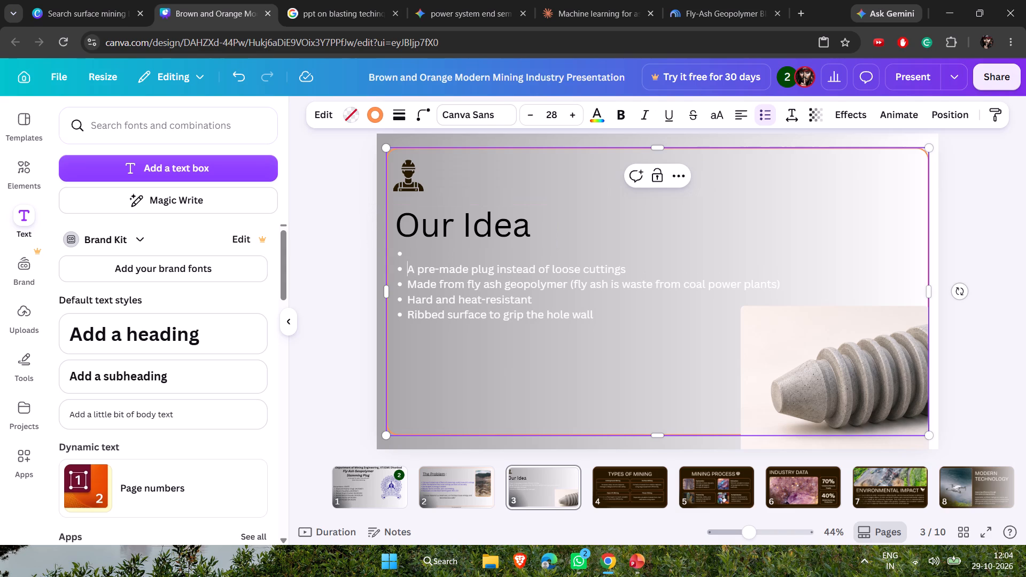
{"action": "key", "text": "Return"}
{"action": "key", "text": "Return"}
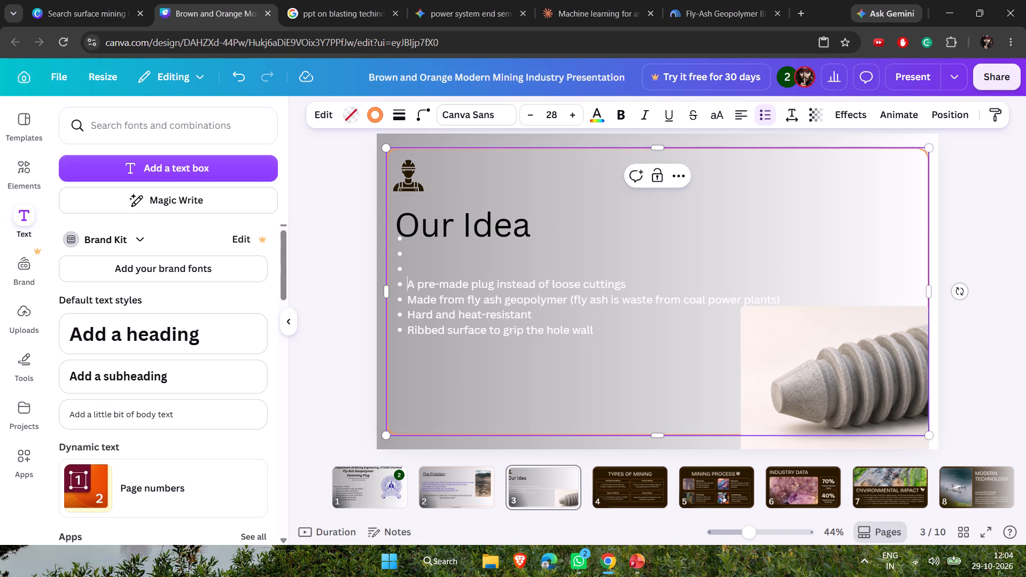
Remove the bullet markers from the three empty lines above slide 3's bullet list.
{"action": "left_click", "coordinate": [407, 247]}
{"action": "key", "text": "BackSpace"}
{"action": "left_click", "coordinate": [405, 268]}
{"action": "key", "text": "BackSpace"}
{"action": "left_click", "coordinate": [411, 238]}
{"action": "key", "text": "BackSpace"}
Move the plug picture to slide 3's upper-right area, beside the "Our Idea" heading.
{"action": "left_click", "coordinate": [794, 380]}
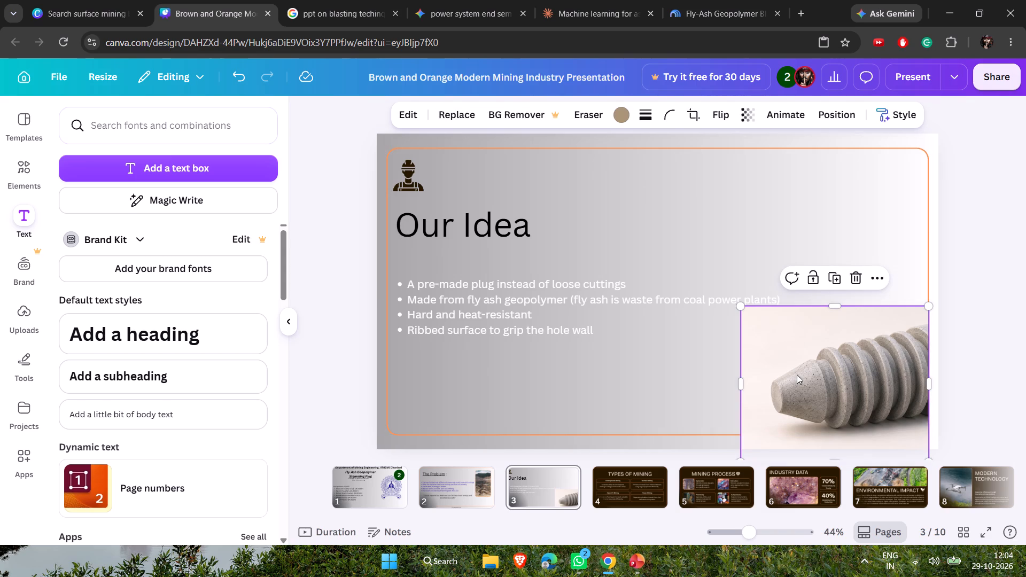
{"action": "left_click_drag", "start_coordinate": [797, 375], "coordinate": [779, 204]}
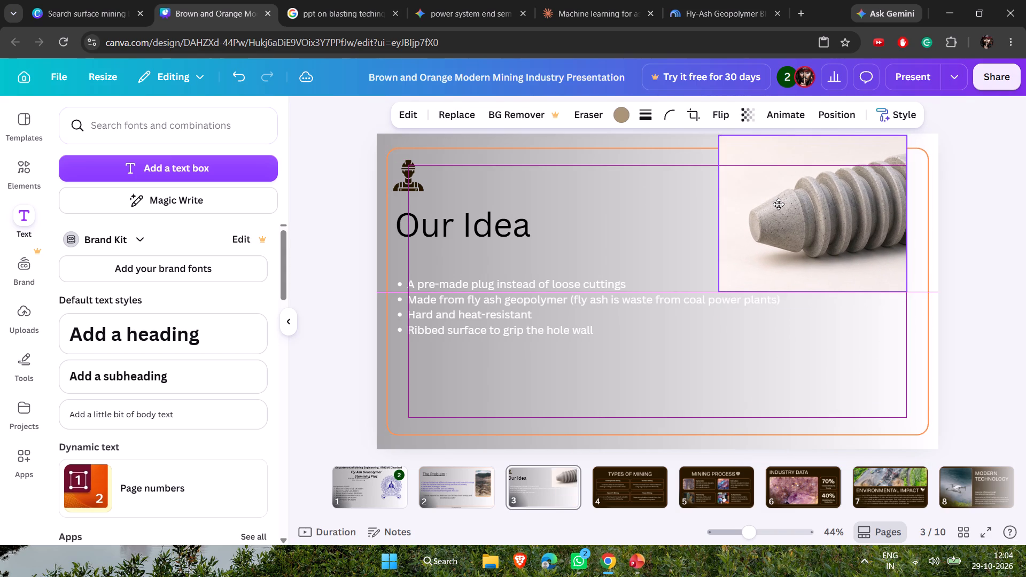
{"action": "left_click_drag", "start_coordinate": [779, 204], "coordinate": [779, 205]}
Insert seven empty lines before "A pre-made plug instead of loose cuttings" in slide 3's bullet list.
{"action": "left_click", "coordinate": [720, 370]}
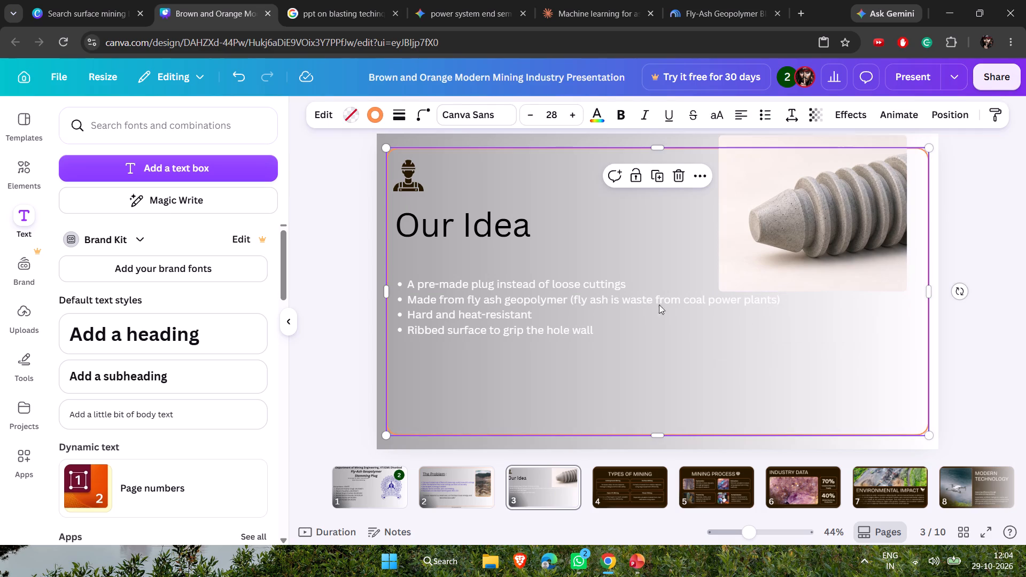
{"action": "left_click", "coordinate": [401, 279]}
{"action": "left_click", "coordinate": [397, 285]}
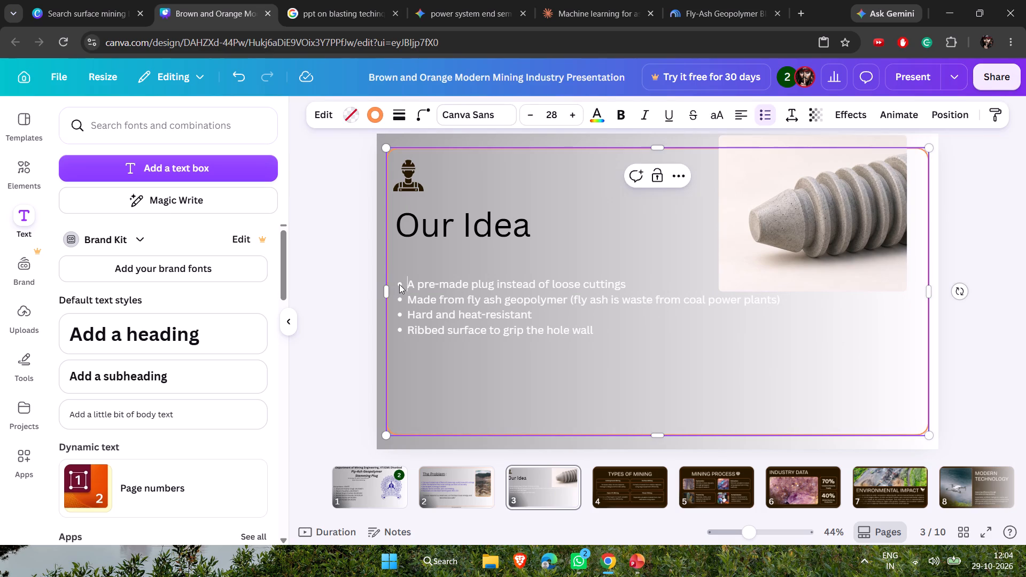
{"action": "key", "text": "Return"}
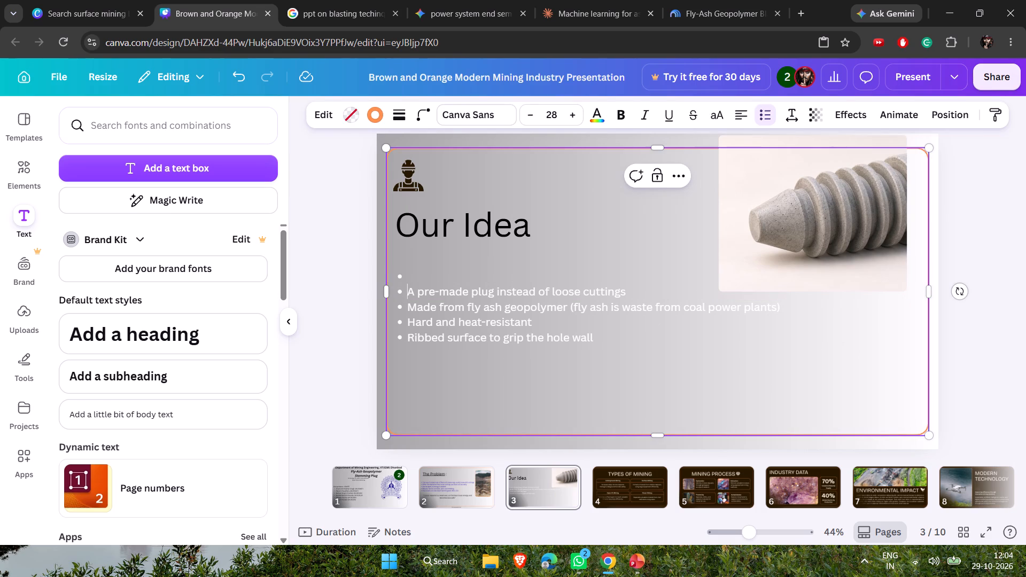
{"action": "key", "text": "Return"}
{"action": "key", "text": "Return"}
{"action": "key", "text": "Return"}
{"action": "key", "text": "Return"}
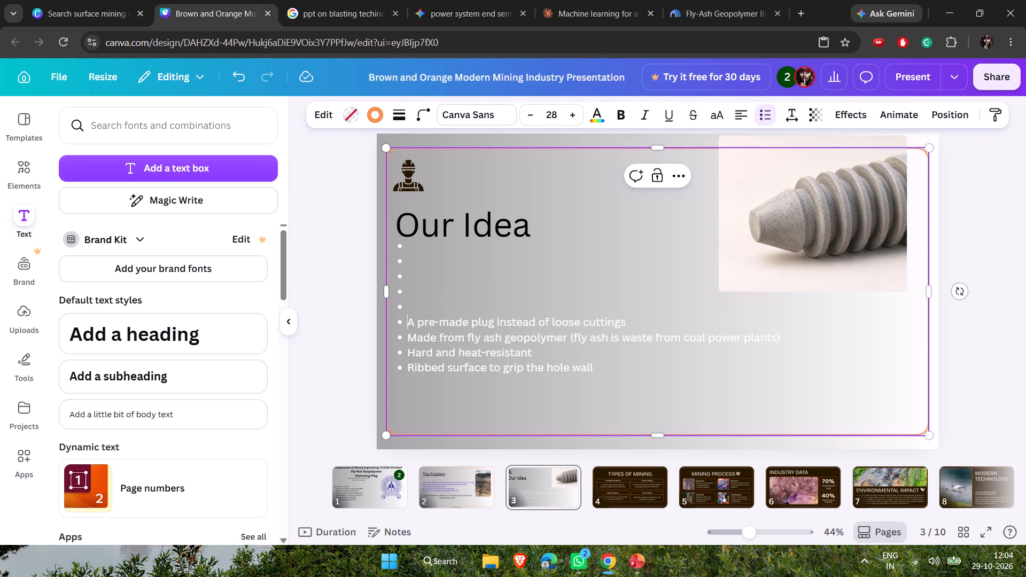
{"action": "key", "text": "Return"}
{"action": "key", "text": "Return"}
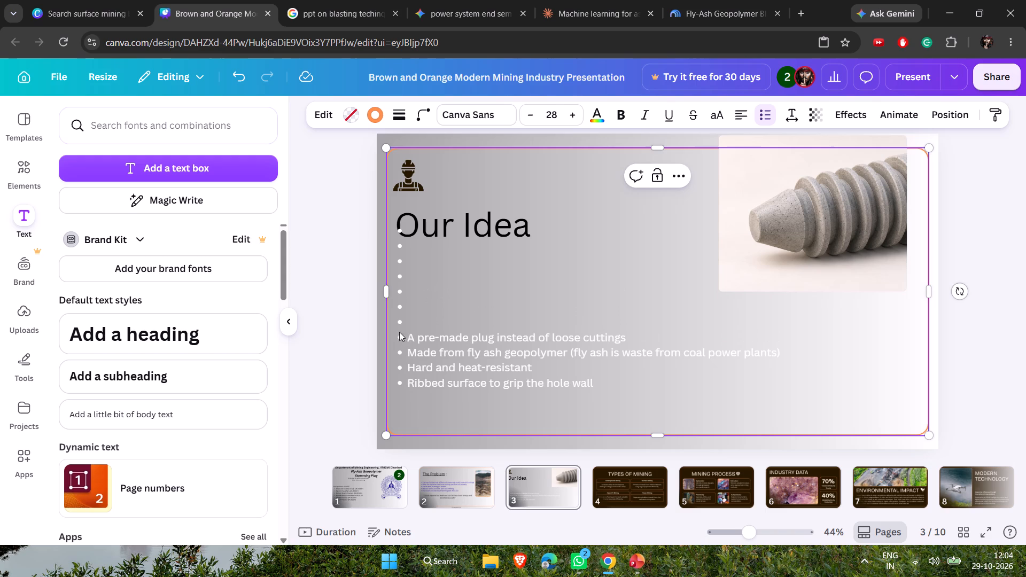
Delete one of the new empty lines above slide 3's bullet list and strip the bullet markers from the remaining six.
{"action": "left_click", "coordinate": [405, 322]}
{"action": "key", "text": "BackSpace"}
{"action": "key", "text": "BackSpace"}
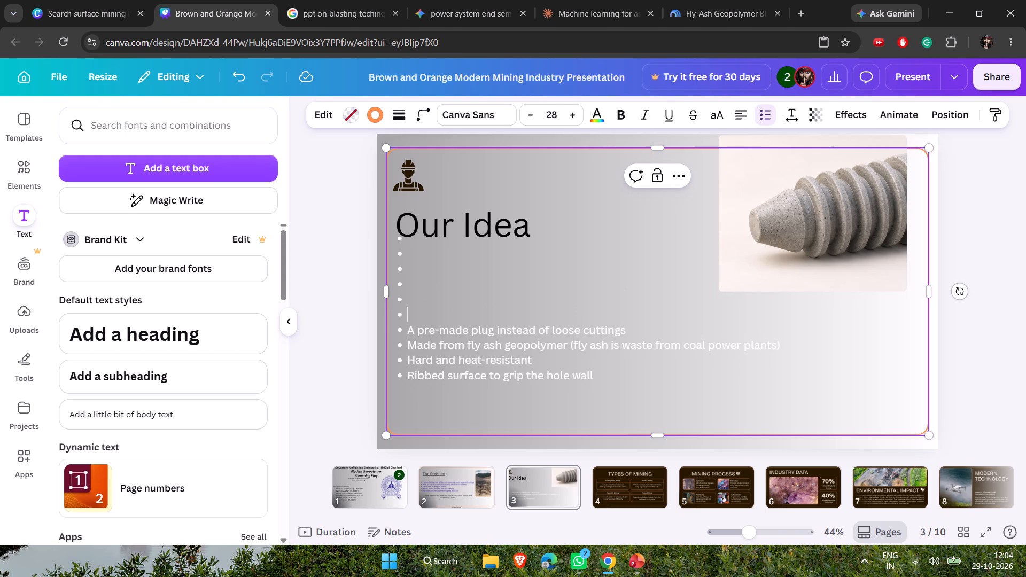
{"action": "key", "text": "BackSpace"}
{"action": "left_click", "coordinate": [421, 293]}
{"action": "key", "text": "BackSpace"}
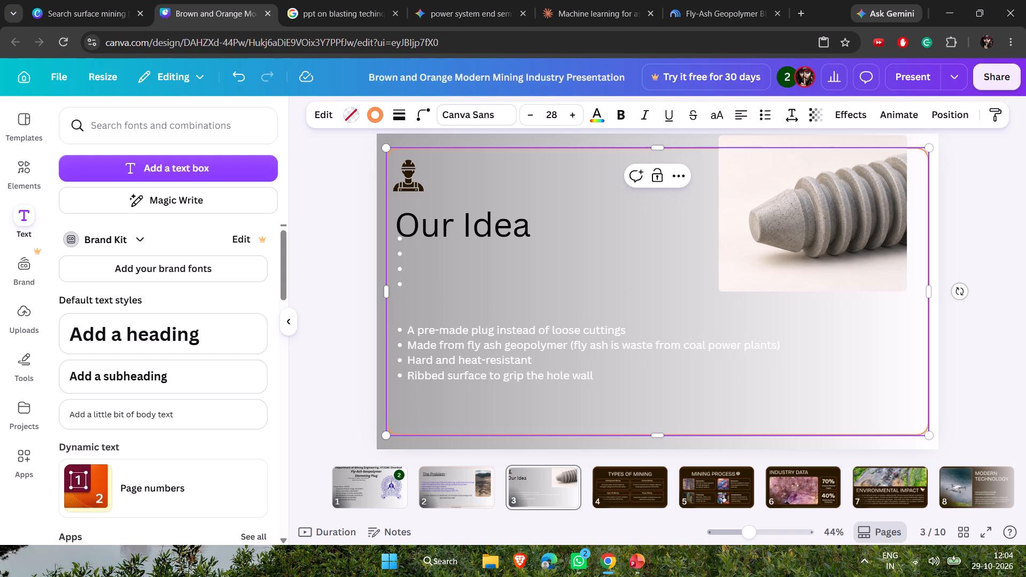
{"action": "left_click", "coordinate": [413, 270]}
{"action": "key", "text": "BackSpace"}
{"action": "left_click", "coordinate": [413, 282]}
{"action": "key", "text": "BackSpace"}
{"action": "left_click", "coordinate": [416, 248]}
{"action": "key", "text": "BackSpace"}
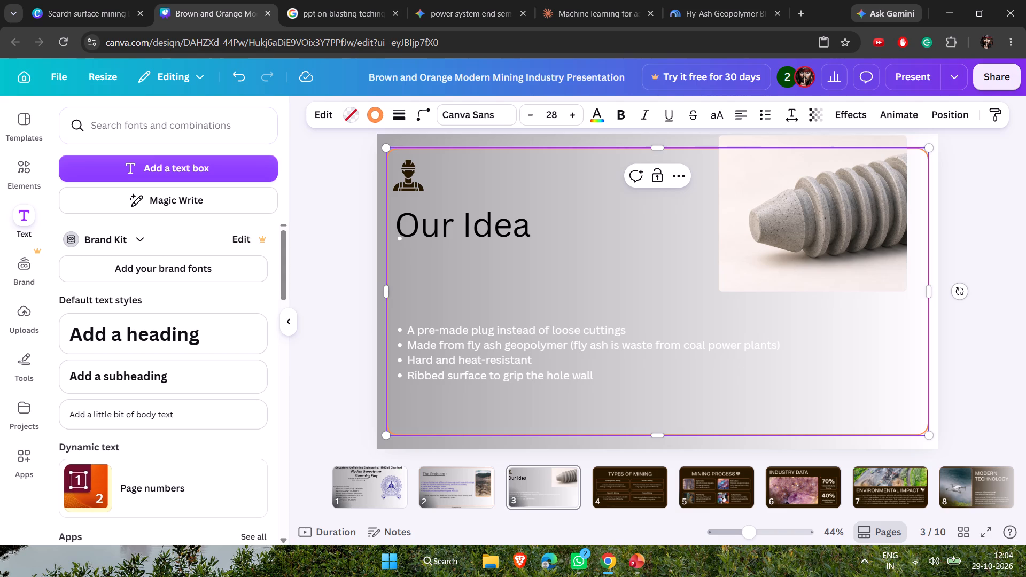
{"action": "left_click", "coordinate": [413, 241]}
{"action": "key", "text": "BackSpace"}
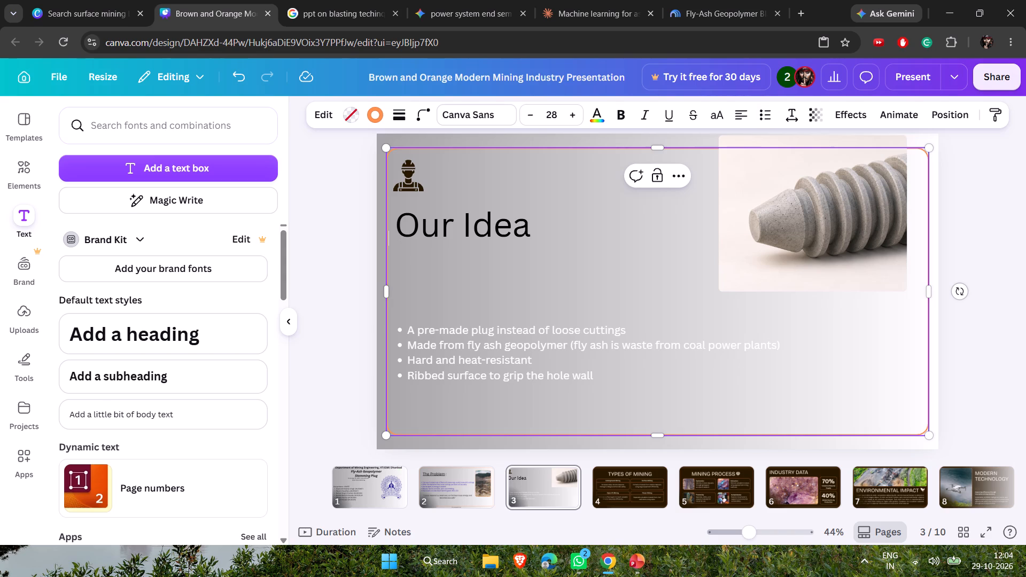
Move the plug picture down and slightly left on slide 3, fully inside the orange frame and just above the bullet list's level.
{"action": "left_click", "coordinate": [743, 240]}
{"action": "left_click", "coordinate": [804, 217]}
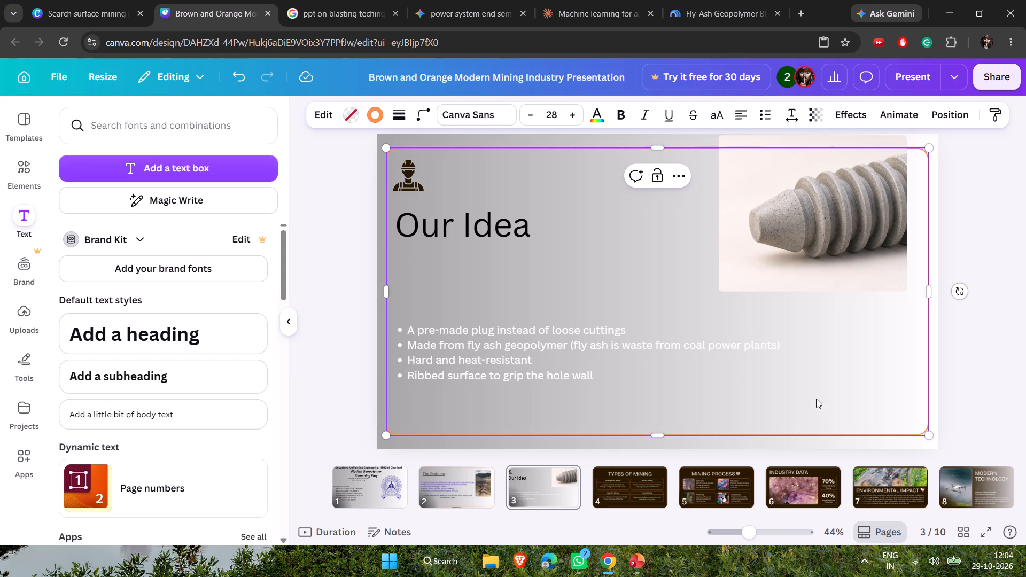
{"action": "left_click", "coordinate": [816, 399]}
{"action": "left_click", "coordinate": [782, 198]}
{"action": "left_click_drag", "start_coordinate": [782, 198], "coordinate": [782, 235]}
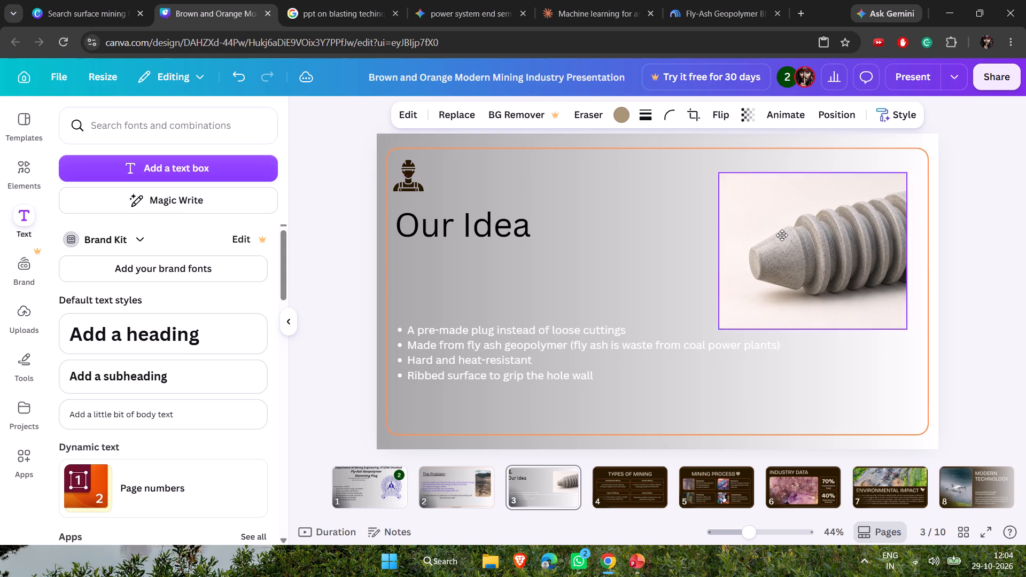
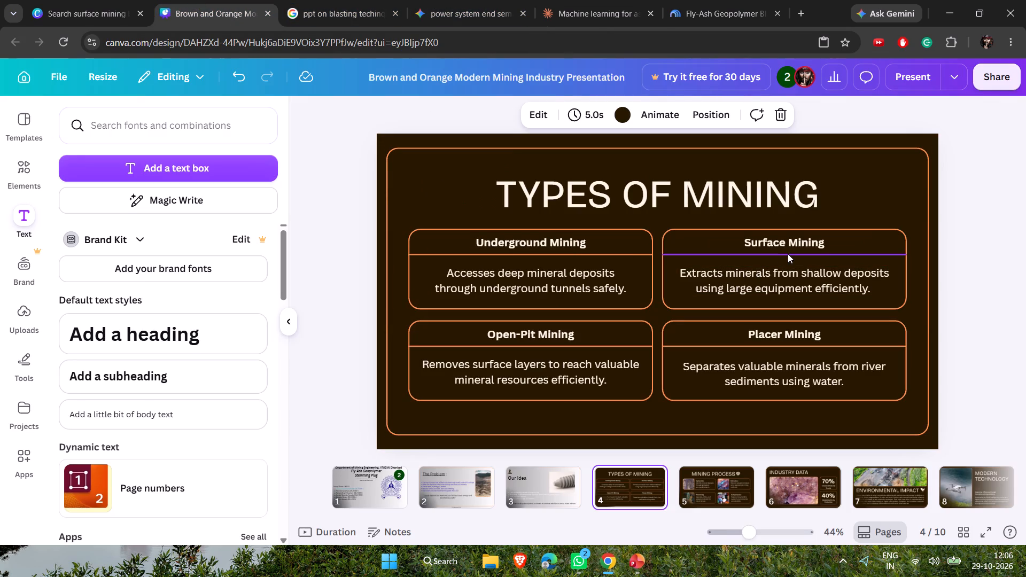
{"action": "left_click", "coordinate": [803, 263]}
{"action": "key", "text": "BackSpace"}
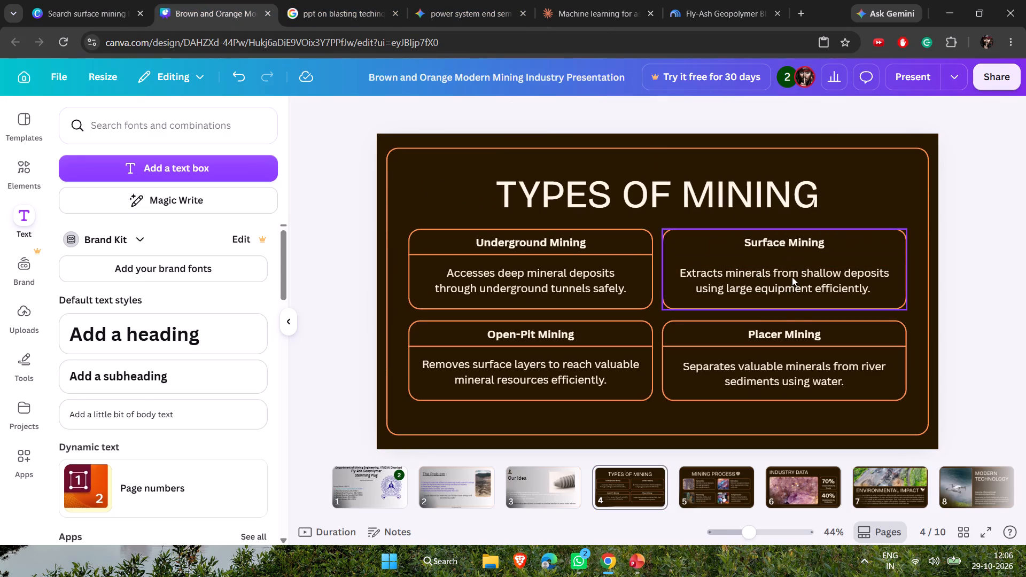
{"action": "left_click", "coordinate": [792, 277]}
{"action": "key", "text": "BackSpace"}
{"action": "left_click", "coordinate": [786, 248]}
{"action": "key", "text": "BackSpace"}
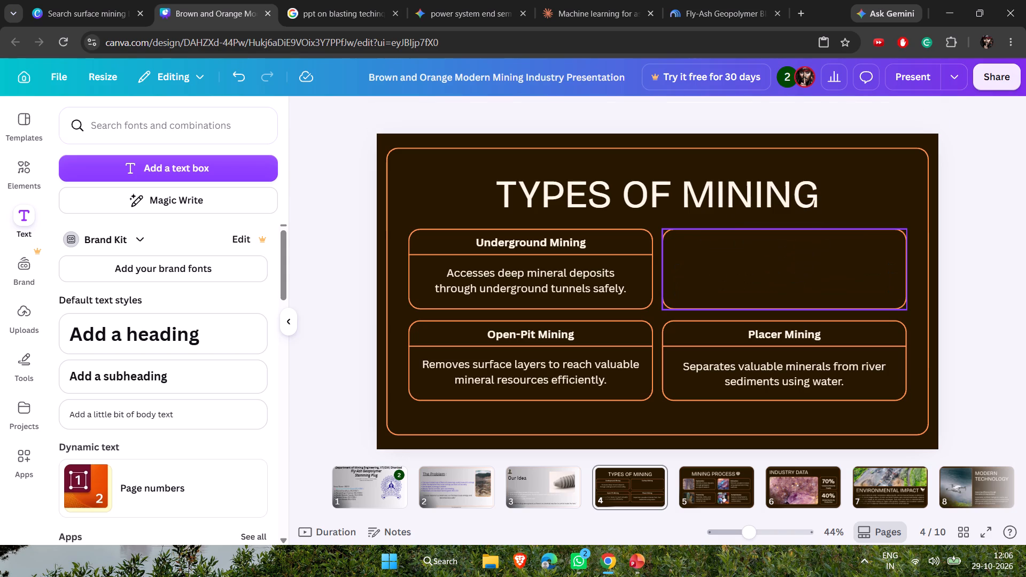
{"action": "key", "text": "BackSpace"}
{"action": "left_click", "coordinate": [572, 239]}
{"action": "key", "text": "BackSpace"}
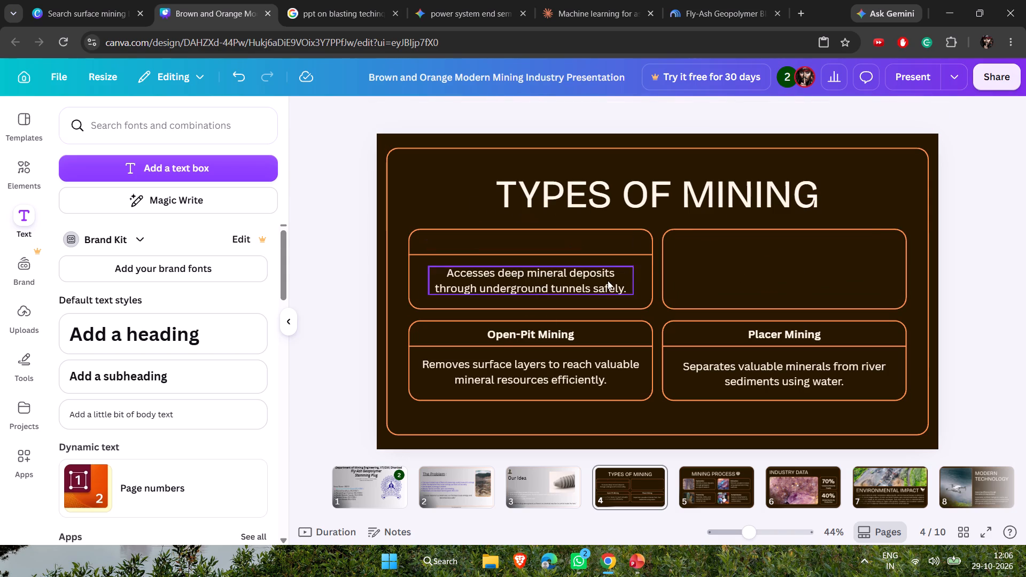
{"action": "left_click", "coordinate": [608, 279]}
{"action": "key", "text": "BackSpace"}
{"action": "left_click", "coordinate": [628, 238]}
{"action": "key", "text": "BackSpace"}
{"action": "left_click", "coordinate": [700, 254]}
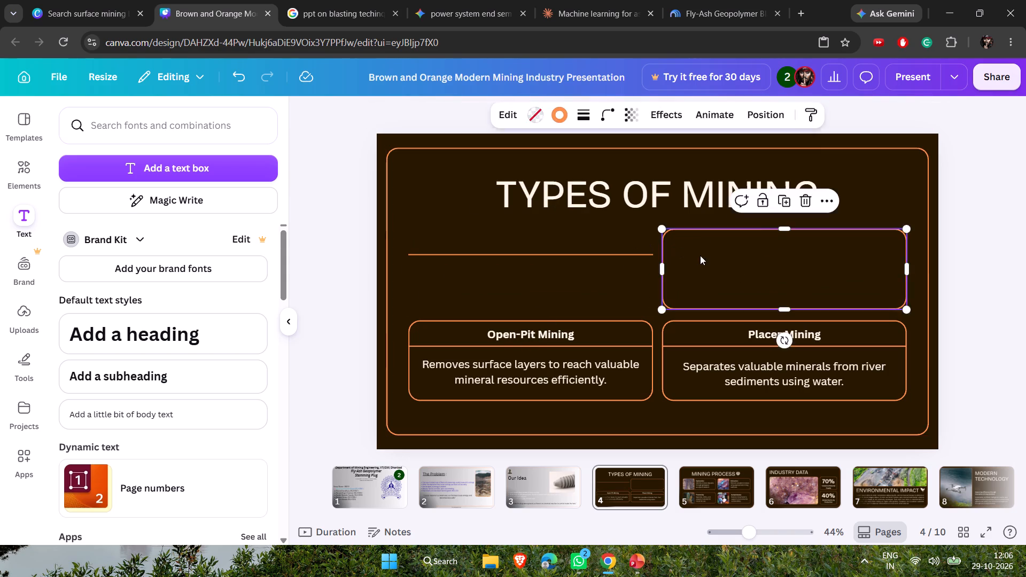
{"action": "key", "text": "BackSpace"}
{"action": "left_click", "coordinate": [639, 256]}
{"action": "key", "text": "BackSpace"}
Delete the Open-Pit Mining and Placer Mining cards from slide 4, including their texts, frames and divider lines.
{"action": "left_click", "coordinate": [640, 337]}
{"action": "key", "text": "BackSpace"}
{"action": "left_click", "coordinate": [624, 367]}
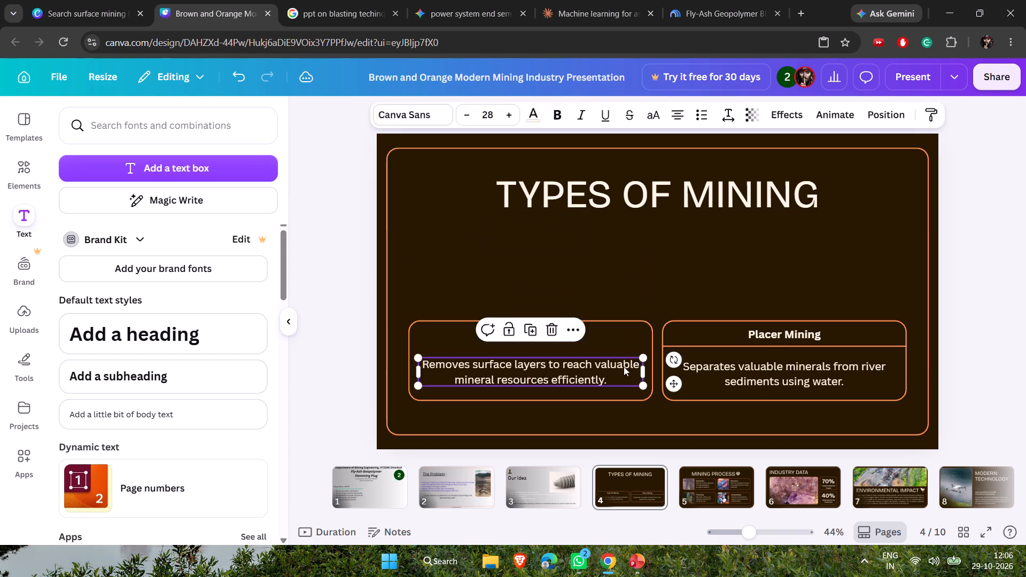
{"action": "key", "text": "BackSpace"}
{"action": "left_click", "coordinate": [627, 316]}
{"action": "left_click", "coordinate": [633, 332]}
{"action": "key", "text": "BackSpace"}
{"action": "left_click", "coordinate": [812, 336]}
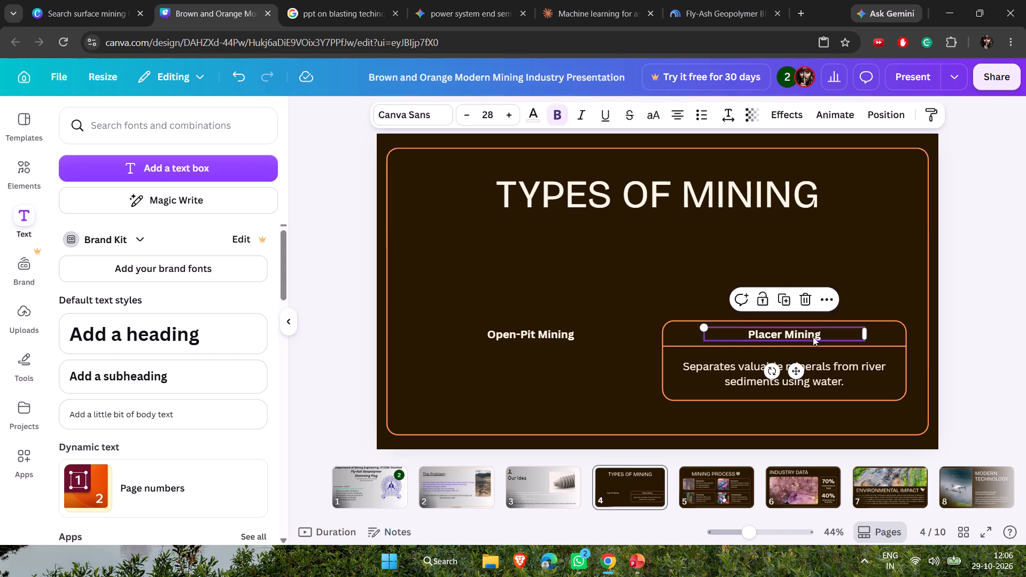
{"action": "key", "text": "BackSpace"}
{"action": "left_click", "coordinate": [814, 370]}
{"action": "key", "text": "BackSpace"}
{"action": "left_click", "coordinate": [774, 328]}
{"action": "key", "text": "BackSpace"}
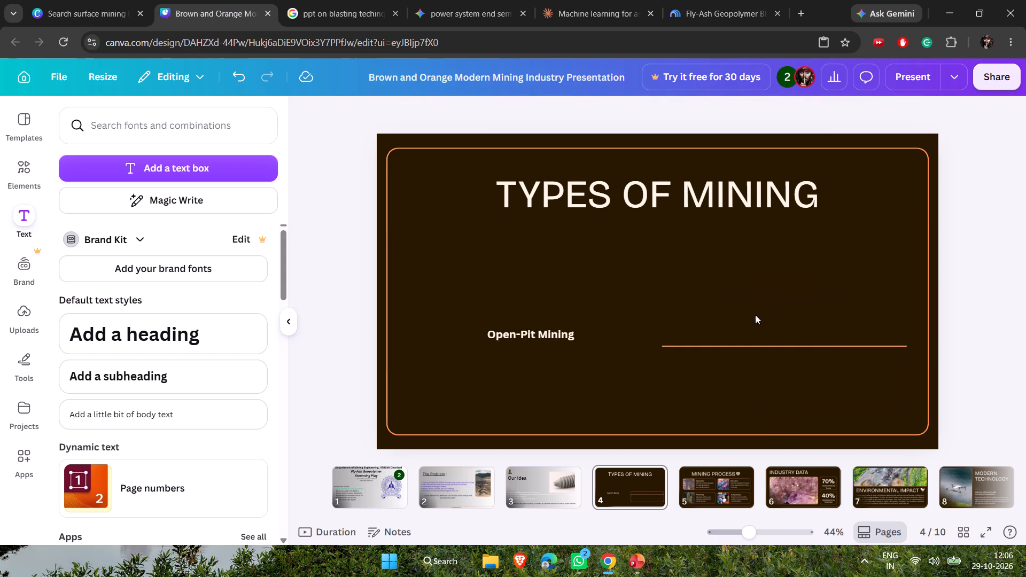
{"action": "left_click", "coordinate": [572, 338]}
{"action": "key", "text": "BackSpace"}
{"action": "left_click", "coordinate": [729, 347]}
{"action": "key", "text": "BackSpace"}
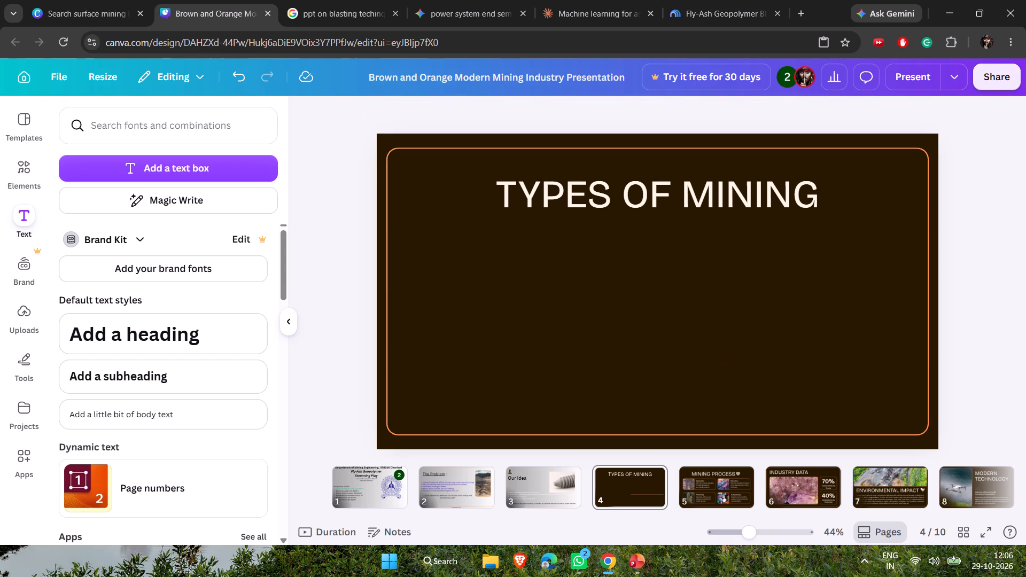
Change slide 4's background to the grey-to-white gradient already used in the design.
{"action": "left_click", "coordinate": [506, 142]}
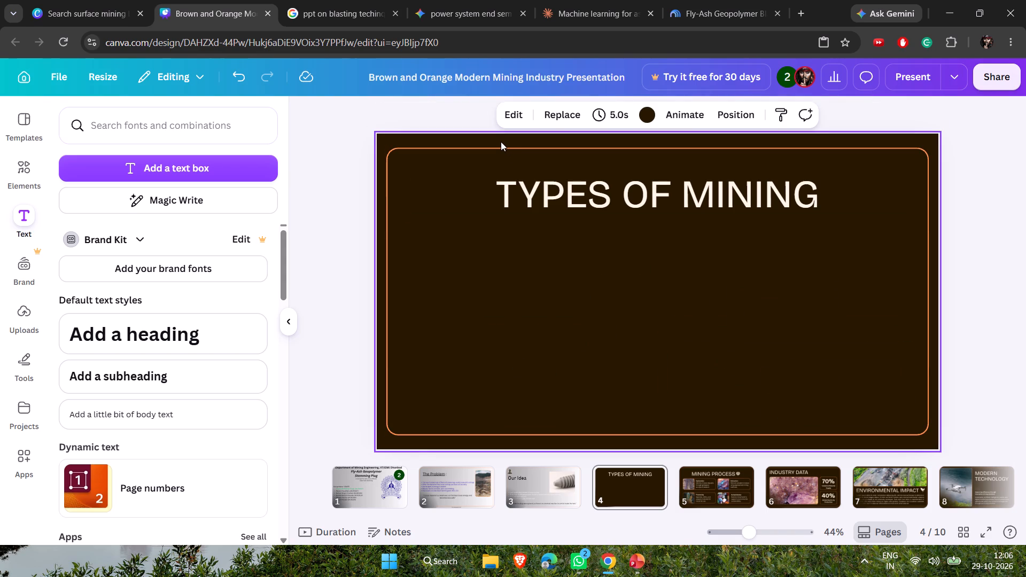
{"action": "left_click", "coordinate": [499, 142]}
{"action": "left_click", "coordinate": [499, 141]}
{"action": "left_click", "coordinate": [647, 111]}
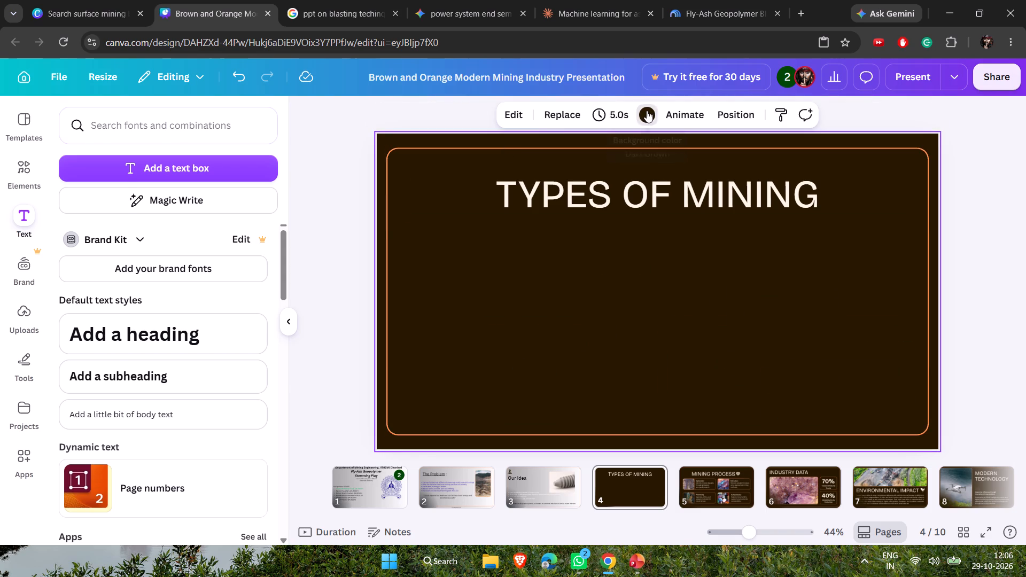
{"action": "left_click", "coordinate": [170, 209]}
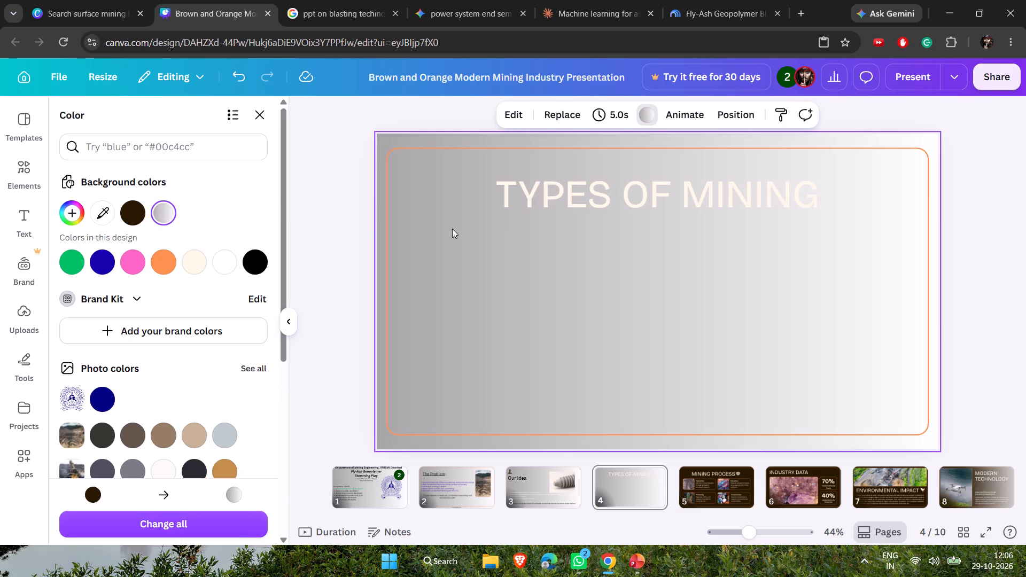
{"action": "left_click", "coordinate": [525, 239]}
{"action": "left_click", "coordinate": [572, 193]}
{"action": "left_click", "coordinate": [460, 288]}
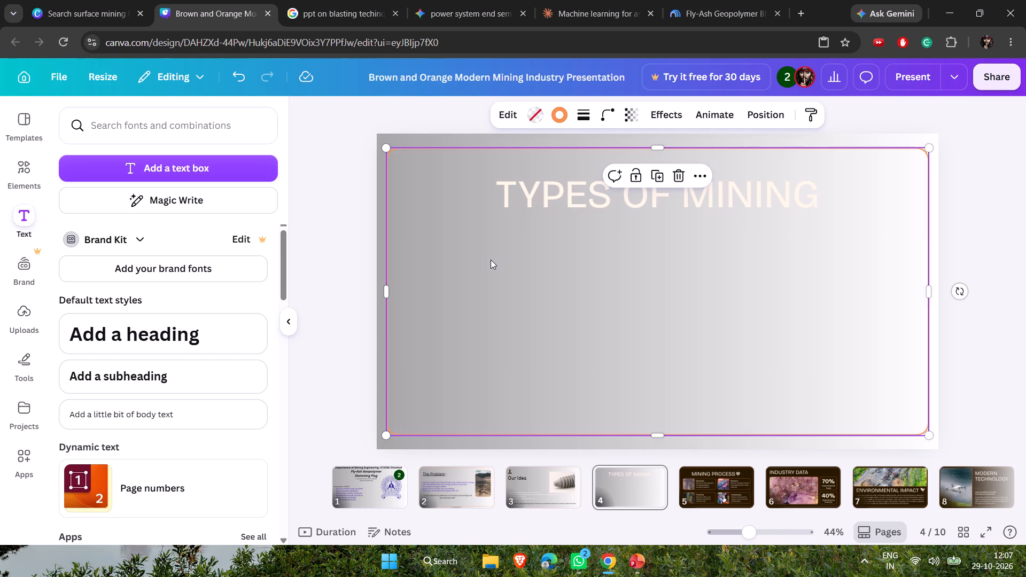
{"action": "left_click", "coordinate": [311, 0]}
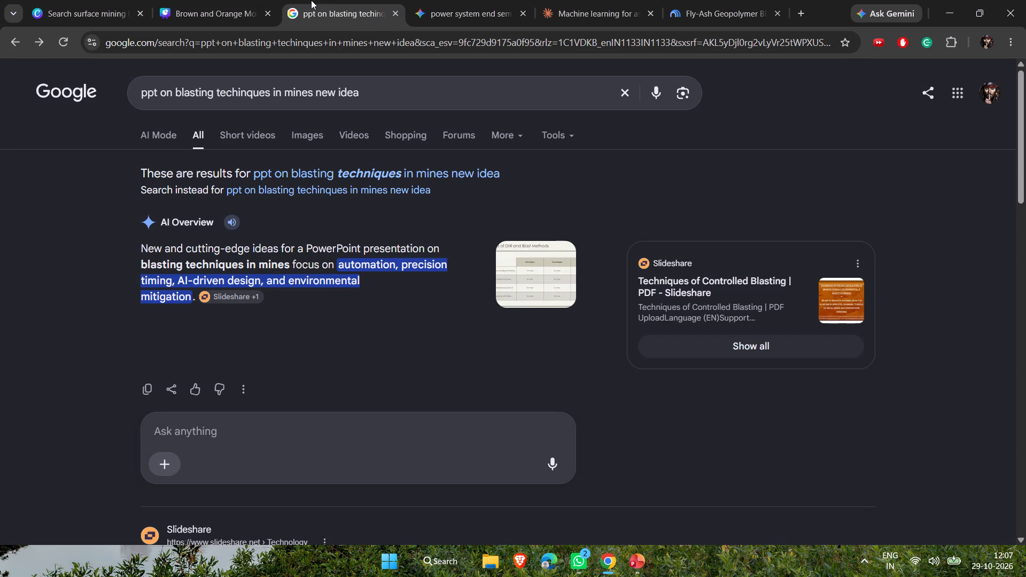
{"action": "left_click", "coordinate": [240, 0]}
{"action": "left_click", "coordinate": [504, 288]}
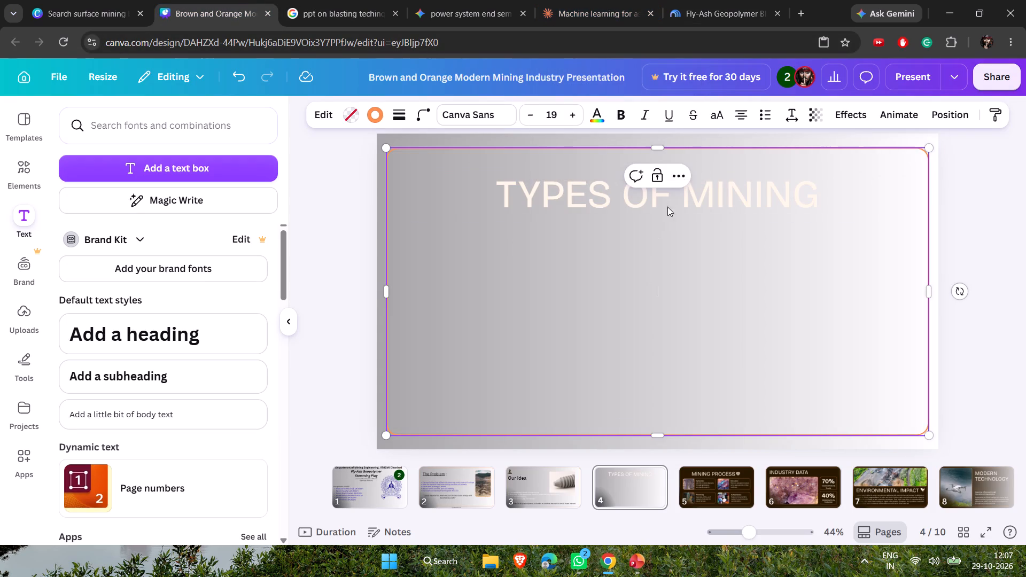
{"action": "left_click", "coordinate": [769, 113]}
{"action": "key", "text": "ctrl+v"}
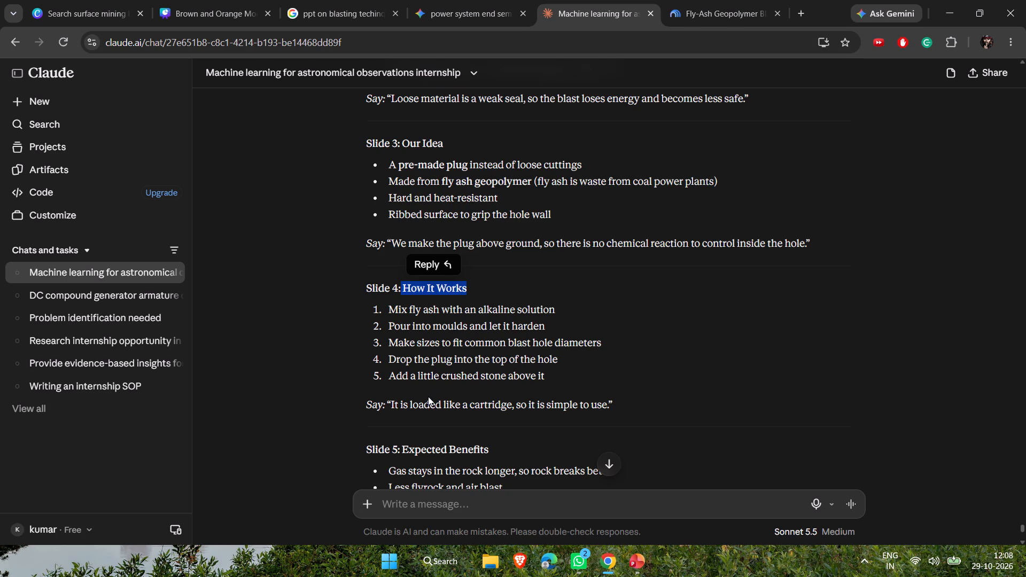
{"action": "left_click", "coordinate": [204, 0]}
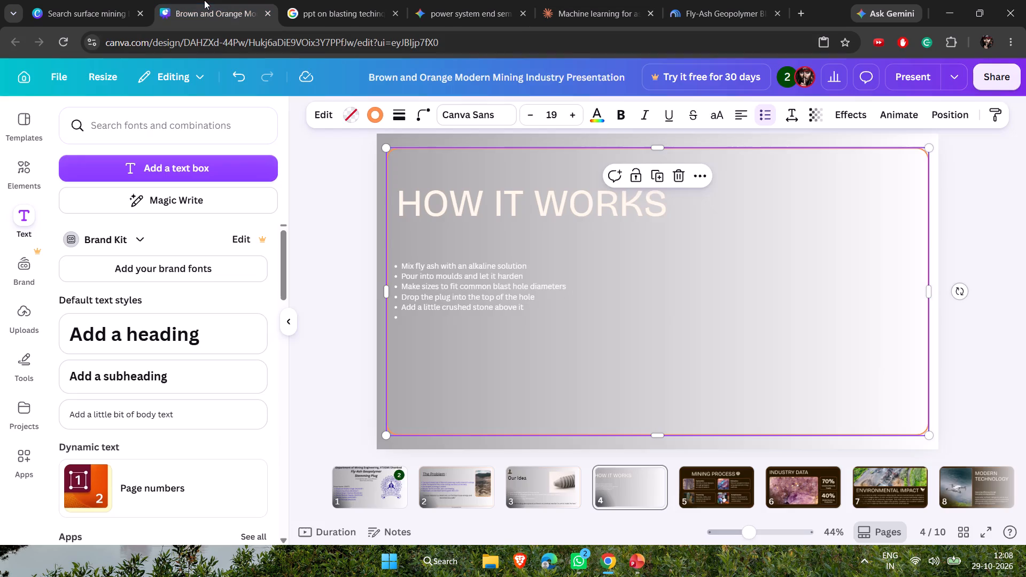
{"action": "left_click", "coordinate": [638, 562]}
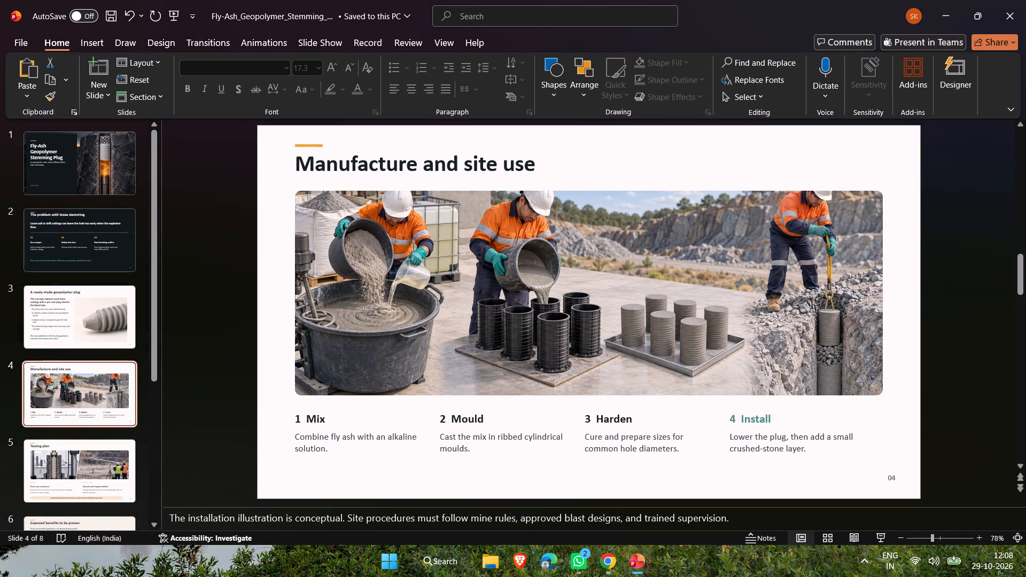
{"action": "scroll", "coordinate": [644, 408], "scroll_direction": "down", "scroll_amount": 1}
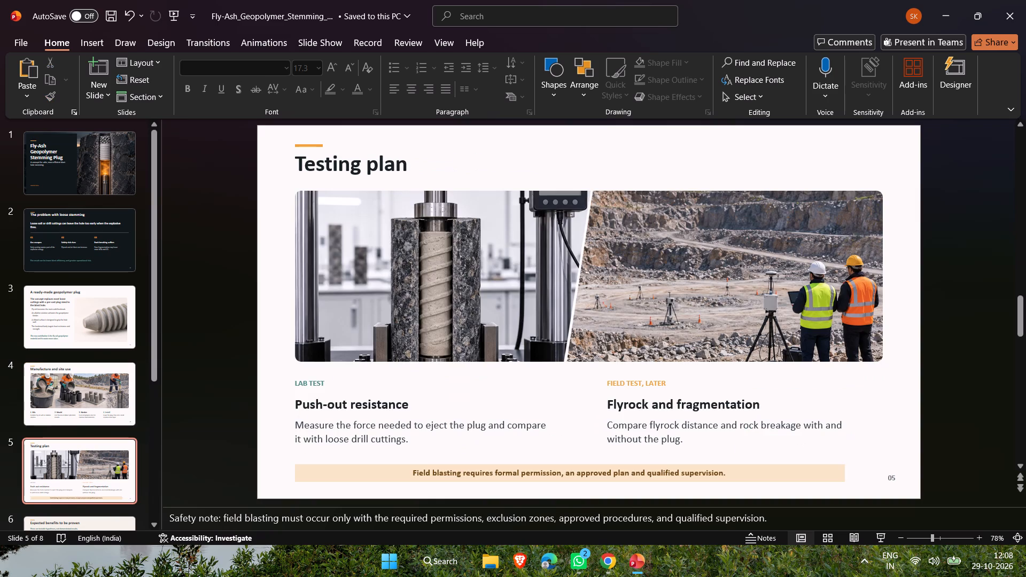
{"action": "scroll", "coordinate": [644, 407], "scroll_direction": "up", "scroll_amount": 2}
{"action": "scroll", "coordinate": [644, 407], "scroll_direction": "down", "scroll_amount": 1}
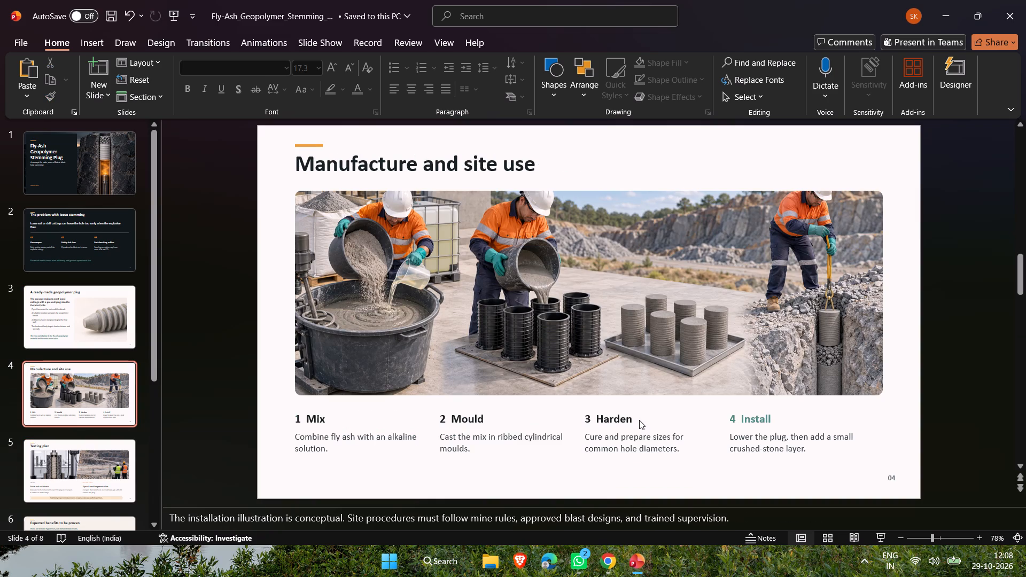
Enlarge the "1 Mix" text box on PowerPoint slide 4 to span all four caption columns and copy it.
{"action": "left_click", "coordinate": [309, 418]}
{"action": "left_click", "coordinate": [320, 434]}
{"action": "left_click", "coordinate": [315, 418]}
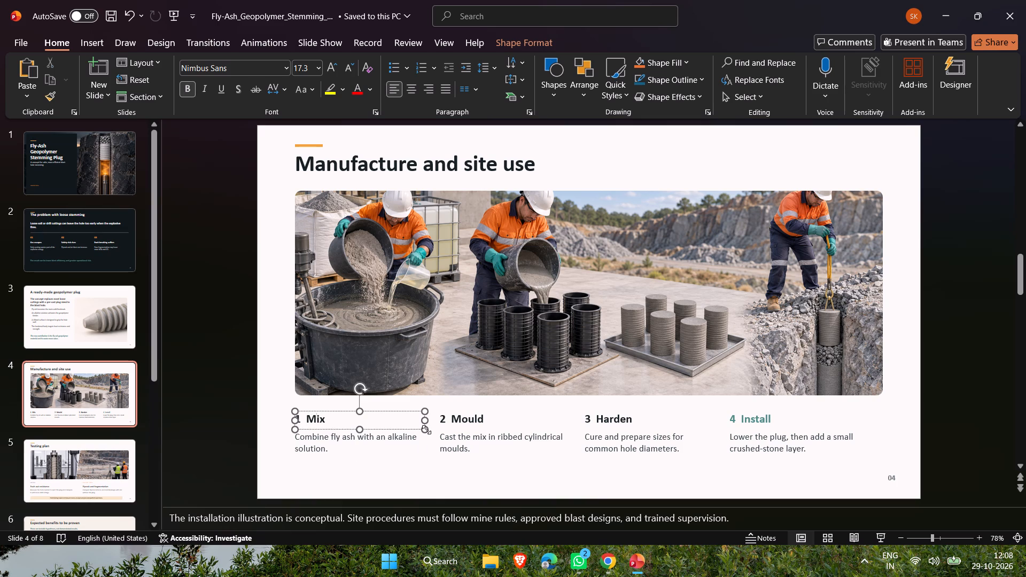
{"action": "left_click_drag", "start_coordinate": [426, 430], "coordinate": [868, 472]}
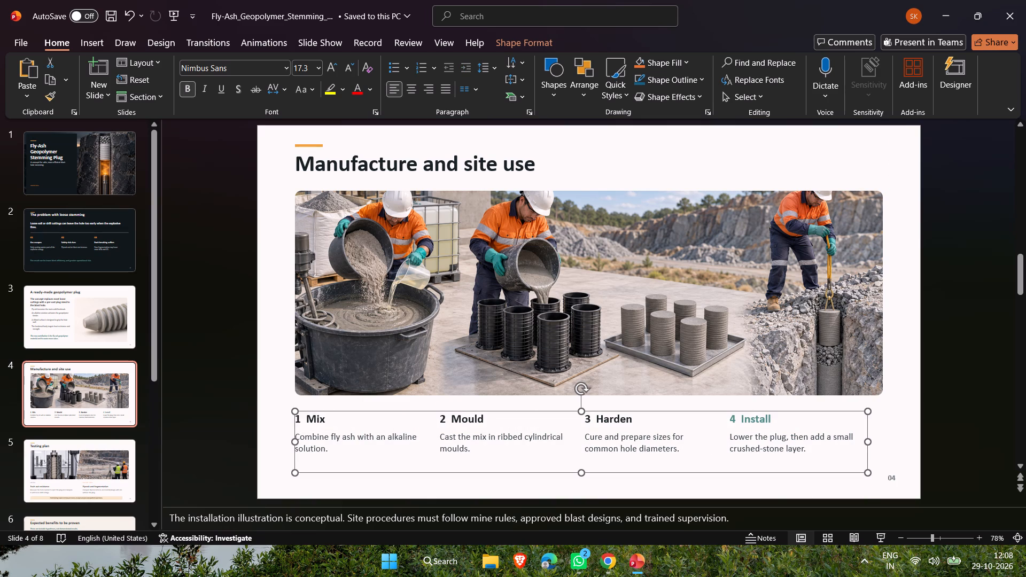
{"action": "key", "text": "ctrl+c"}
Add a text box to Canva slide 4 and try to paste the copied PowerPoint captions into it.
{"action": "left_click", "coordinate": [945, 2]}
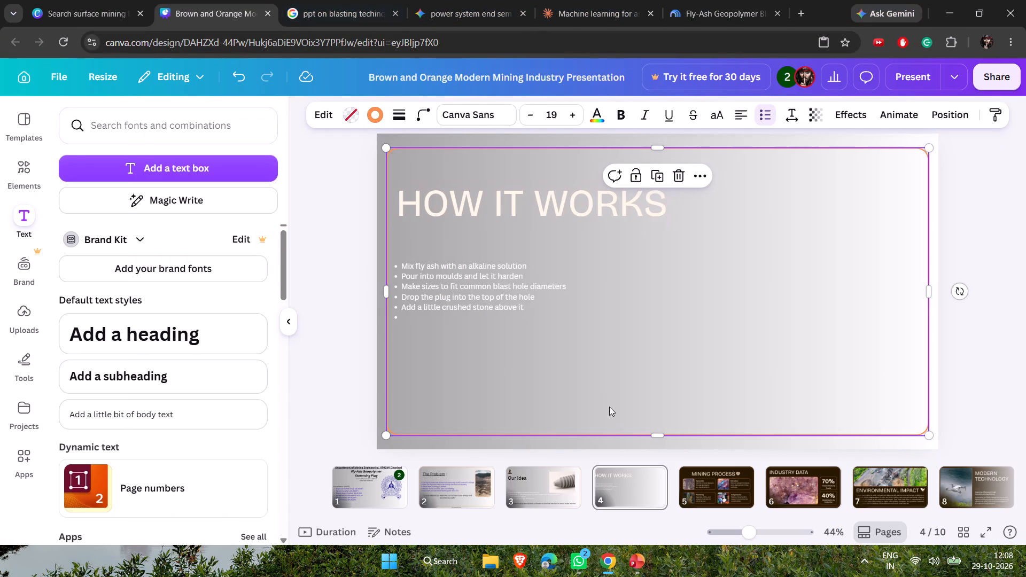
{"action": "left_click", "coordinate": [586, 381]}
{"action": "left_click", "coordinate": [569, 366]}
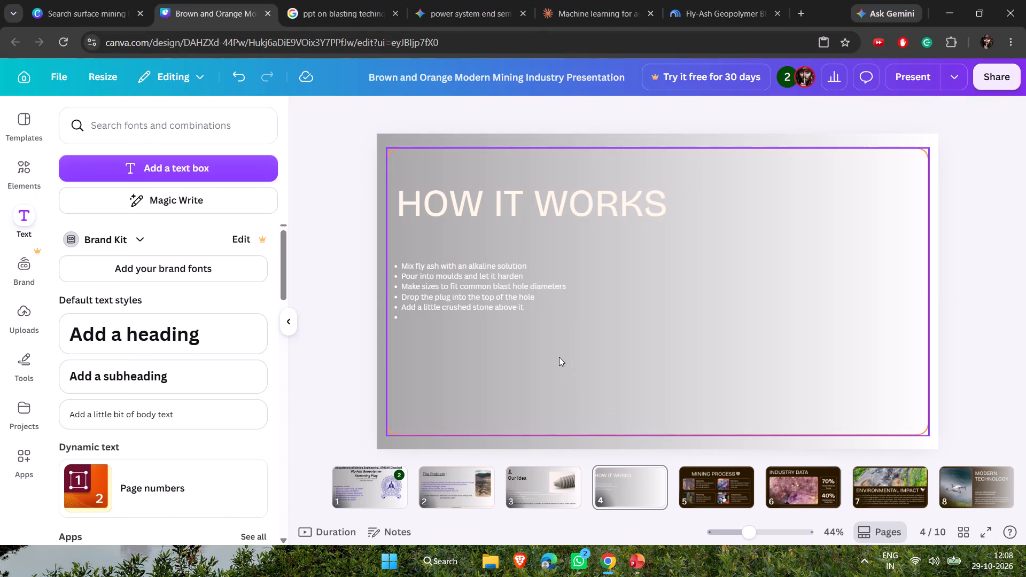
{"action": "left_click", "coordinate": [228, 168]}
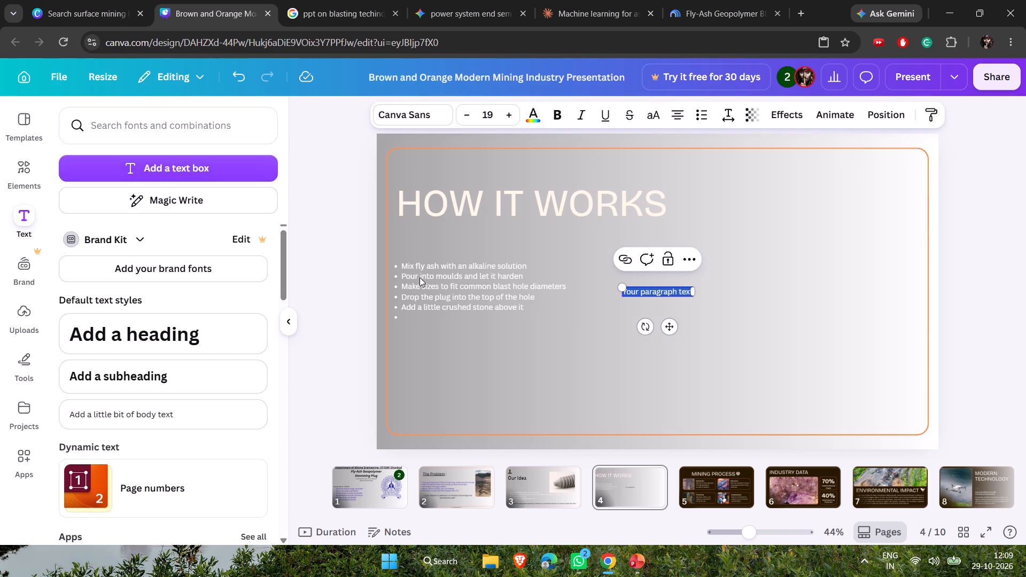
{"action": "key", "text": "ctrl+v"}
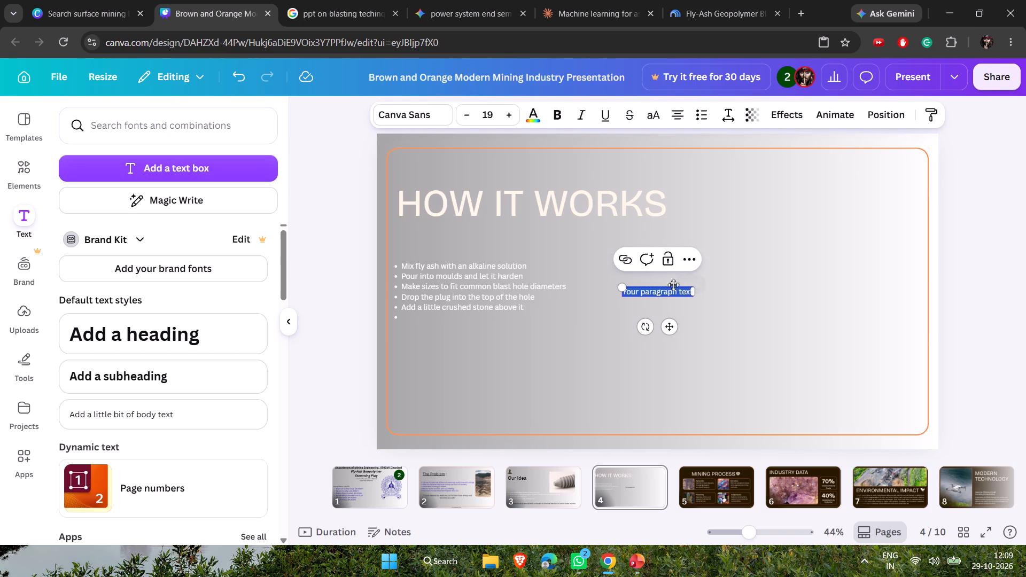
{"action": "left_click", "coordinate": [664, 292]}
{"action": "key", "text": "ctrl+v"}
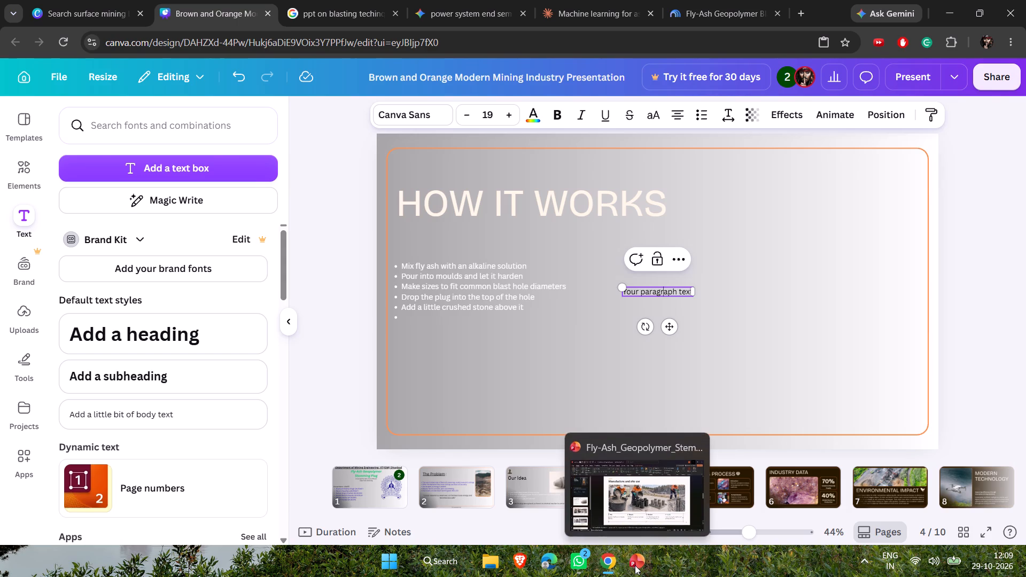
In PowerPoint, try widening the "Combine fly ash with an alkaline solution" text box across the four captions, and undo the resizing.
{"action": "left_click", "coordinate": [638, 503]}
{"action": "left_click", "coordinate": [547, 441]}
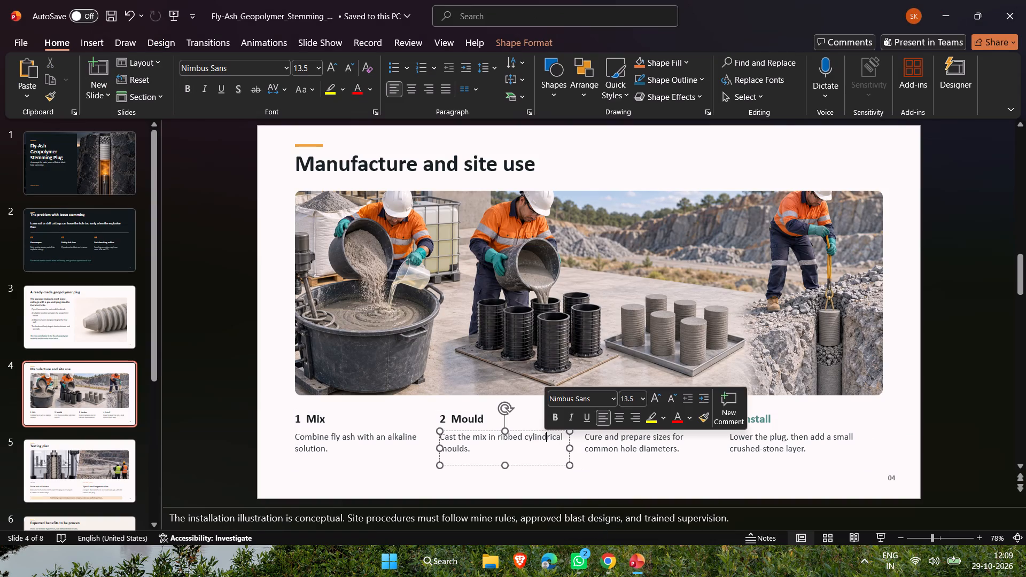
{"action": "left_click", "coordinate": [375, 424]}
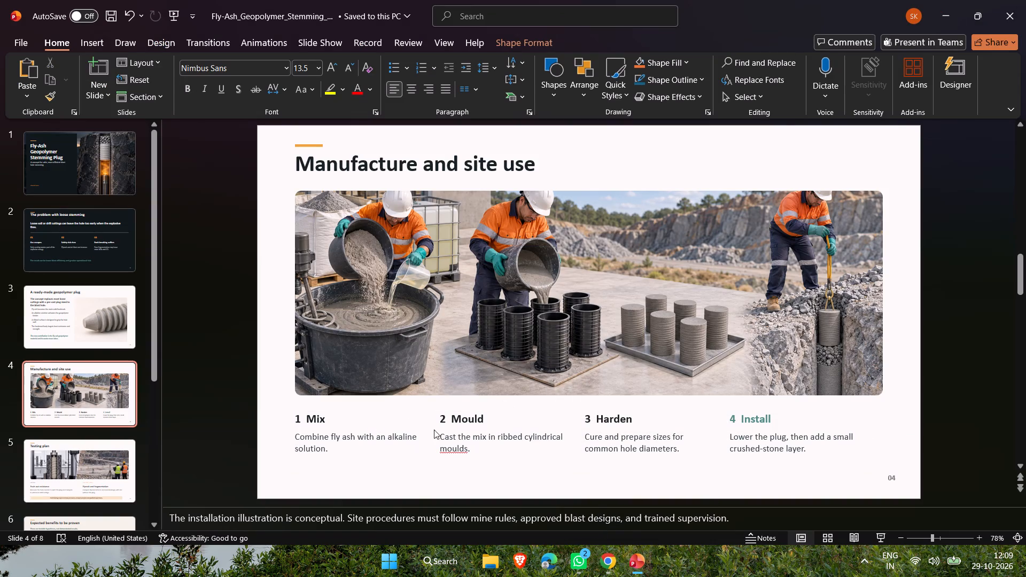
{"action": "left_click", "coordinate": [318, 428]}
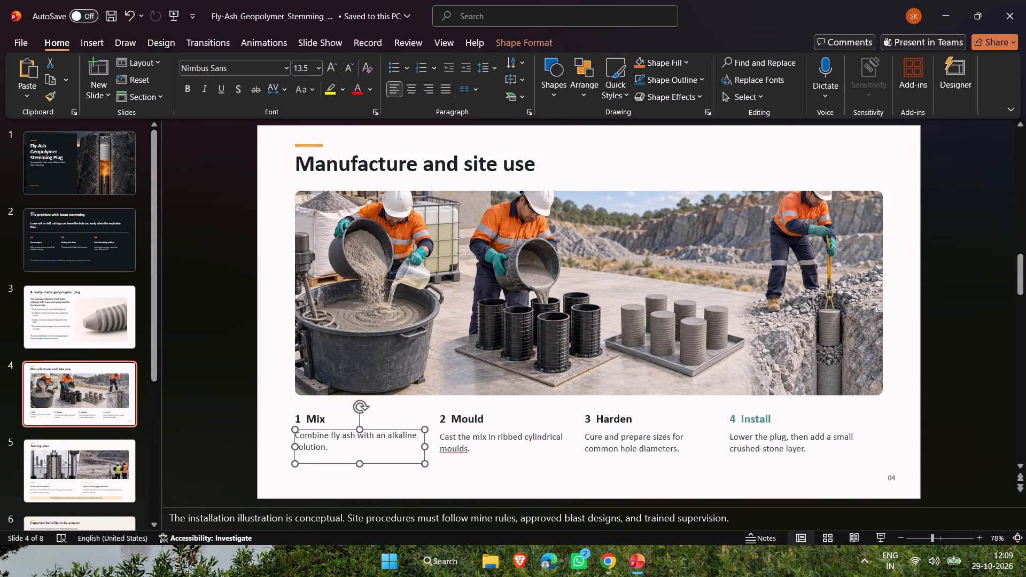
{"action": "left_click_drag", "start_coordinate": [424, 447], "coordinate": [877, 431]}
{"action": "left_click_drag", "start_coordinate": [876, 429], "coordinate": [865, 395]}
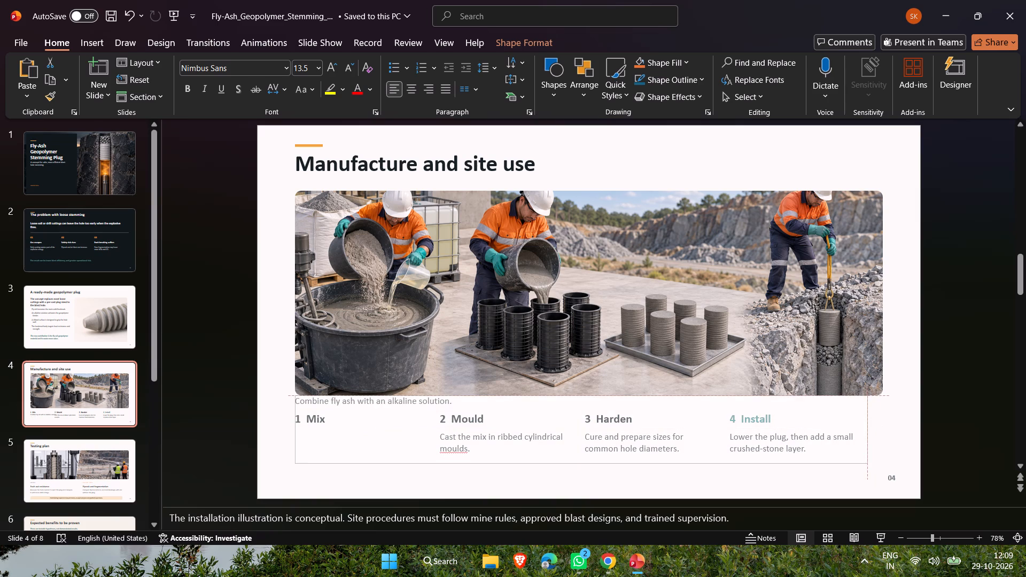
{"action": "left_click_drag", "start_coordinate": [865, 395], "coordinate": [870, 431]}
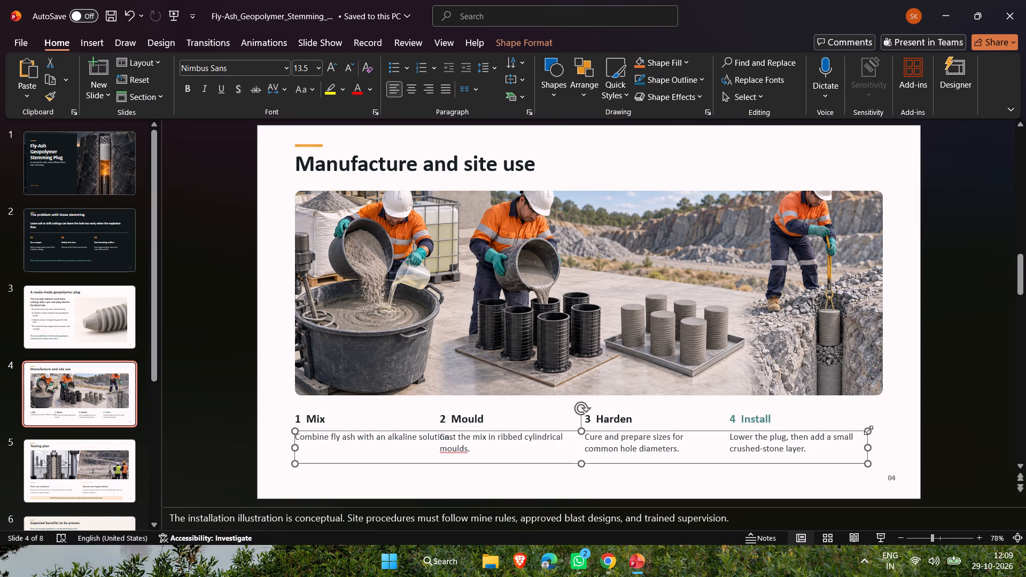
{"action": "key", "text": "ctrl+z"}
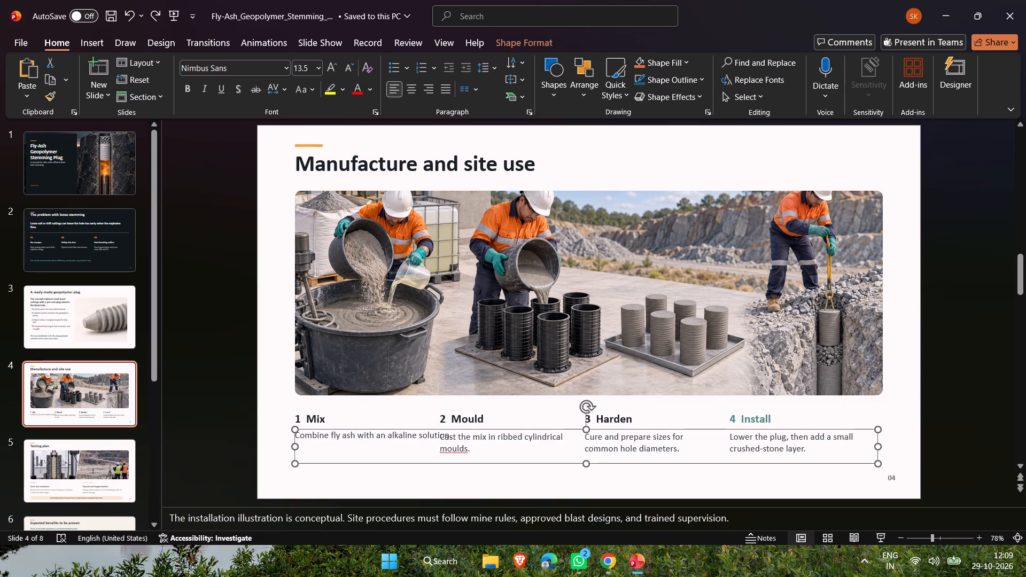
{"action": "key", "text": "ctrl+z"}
Capture a screenshot of the four captions, Mix, Mould, Harden and Install, below the picture on PowerPoint slide 4.
{"action": "left_click", "coordinate": [857, 399]}
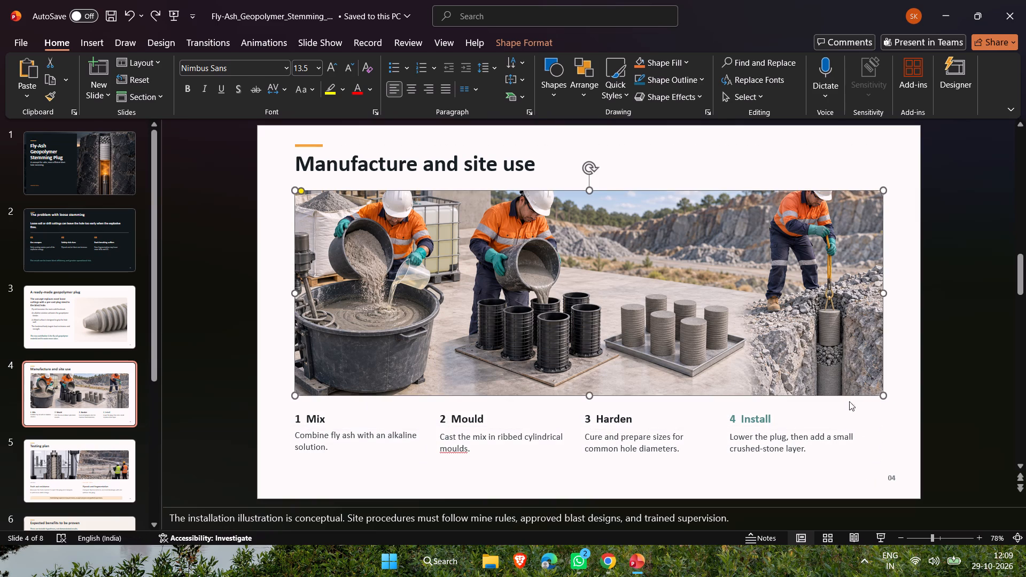
{"action": "left_click", "coordinate": [831, 406]}
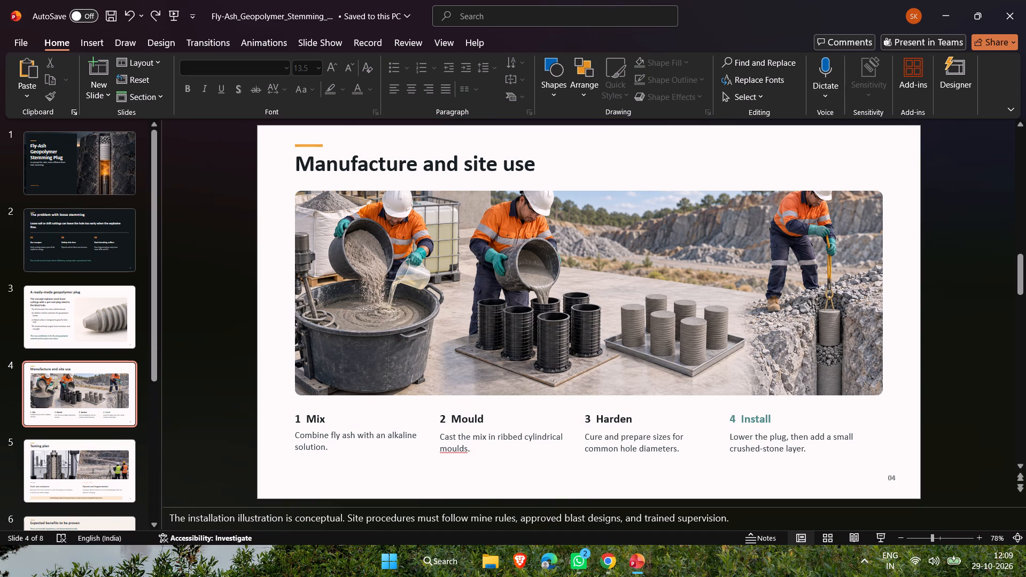
{"action": "key", "text": "Print"}
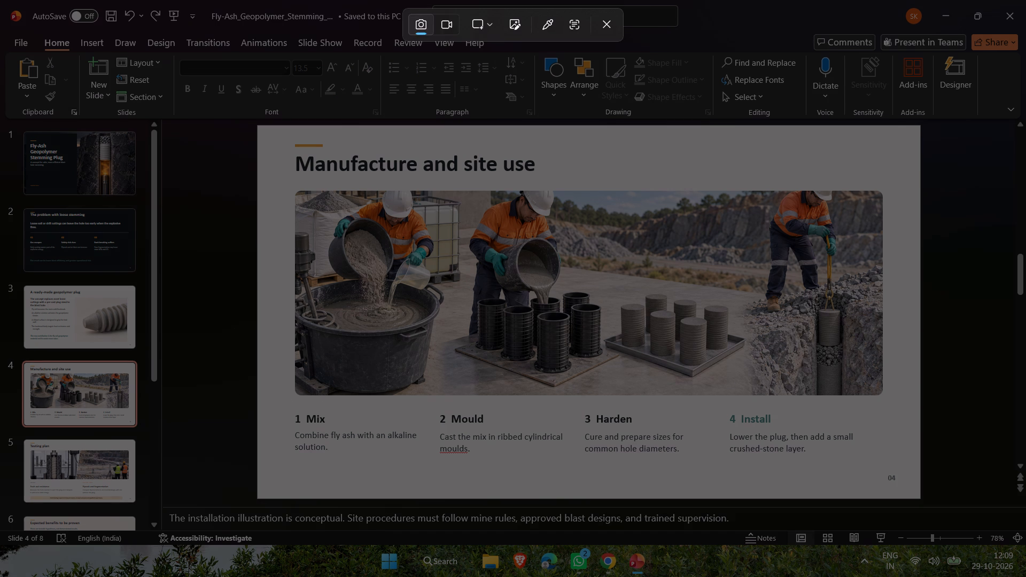
{"action": "left_click_drag", "start_coordinate": [279, 404], "coordinate": [806, 461]}
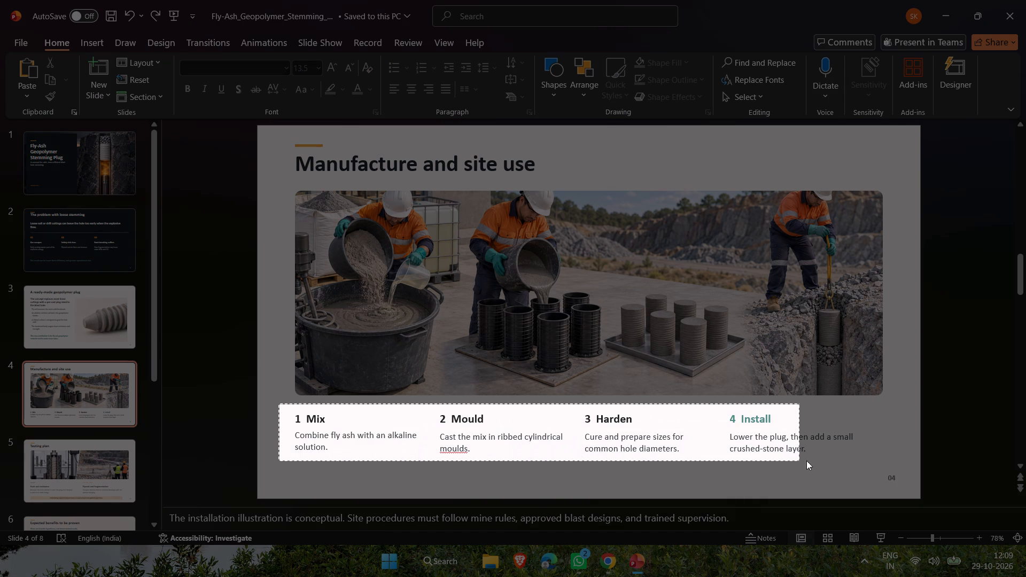
{"action": "left_click_drag", "start_coordinate": [806, 461], "coordinate": [865, 467]}
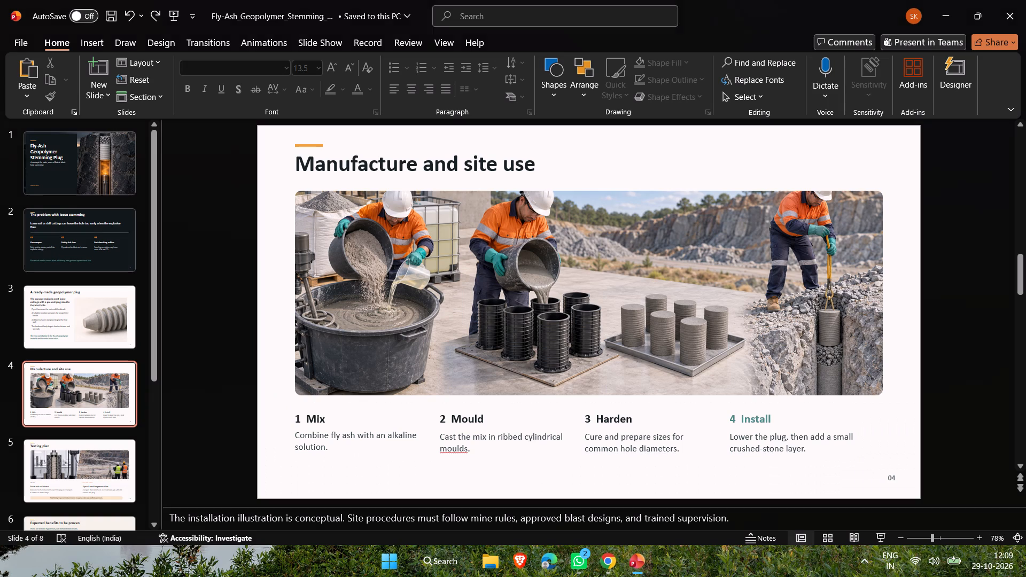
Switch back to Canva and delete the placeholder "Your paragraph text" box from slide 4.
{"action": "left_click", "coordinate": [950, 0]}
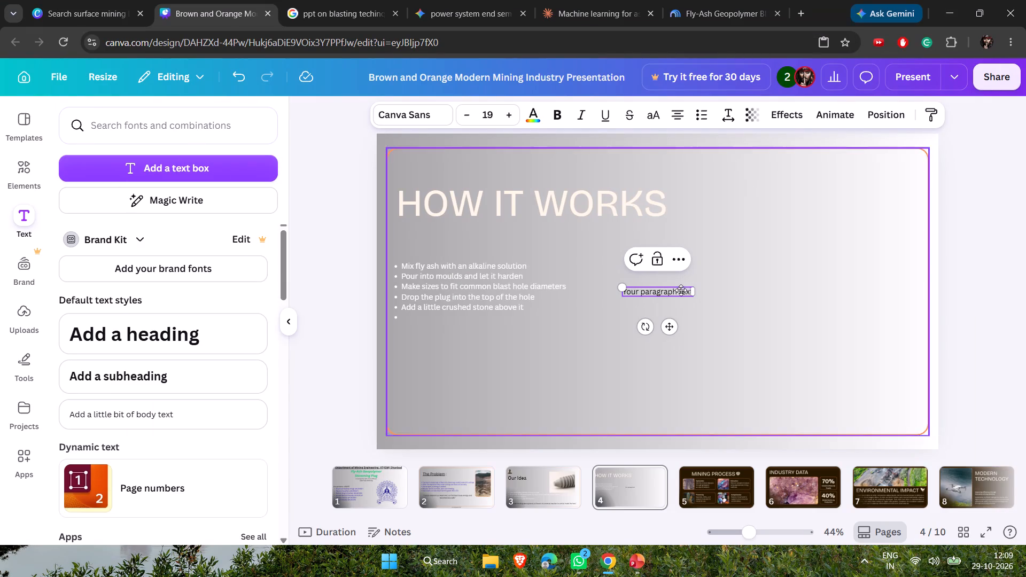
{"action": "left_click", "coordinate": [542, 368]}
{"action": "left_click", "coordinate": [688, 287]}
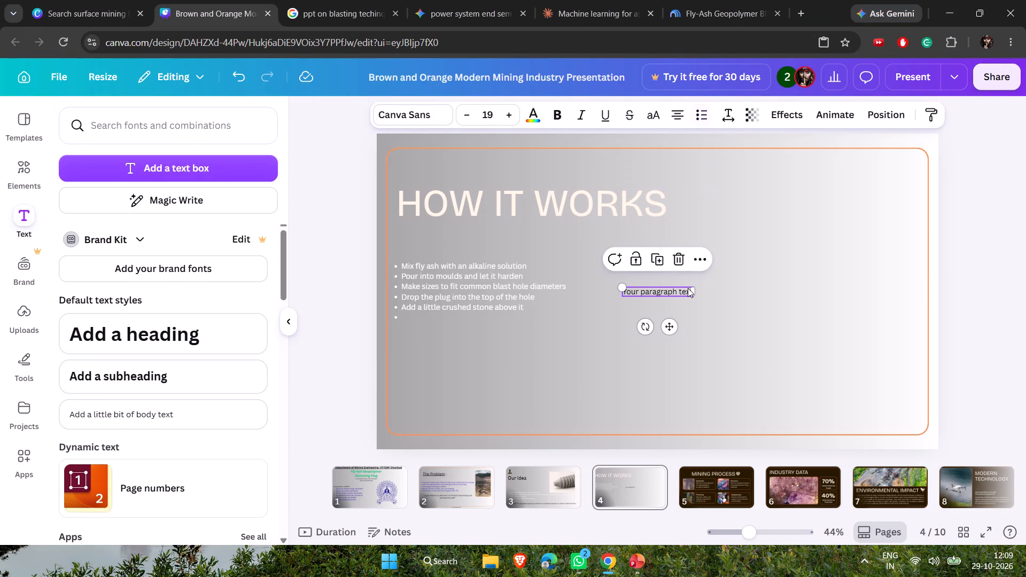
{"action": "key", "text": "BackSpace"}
Paste the captured Mix, Mould, Harden, Install caption strip onto Canva slide 4 and place it below the bullet list.
{"action": "left_click", "coordinate": [550, 391]}
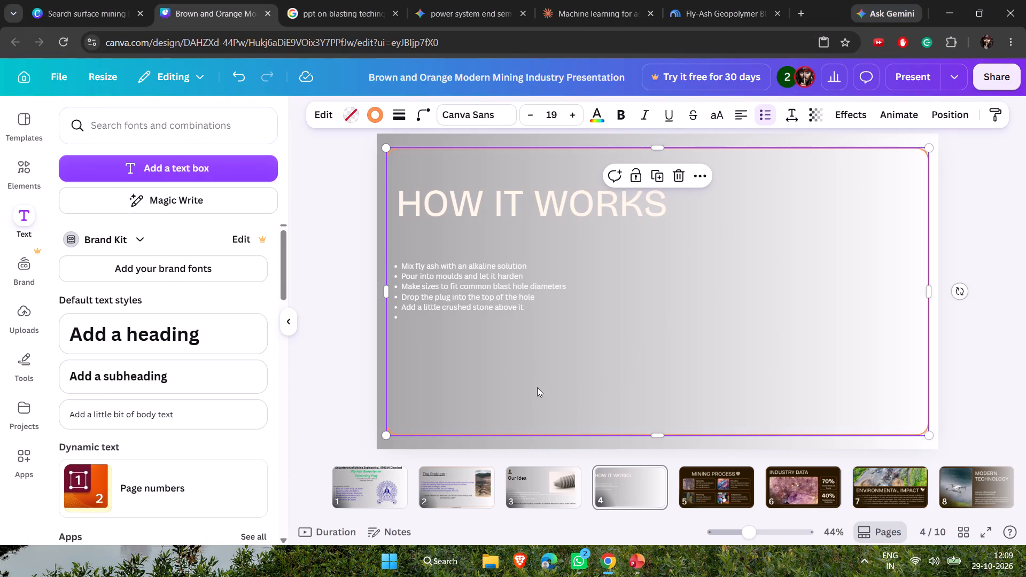
{"action": "key", "text": "ctrl+v"}
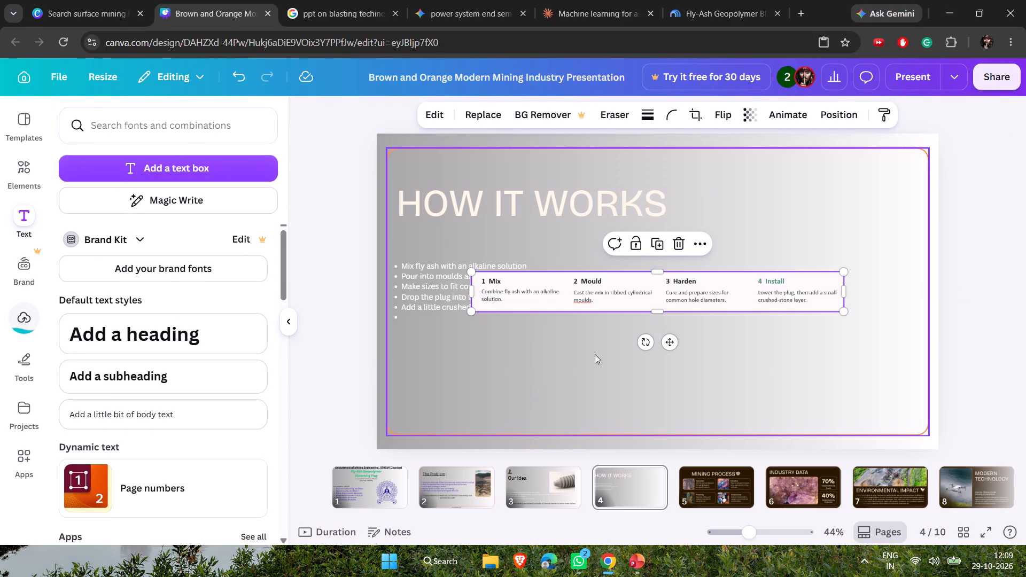
{"action": "left_click", "coordinate": [690, 286]}
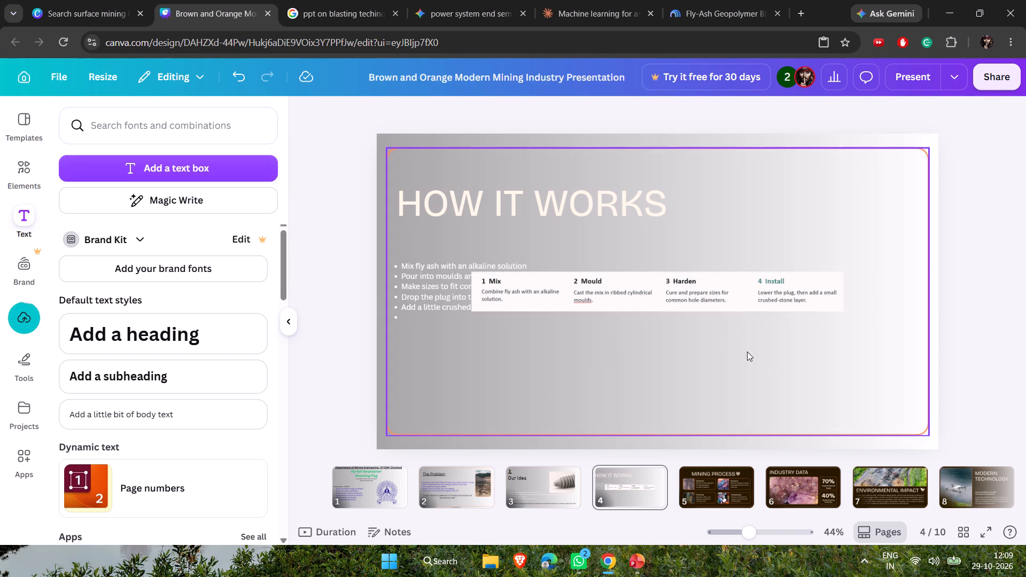
{"action": "left_click", "coordinate": [747, 352]}
{"action": "left_click_drag", "start_coordinate": [717, 286], "coordinate": [681, 371]}
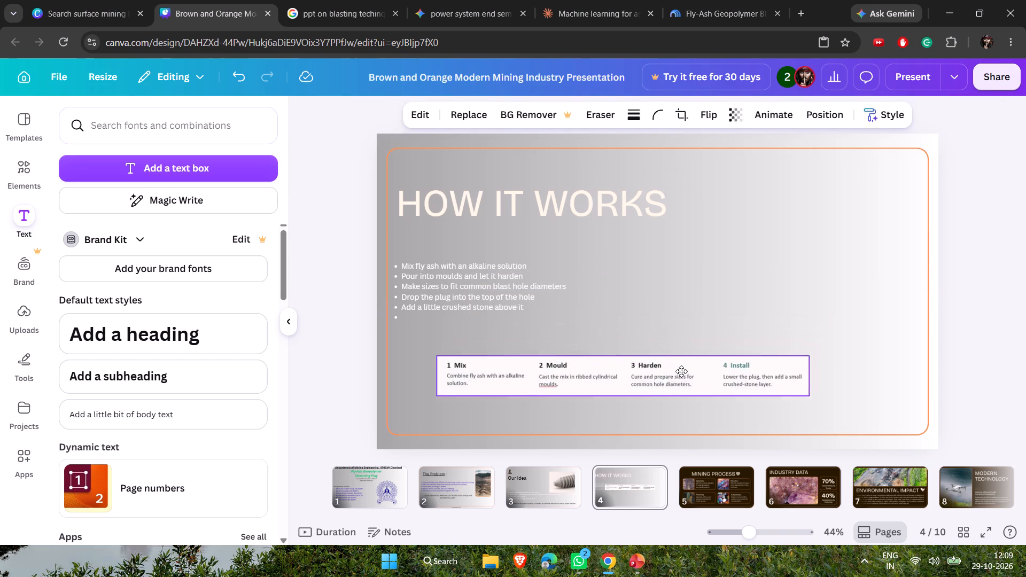
Move the Mix, Mould, Harden, Install strip into line with the bullet list's left edge and enlarge it proportionally.
{"action": "left_click_drag", "start_coordinate": [681, 371], "coordinate": [643, 372]}
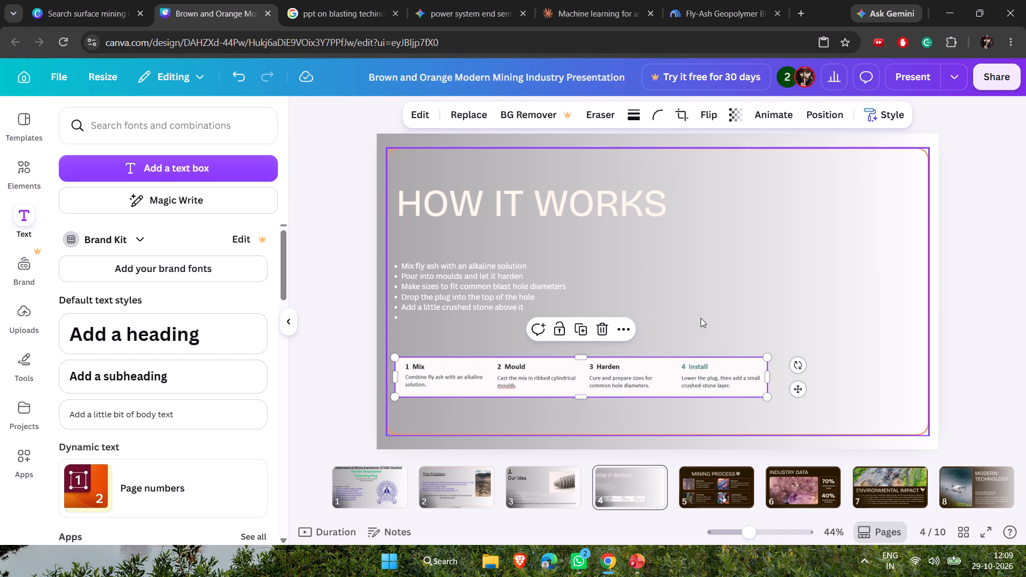
{"action": "left_click", "coordinate": [701, 318]}
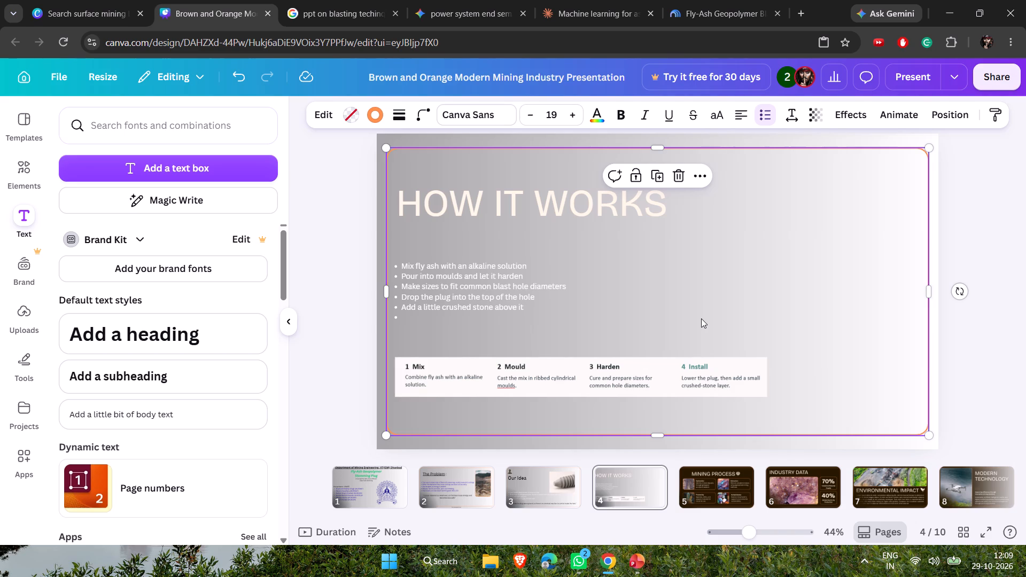
{"action": "left_click", "coordinate": [706, 372]}
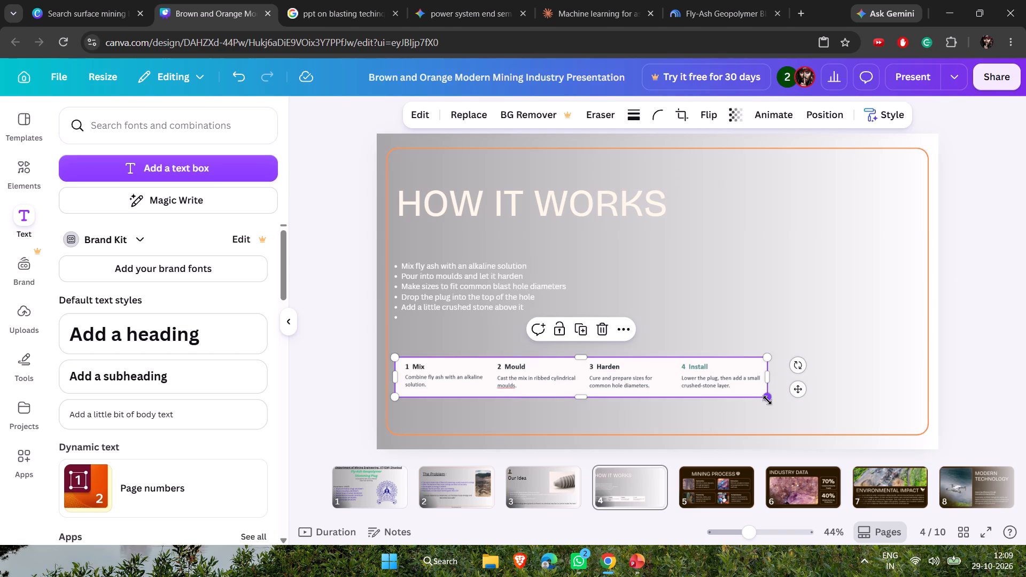
{"action": "left_click_drag", "start_coordinate": [767, 400], "coordinate": [844, 412]}
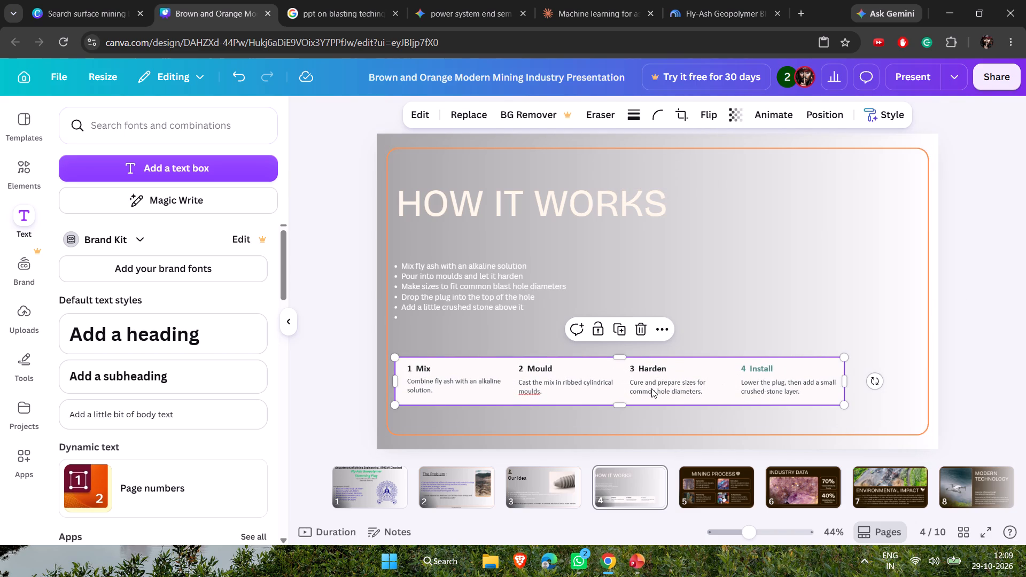
{"action": "left_click", "coordinate": [526, 314]}
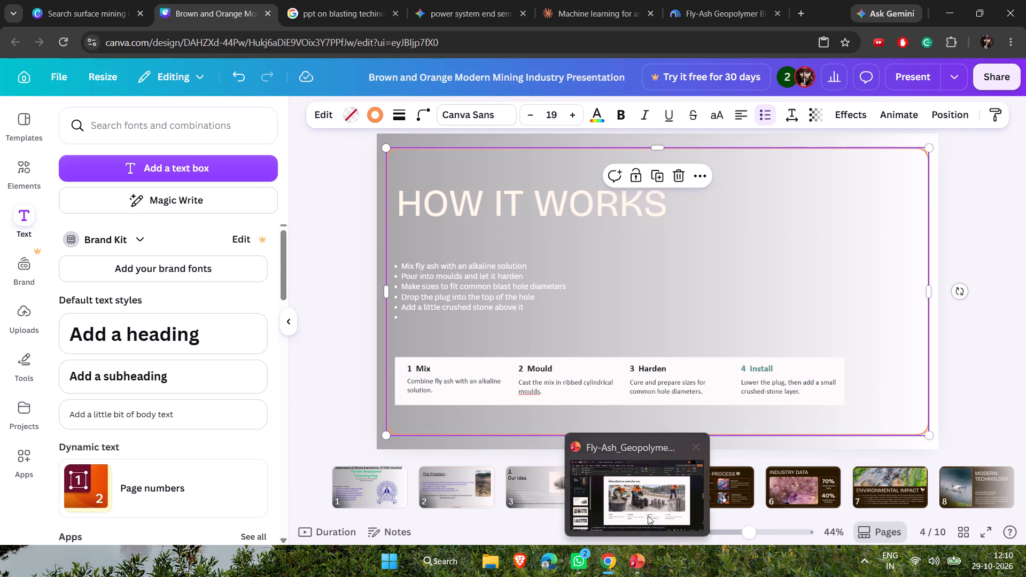
Check the manufacturing picture on PowerPoint slide 4, and return to the Canva slide.
{"action": "left_click", "coordinate": [650, 494]}
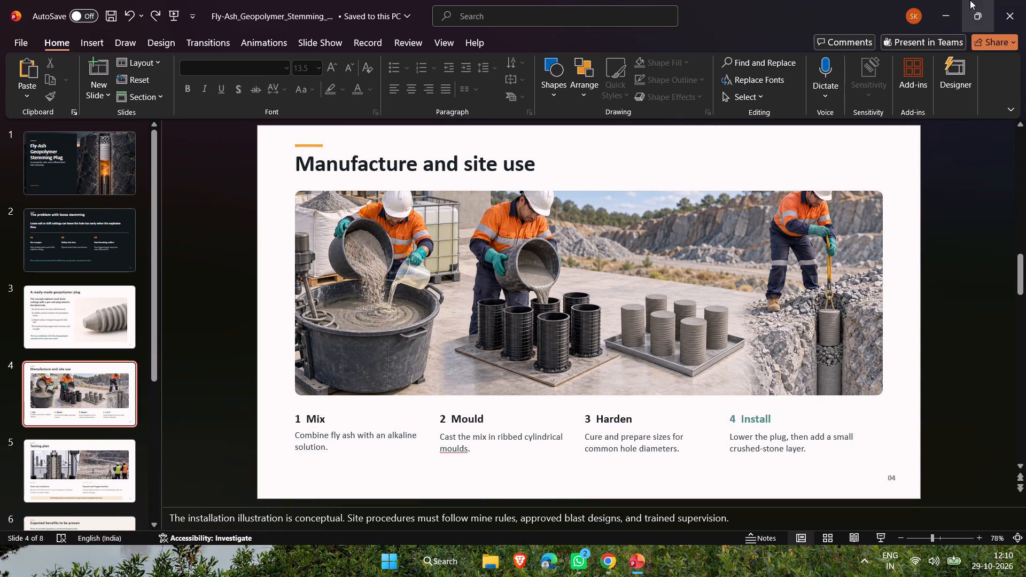
{"action": "left_click", "coordinate": [751, 254]}
{"action": "left_click", "coordinate": [941, 0]}
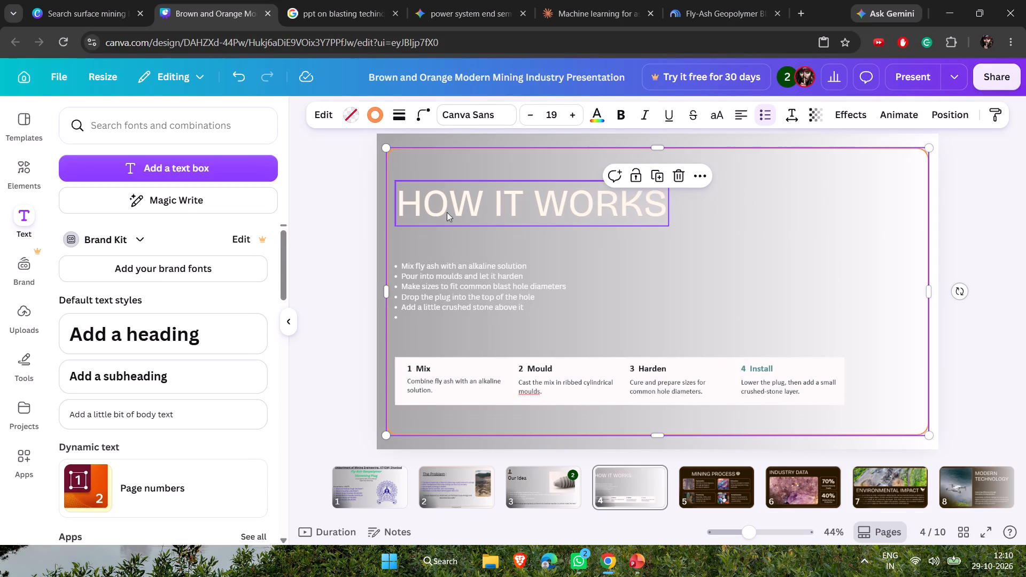
Move the "HOW IT WORKS" heading up to the top of the slide.
{"action": "left_click_drag", "start_coordinate": [452, 204], "coordinate": [453, 174]}
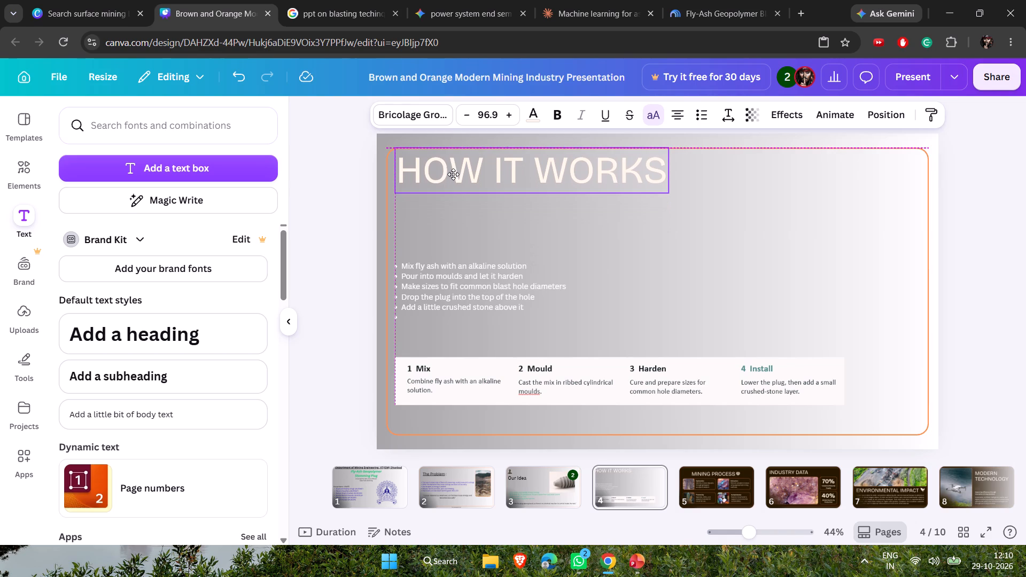
{"action": "left_click_drag", "start_coordinate": [453, 174], "coordinate": [453, 175]}
{"action": "left_click", "coordinate": [490, 292]}
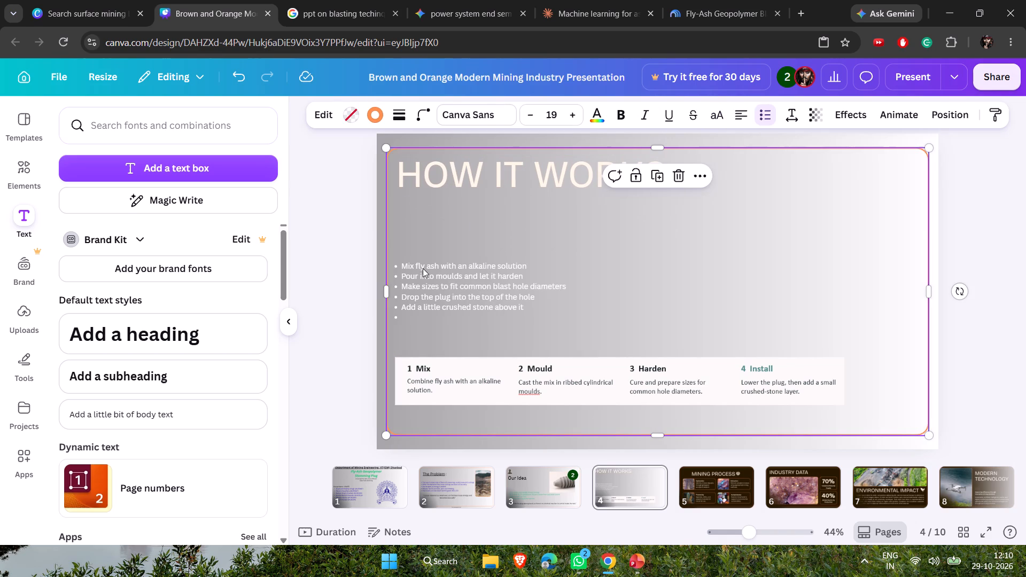
Move the four-caption strip down to the bottom edge of the orange frame.
{"action": "left_click_drag", "start_coordinate": [500, 376], "coordinate": [514, 393]}
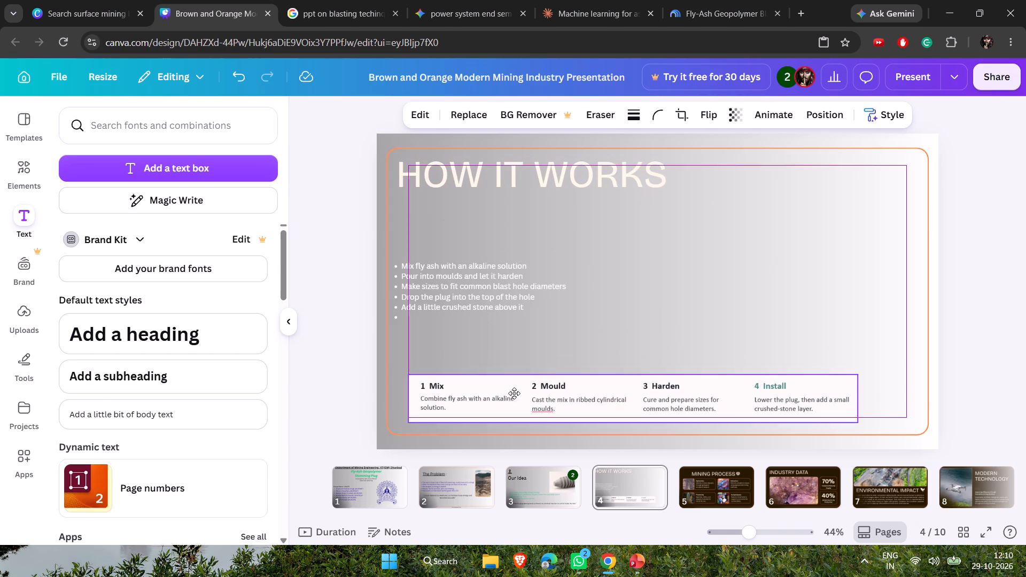
{"action": "left_click_drag", "start_coordinate": [514, 393], "coordinate": [516, 402]}
{"action": "left_click", "coordinate": [644, 303]}
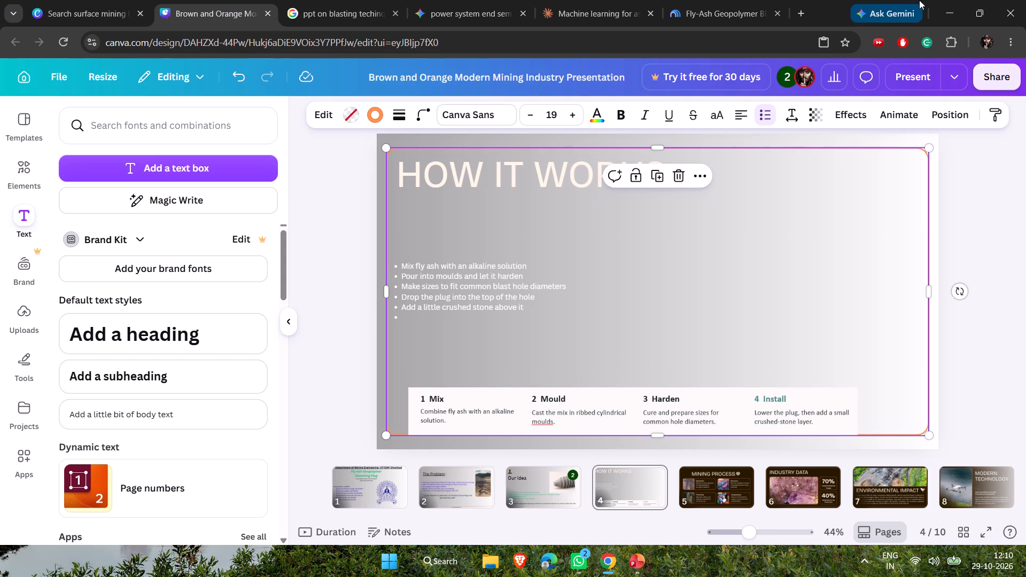
Switch to PowerPoint and copy the wide manufacturing picture above the captions on slide 4.
{"action": "left_click", "coordinate": [937, 0]}
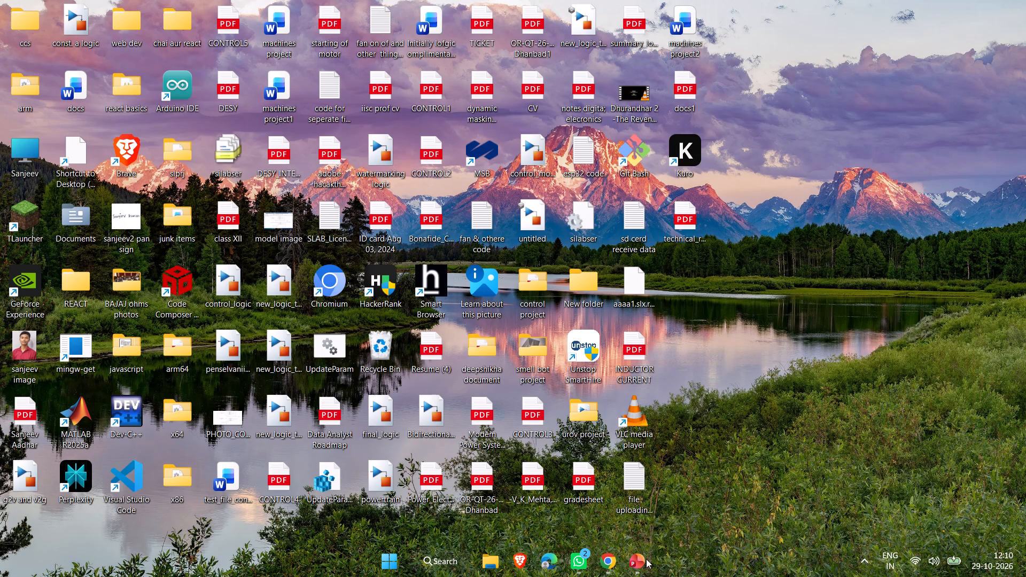
{"action": "left_click", "coordinate": [646, 559]}
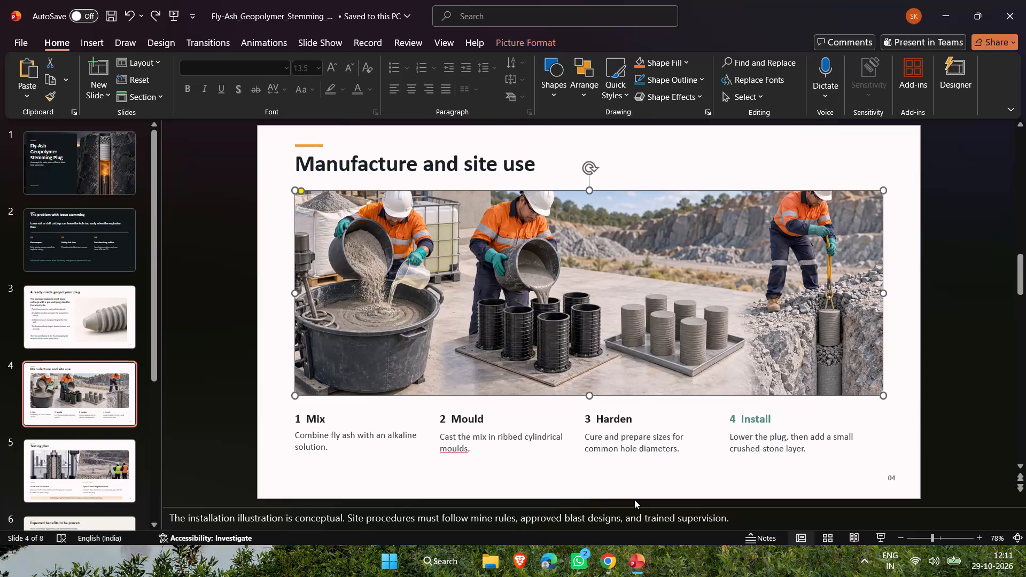
{"action": "left_click", "coordinate": [631, 329]}
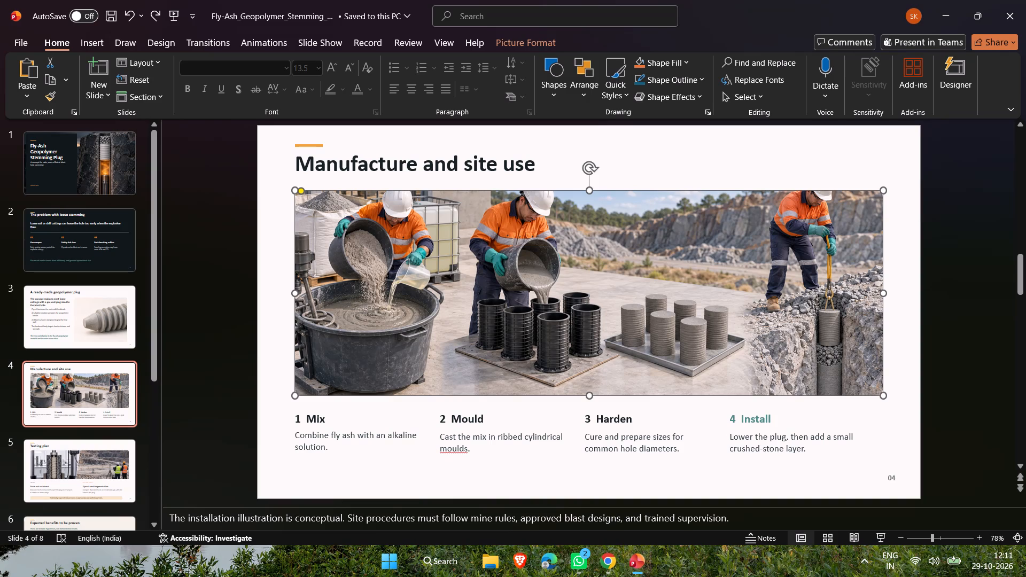
{"action": "left_click_drag", "start_coordinate": [539, 263], "coordinate": [543, 268]}
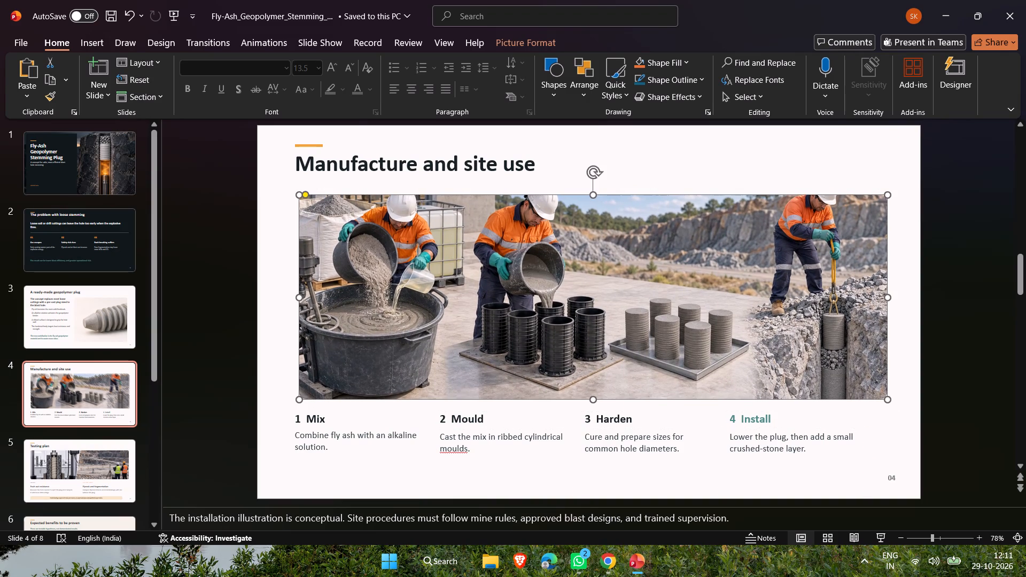
{"action": "left_click", "coordinate": [542, 268]}
{"action": "key", "text": "ctrl+c"}
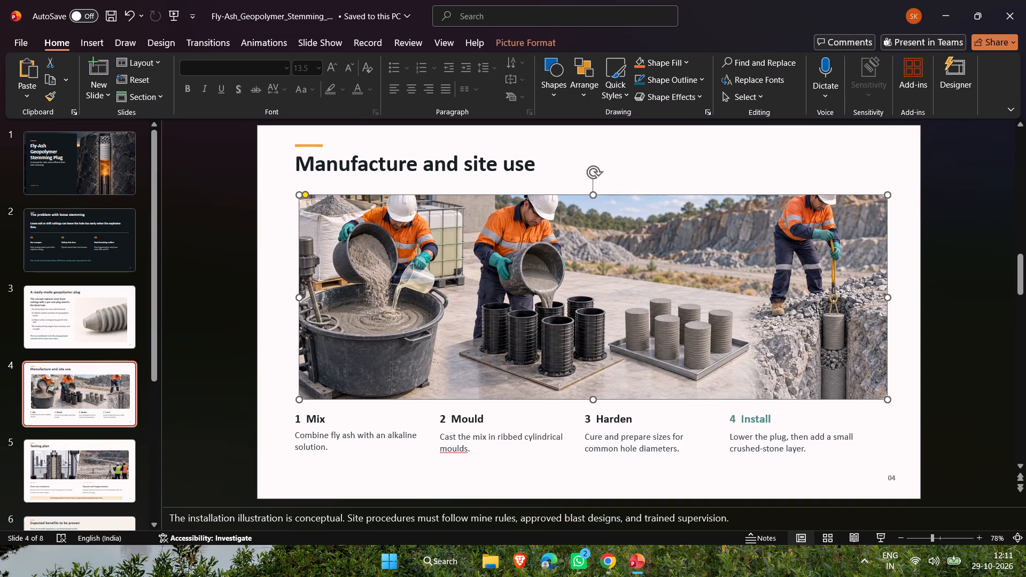
{"action": "key", "text": "ctrl+c"}
{"action": "key", "text": "ctrl+x"}
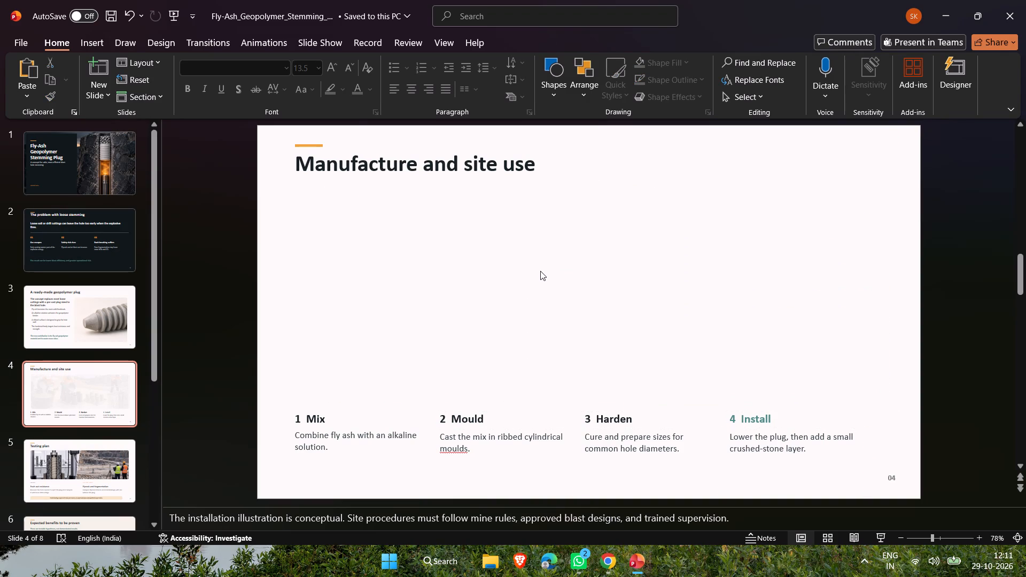
{"action": "key", "text": "ctrl+z"}
{"action": "key", "text": "ctrl+c"}
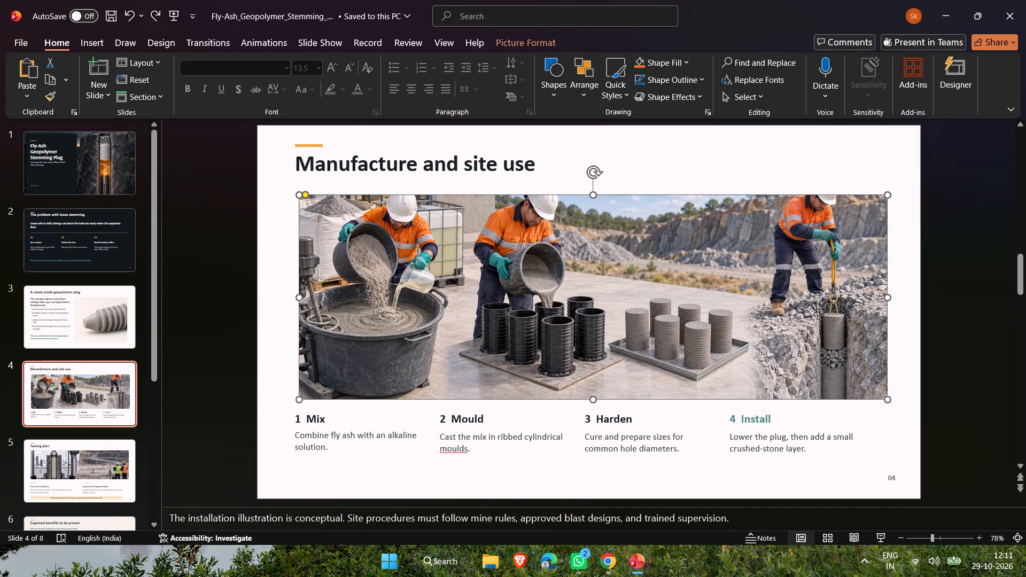
Switch back to Canva and shift the framed bullet-list text box to the slide's left and bottom edges.
{"action": "left_click", "coordinate": [959, 0]}
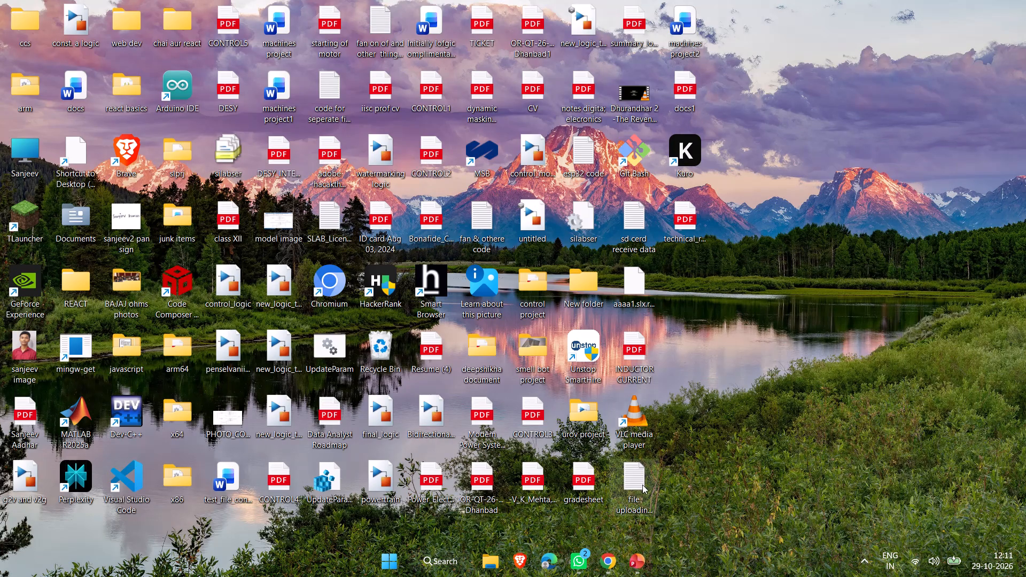
{"action": "left_click", "coordinate": [616, 558]}
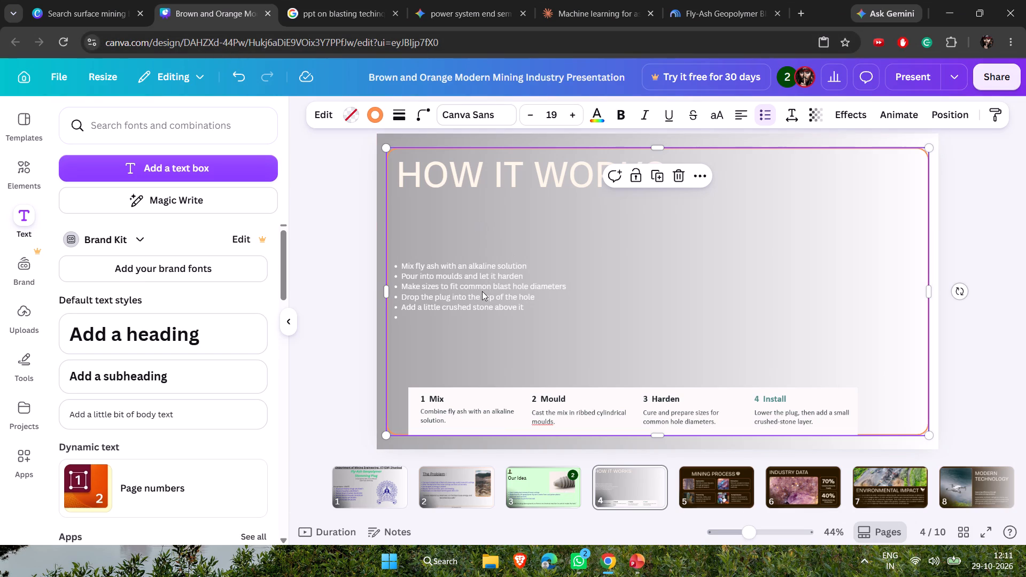
{"action": "left_click_drag", "start_coordinate": [482, 291], "coordinate": [485, 281]}
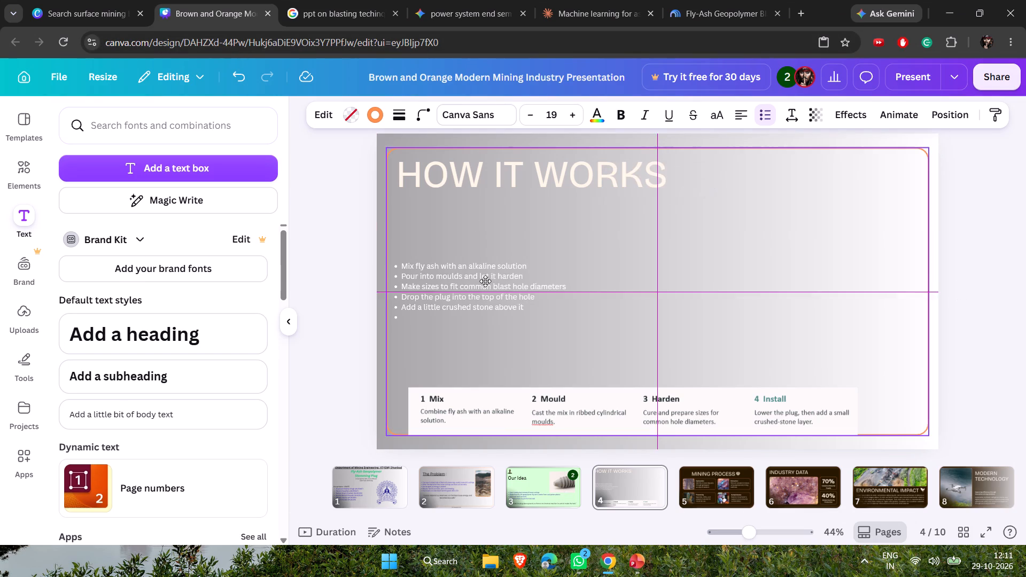
{"action": "left_click_drag", "start_coordinate": [485, 281], "coordinate": [467, 306]}
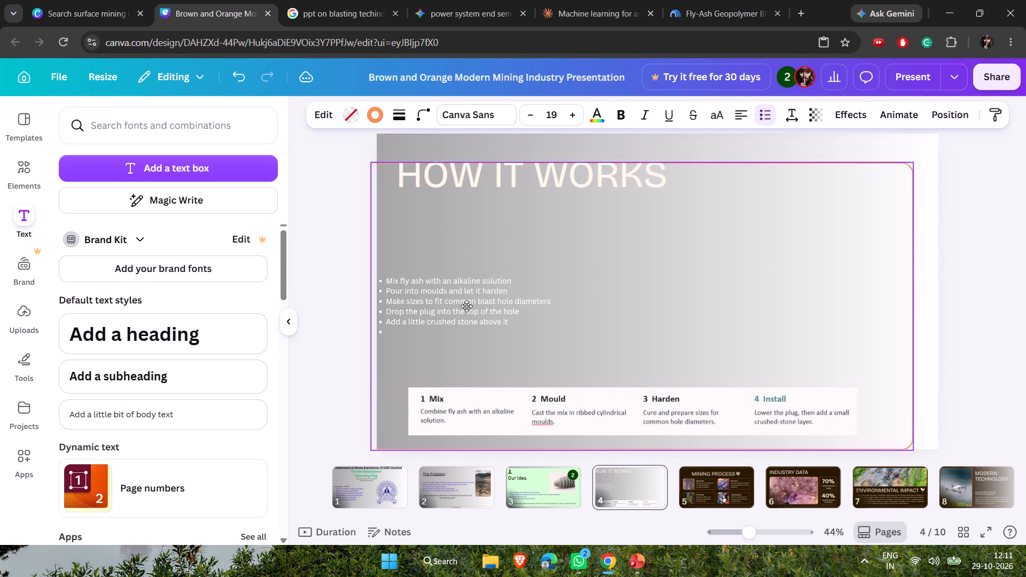
{"action": "left_click_drag", "start_coordinate": [467, 306], "coordinate": [470, 307]}
{"action": "left_click", "coordinate": [532, 260]}
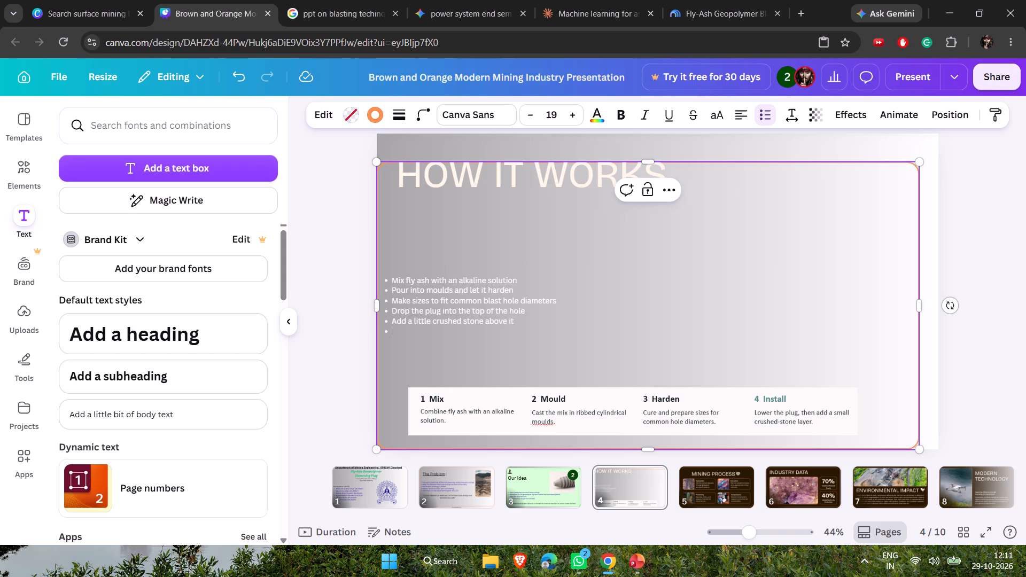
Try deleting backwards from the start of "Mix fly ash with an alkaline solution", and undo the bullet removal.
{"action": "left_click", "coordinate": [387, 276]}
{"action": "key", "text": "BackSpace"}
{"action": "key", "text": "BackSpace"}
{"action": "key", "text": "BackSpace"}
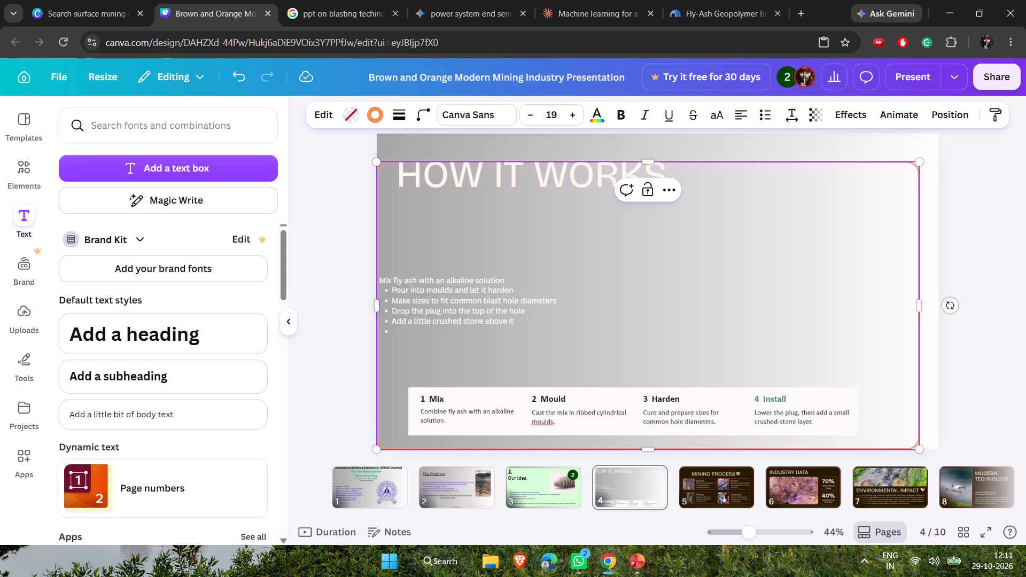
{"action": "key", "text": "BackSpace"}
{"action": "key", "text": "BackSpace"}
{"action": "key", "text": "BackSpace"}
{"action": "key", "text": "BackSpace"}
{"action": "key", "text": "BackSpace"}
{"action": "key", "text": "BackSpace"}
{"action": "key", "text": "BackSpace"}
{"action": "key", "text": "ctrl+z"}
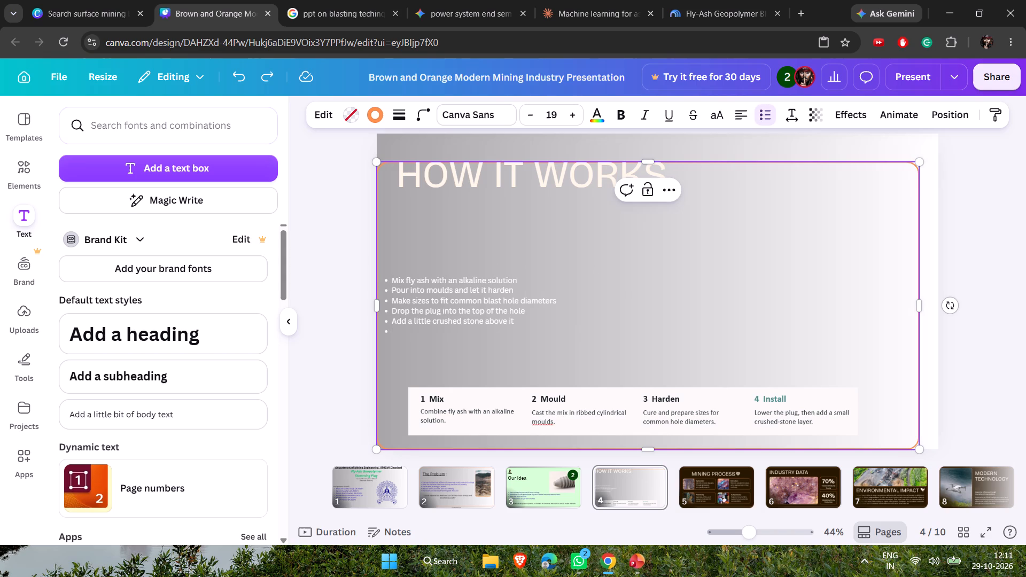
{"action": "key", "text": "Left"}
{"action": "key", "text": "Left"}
Stretch the framed bullet-list text box upward to the slide's top edge.
{"action": "left_click_drag", "start_coordinate": [375, 163], "coordinate": [375, 162]}
{"action": "left_click_drag", "start_coordinate": [375, 162], "coordinate": [372, 134]}
{"action": "left_click", "coordinate": [432, 276]}
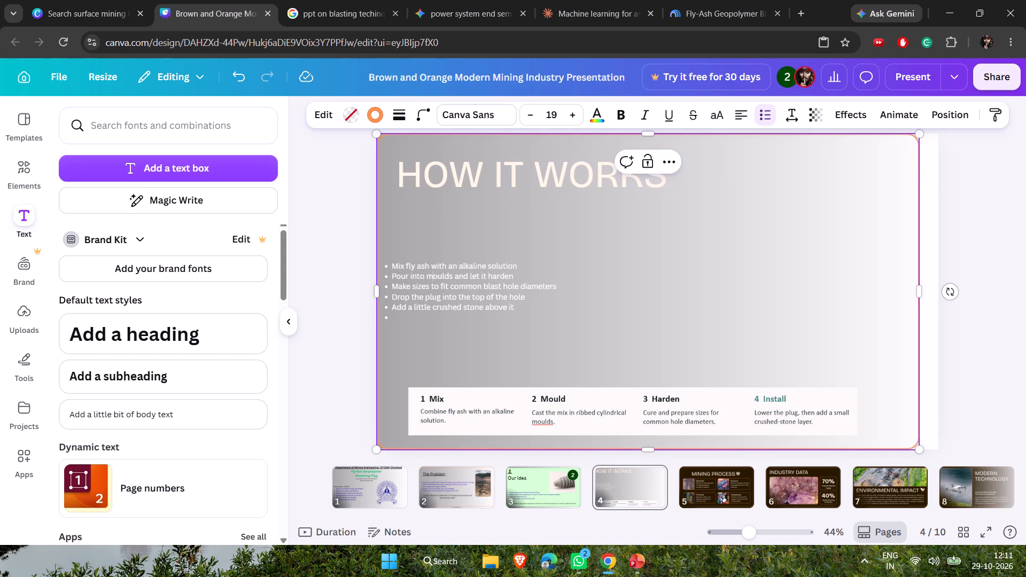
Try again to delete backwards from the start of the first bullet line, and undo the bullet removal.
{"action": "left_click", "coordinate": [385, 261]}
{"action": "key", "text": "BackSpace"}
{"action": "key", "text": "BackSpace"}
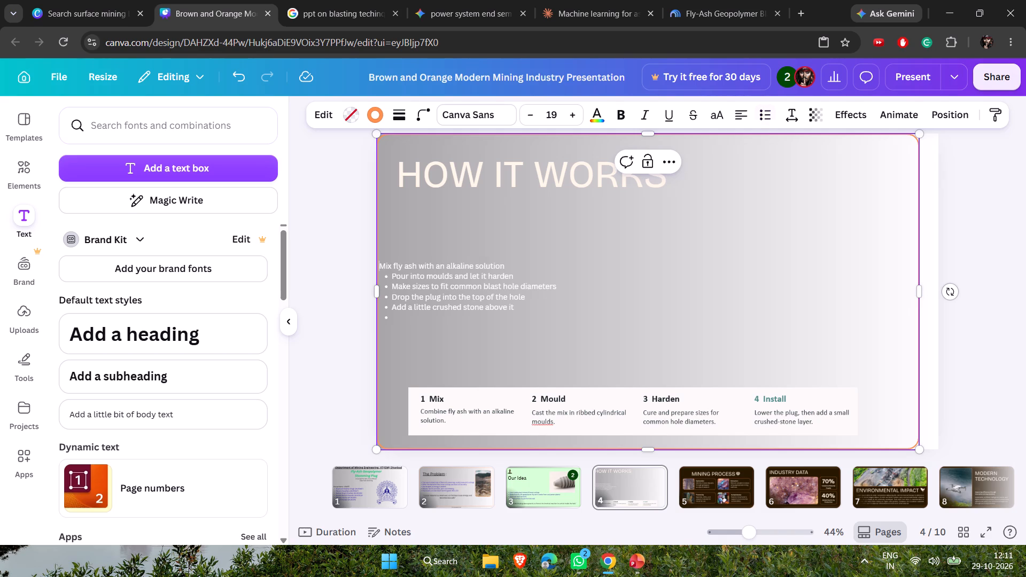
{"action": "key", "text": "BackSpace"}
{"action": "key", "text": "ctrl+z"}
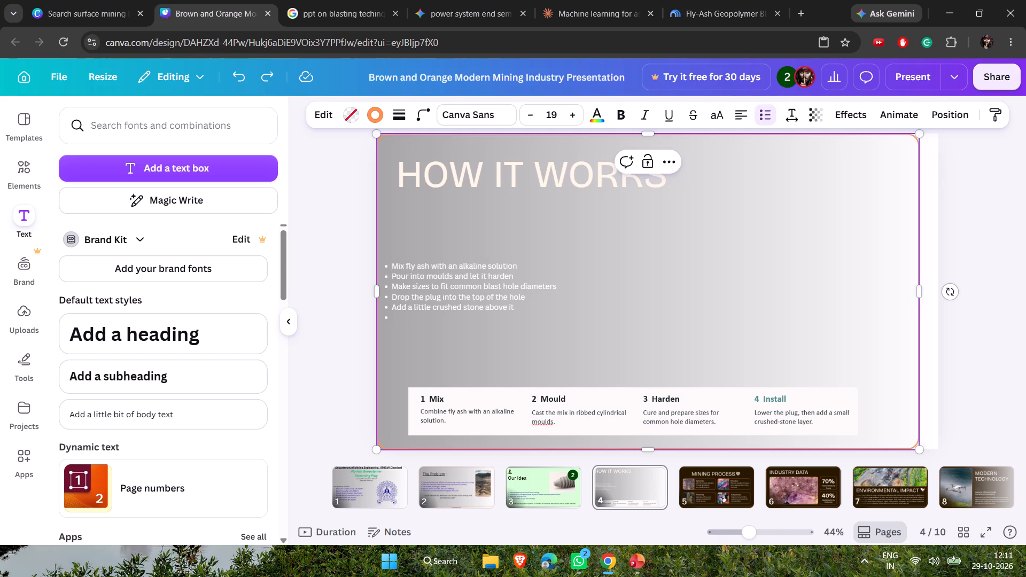
Remove the empty bullet below "Add a little crushed stone above it" in the framed text box.
{"action": "left_click", "coordinate": [424, 306]}
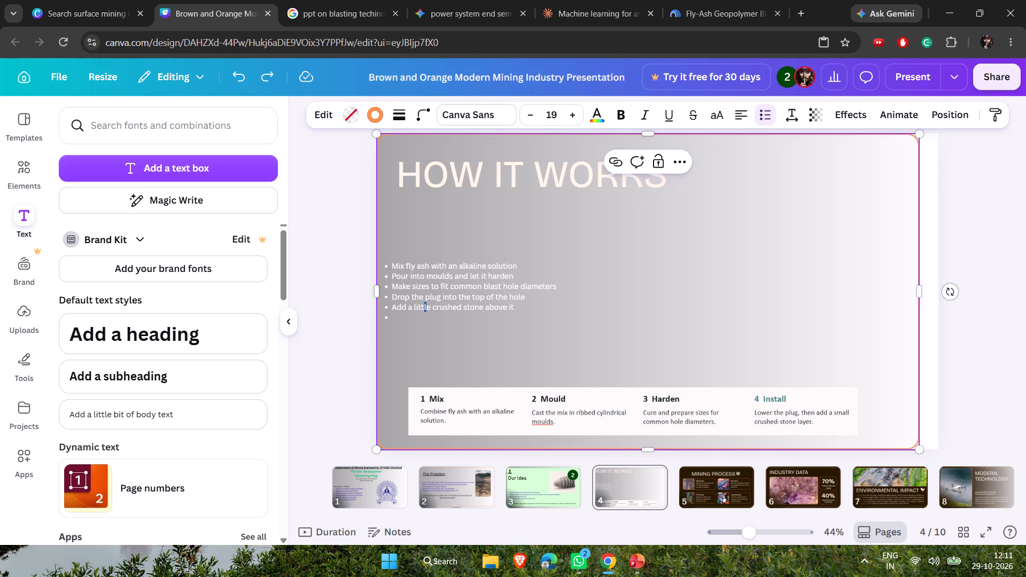
{"action": "left_click", "coordinate": [393, 316]}
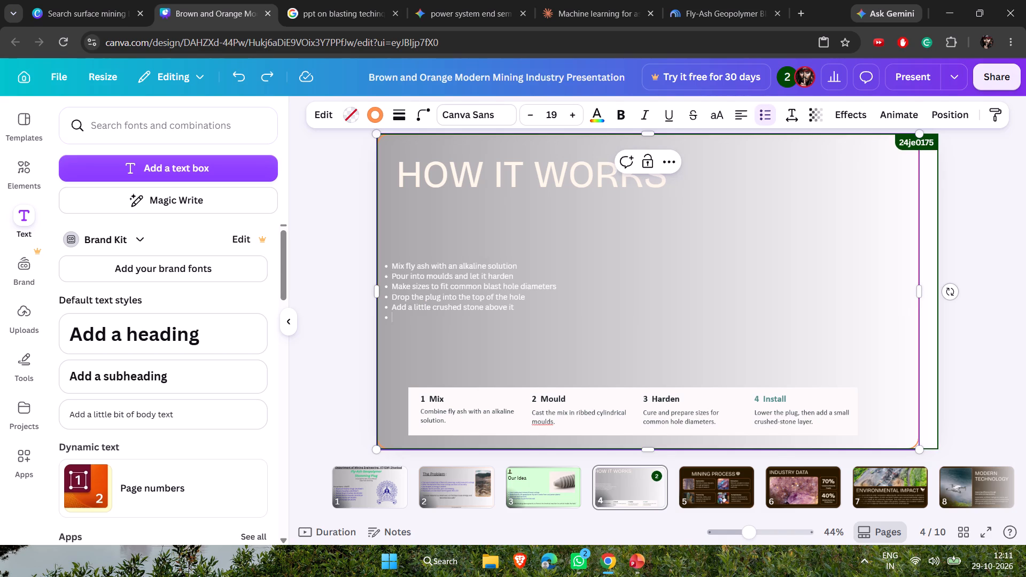
{"action": "double_click", "coordinate": [394, 310]}
{"action": "left_click", "coordinate": [391, 328]}
{"action": "left_click", "coordinate": [392, 317]}
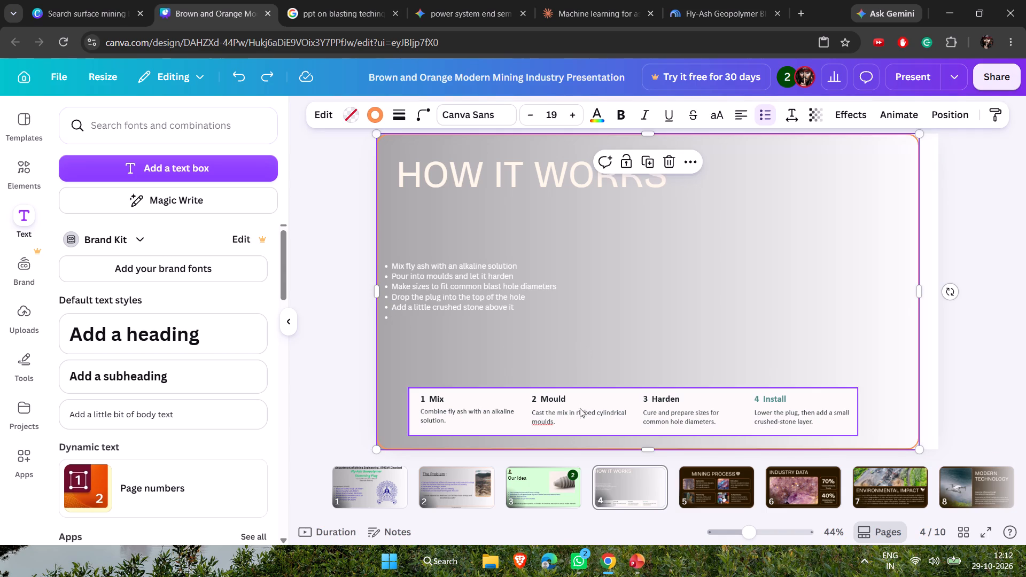
{"action": "left_click", "coordinate": [390, 318]}
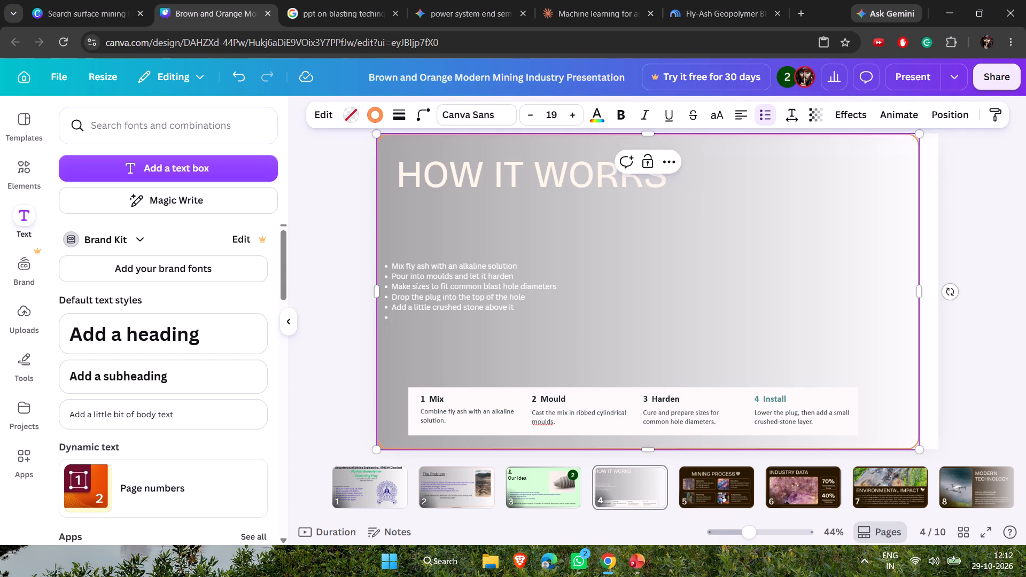
{"action": "key", "text": "BackSpace"}
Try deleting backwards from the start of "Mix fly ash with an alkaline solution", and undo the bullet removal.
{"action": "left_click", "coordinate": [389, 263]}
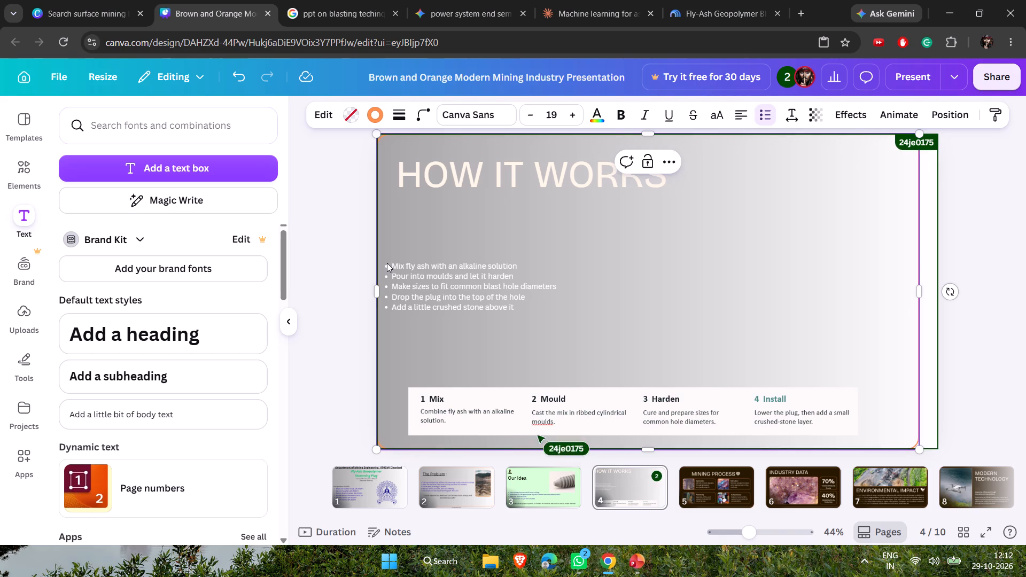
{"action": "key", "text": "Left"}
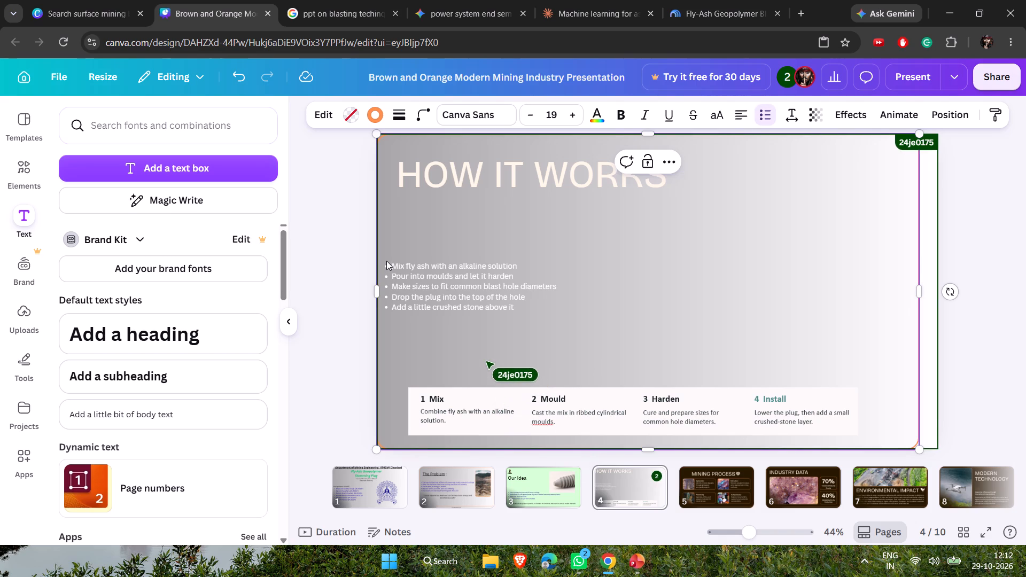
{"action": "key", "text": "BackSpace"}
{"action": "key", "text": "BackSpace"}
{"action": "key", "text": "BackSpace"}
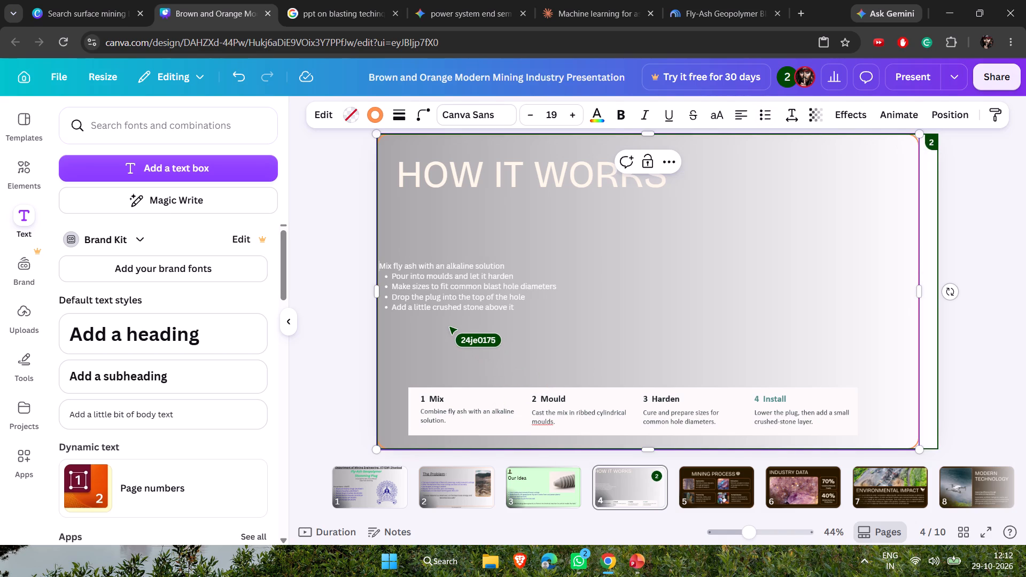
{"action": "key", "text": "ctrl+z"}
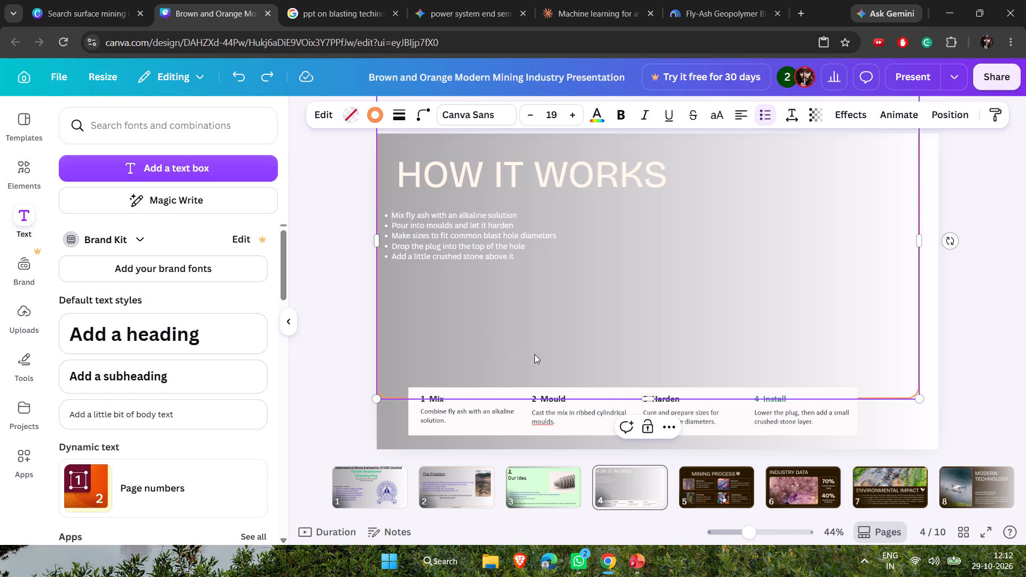
Resize the framed bullet-list text box from its bottom edge to about 968 high, ending just above the Mix, Mould, Harden, Install strip.
{"action": "left_click_drag", "start_coordinate": [649, 399], "coordinate": [650, 404]}
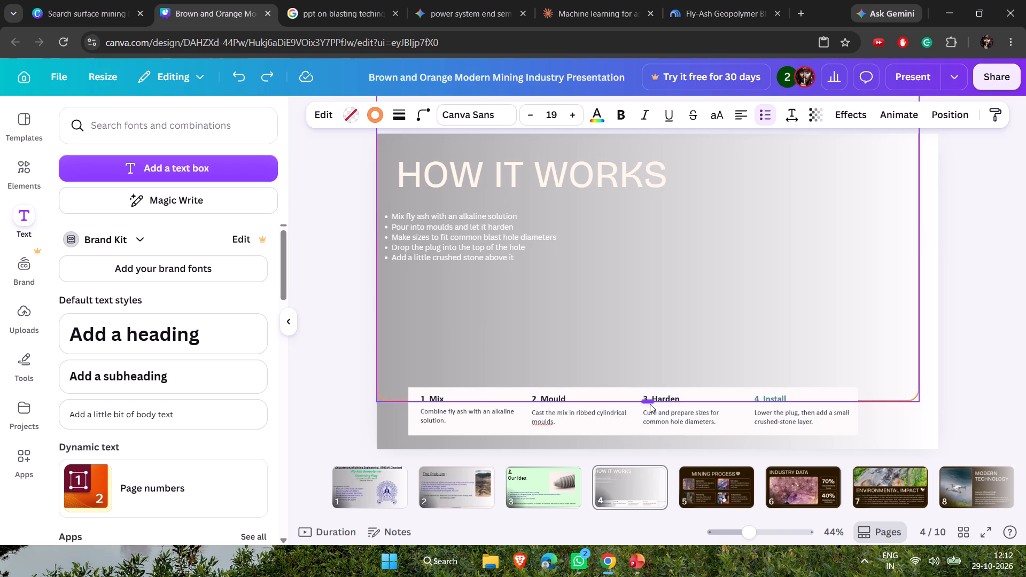
{"action": "left_click_drag", "start_coordinate": [650, 404], "coordinate": [660, 457]}
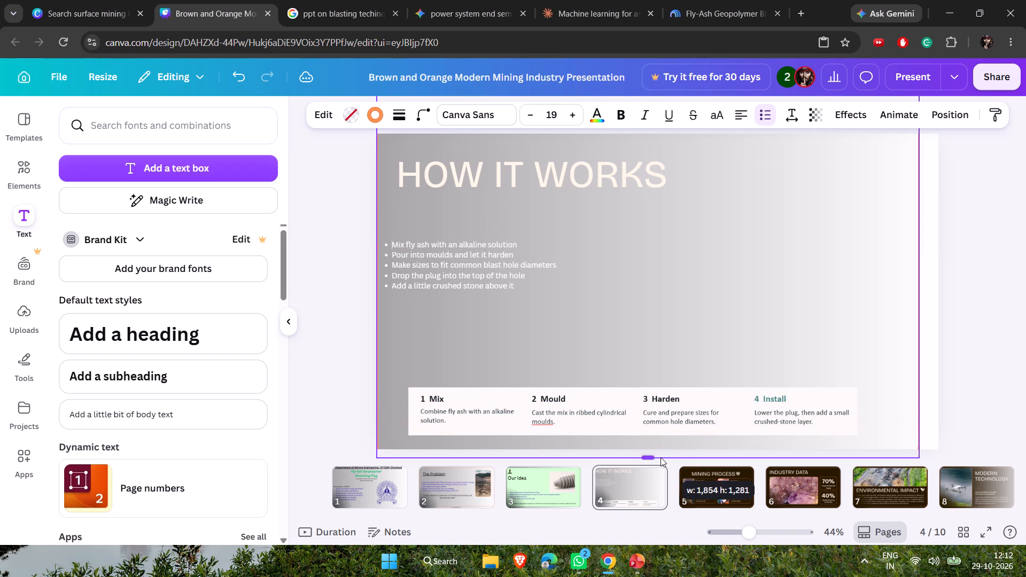
{"action": "left_click_drag", "start_coordinate": [660, 457], "coordinate": [647, 365]}
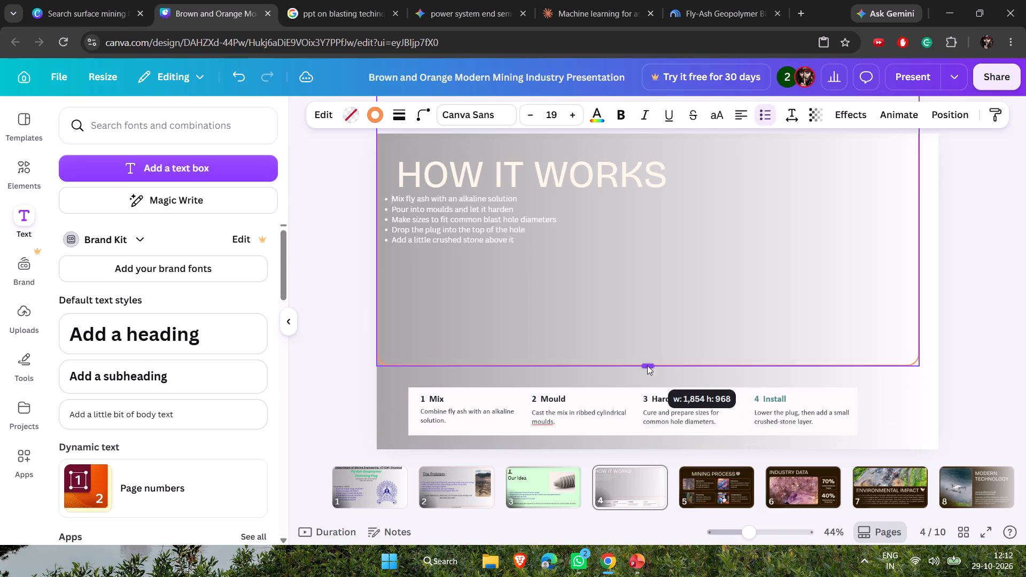
{"action": "left_click_drag", "start_coordinate": [647, 365], "coordinate": [647, 365]}
{"action": "left_click", "coordinate": [586, 297]}
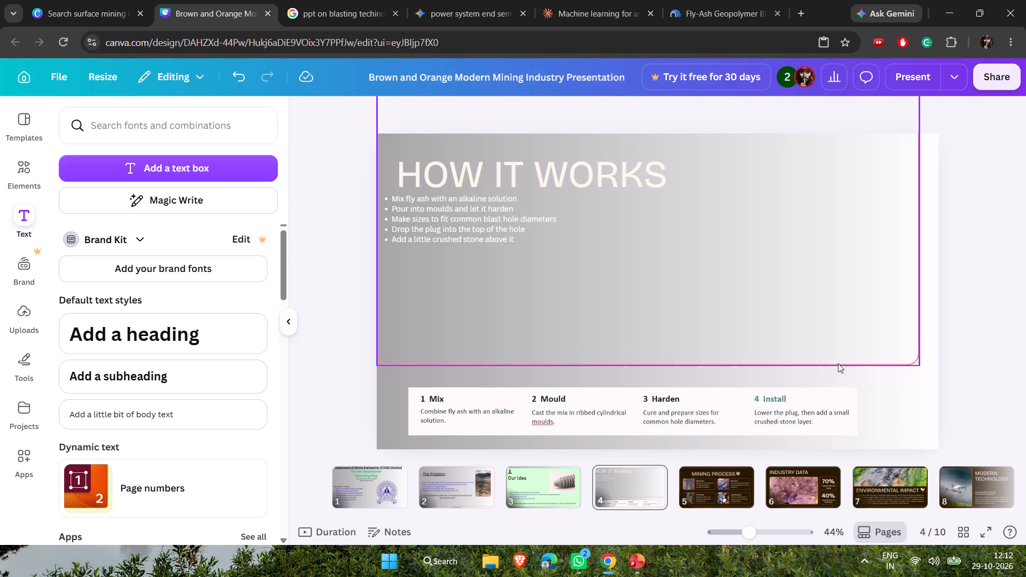
{"action": "left_click", "coordinate": [762, 292]}
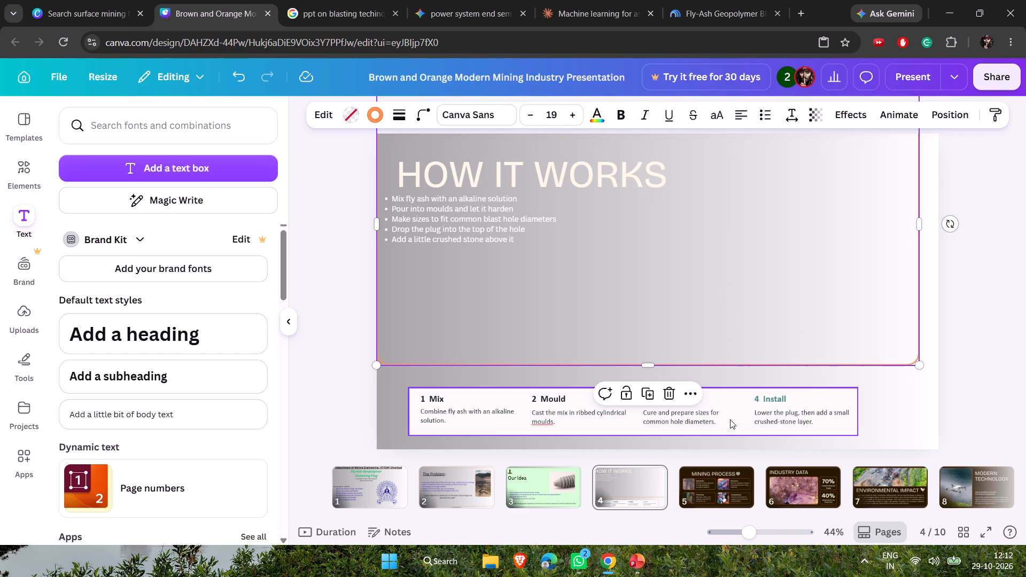
Switch to the PowerPoint presentation showing the "Manufacture and site use" slide.
{"action": "left_click", "coordinate": [640, 565]}
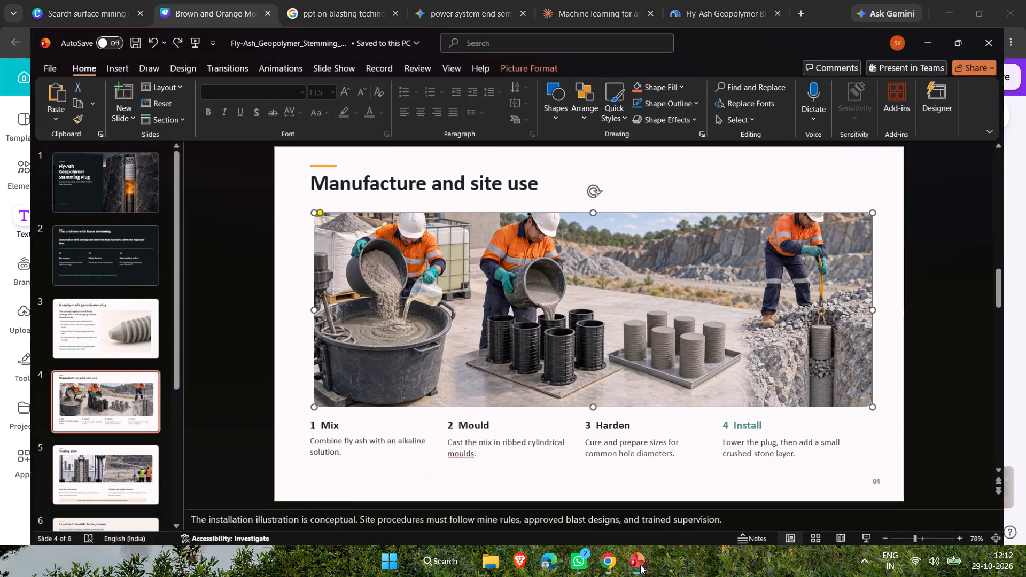
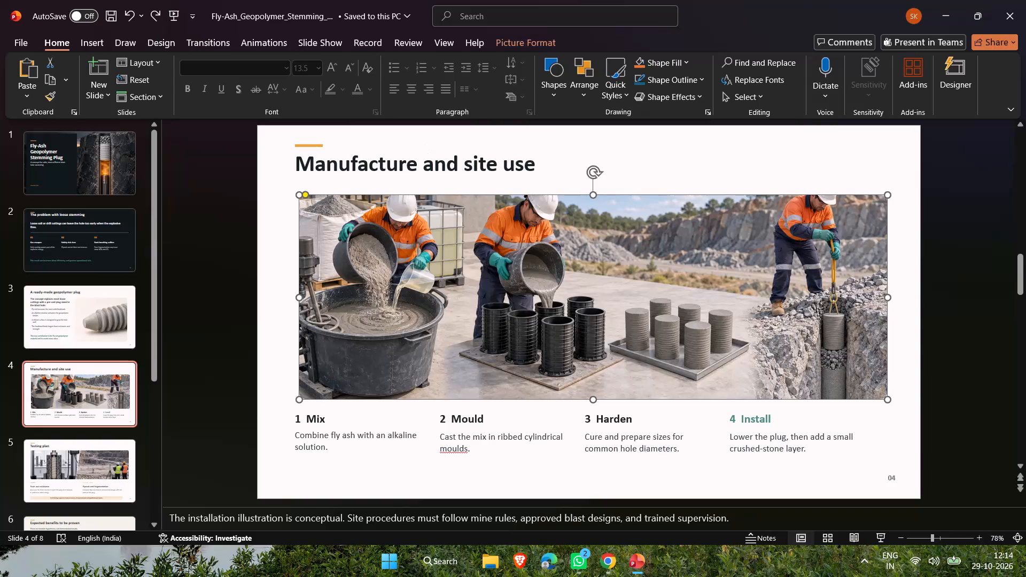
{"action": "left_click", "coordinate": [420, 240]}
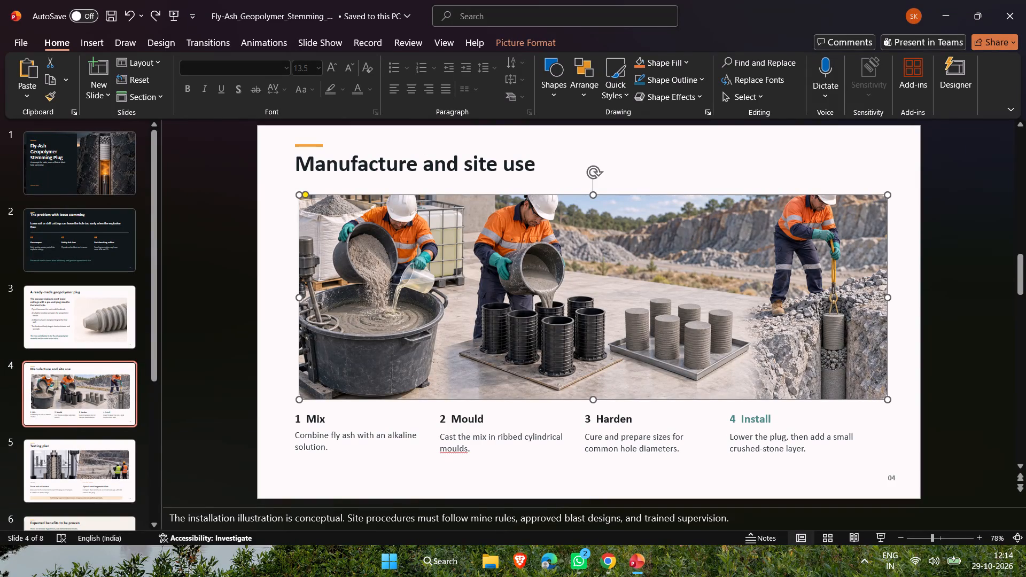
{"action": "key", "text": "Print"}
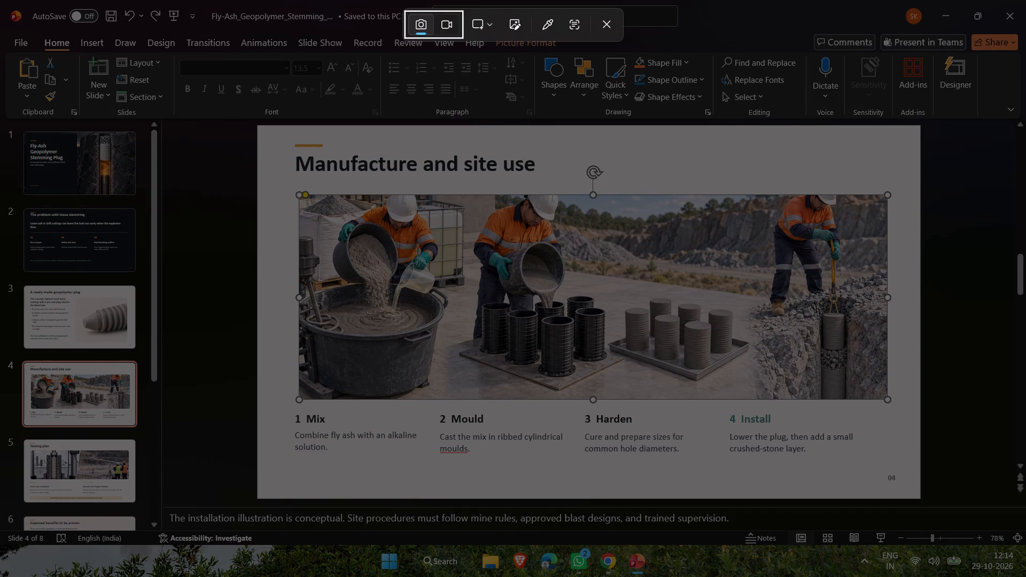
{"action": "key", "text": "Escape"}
Deselect the slide's objects and take a screen snip of the wide illustration under "Manufacture and site use".
{"action": "left_click", "coordinate": [507, 150]}
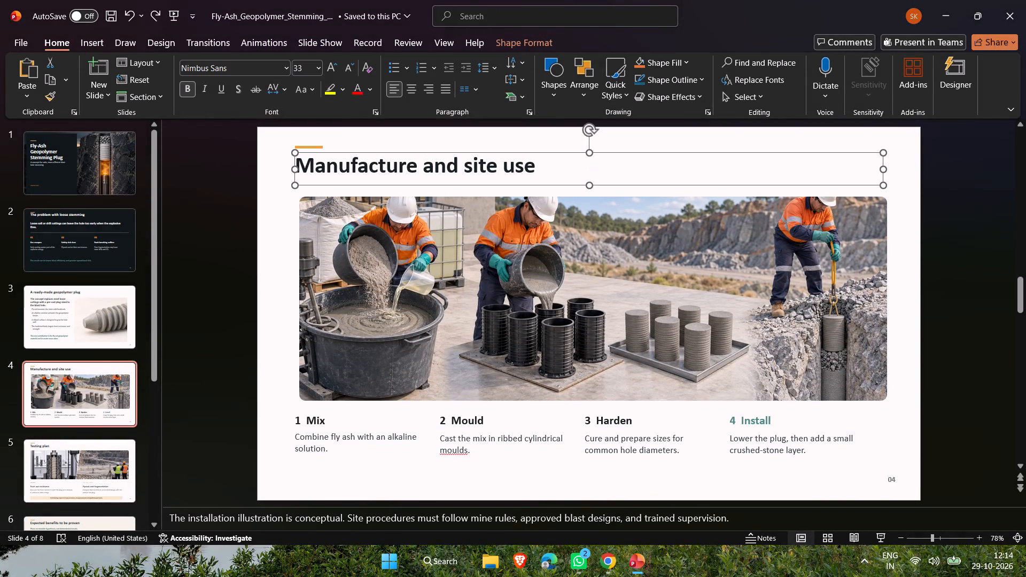
{"action": "left_click", "coordinate": [526, 493]}
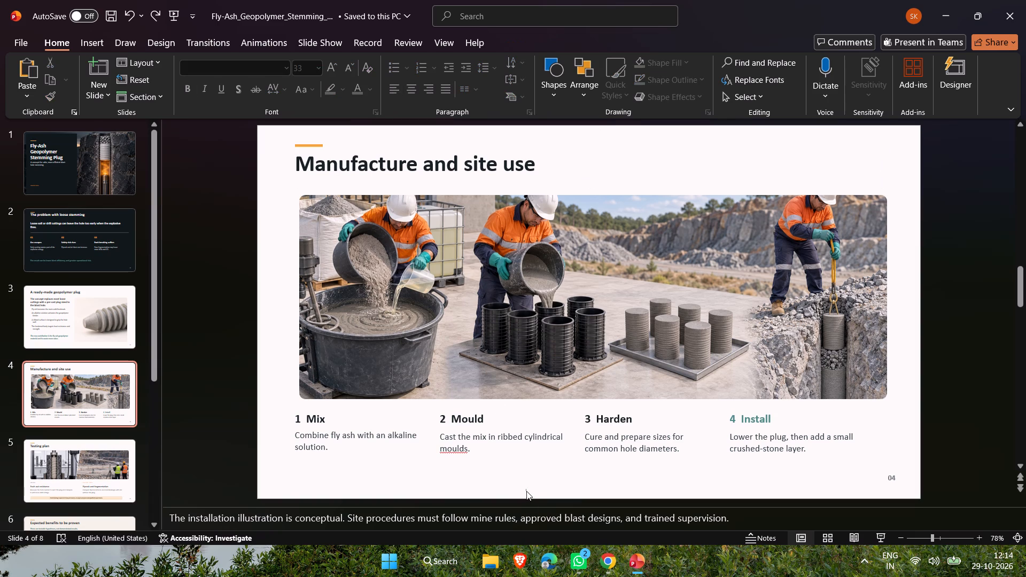
{"action": "key", "text": "Print"}
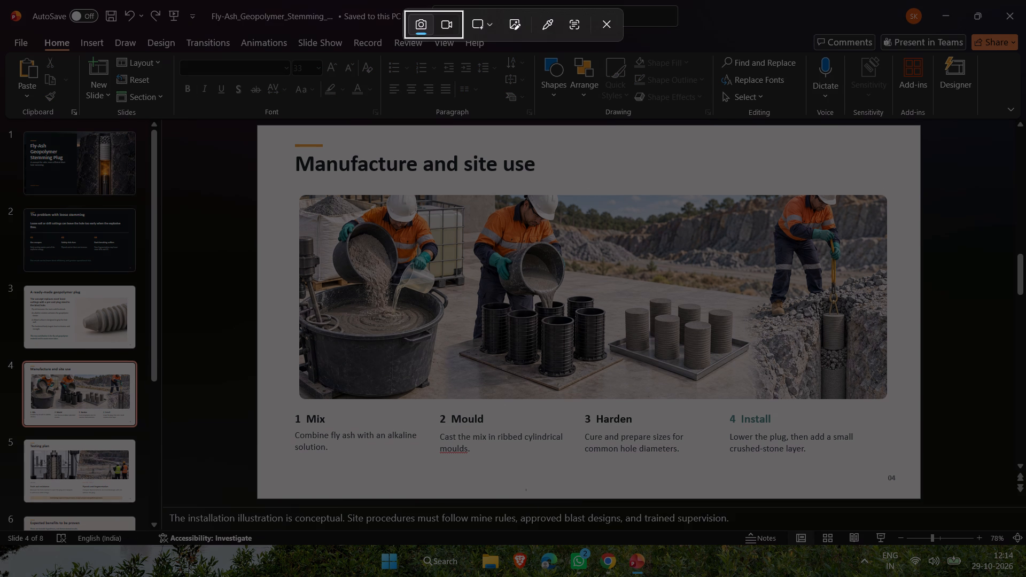
{"action": "left_click_drag", "start_coordinate": [291, 188], "coordinate": [304, 191]}
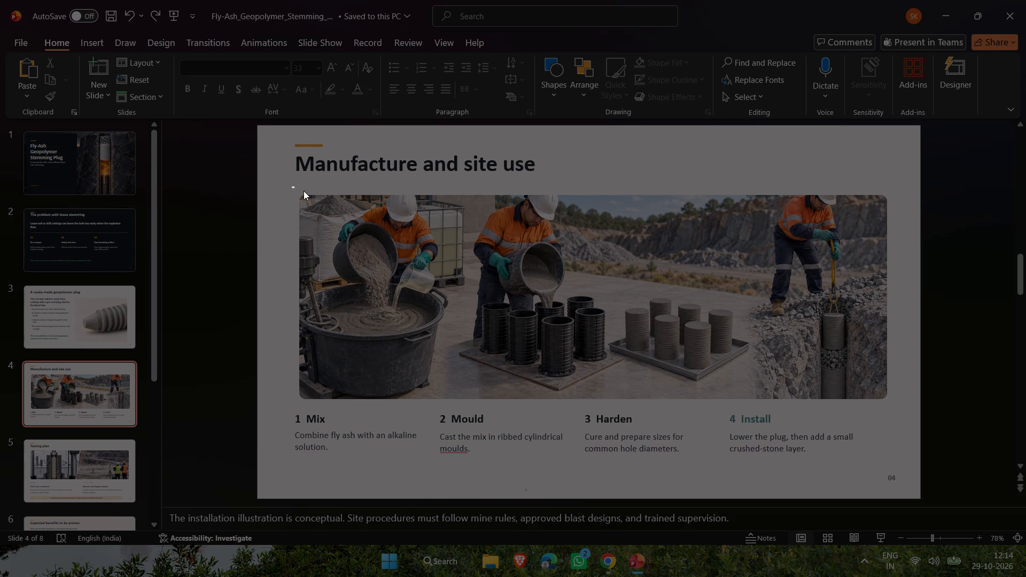
{"action": "left_click_drag", "start_coordinate": [304, 191], "coordinate": [904, 408]}
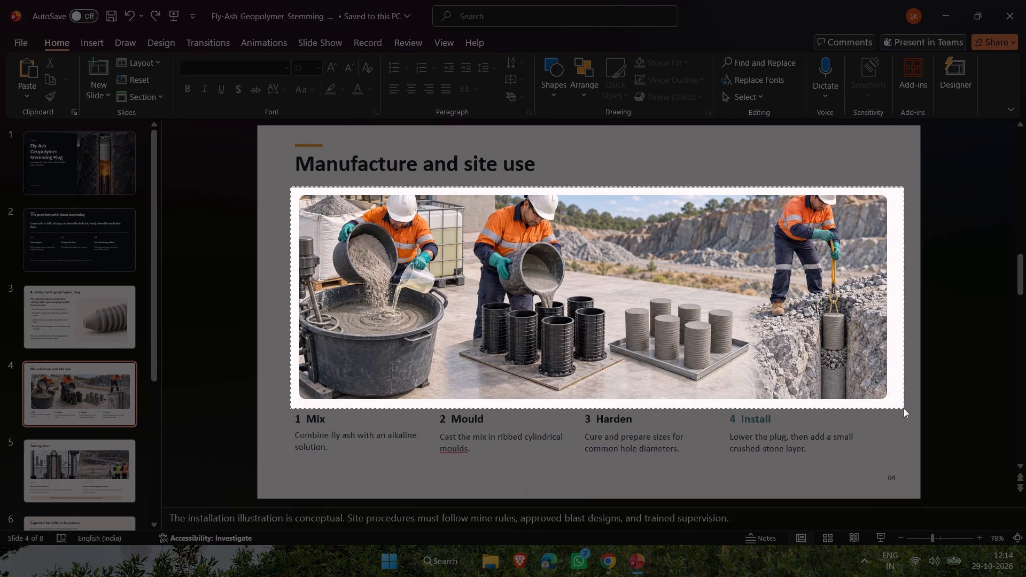
{"action": "left_click_drag", "start_coordinate": [904, 408], "coordinate": [892, 404]}
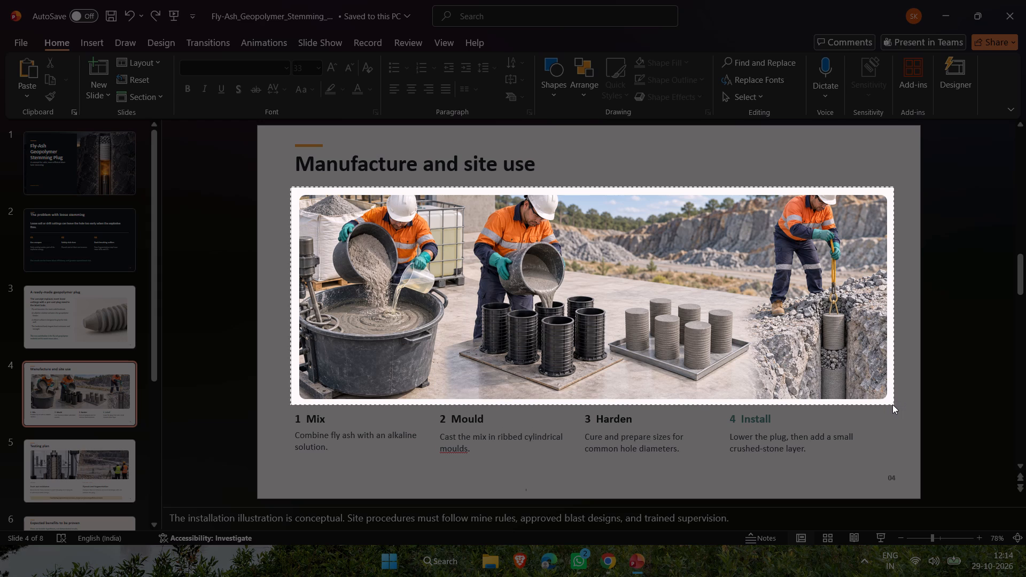
{"action": "left_click_drag", "start_coordinate": [892, 404], "coordinate": [890, 404]}
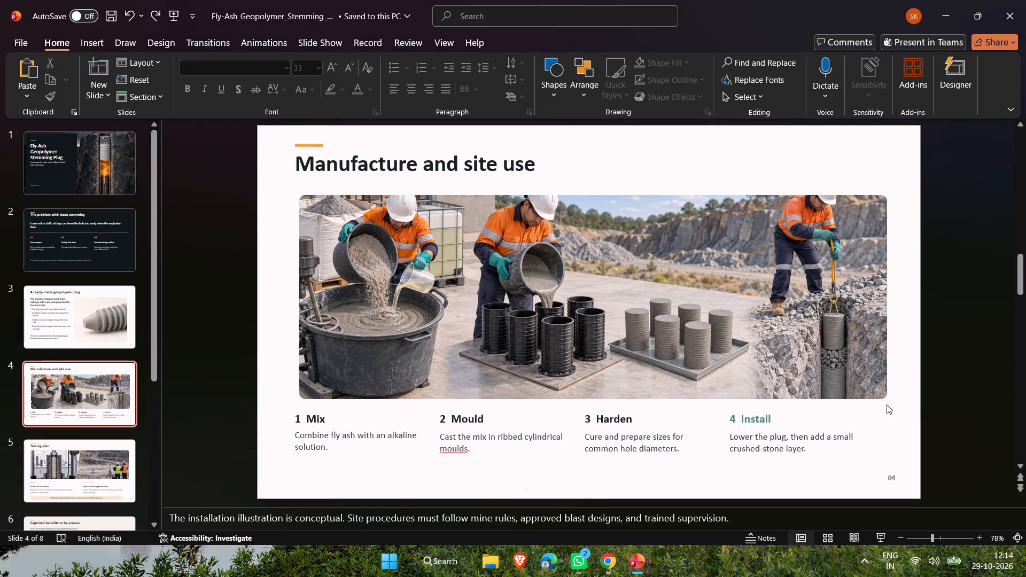
Switch to the Canva presentation on slide 4, "How It Works".
{"action": "left_click", "coordinate": [616, 562]}
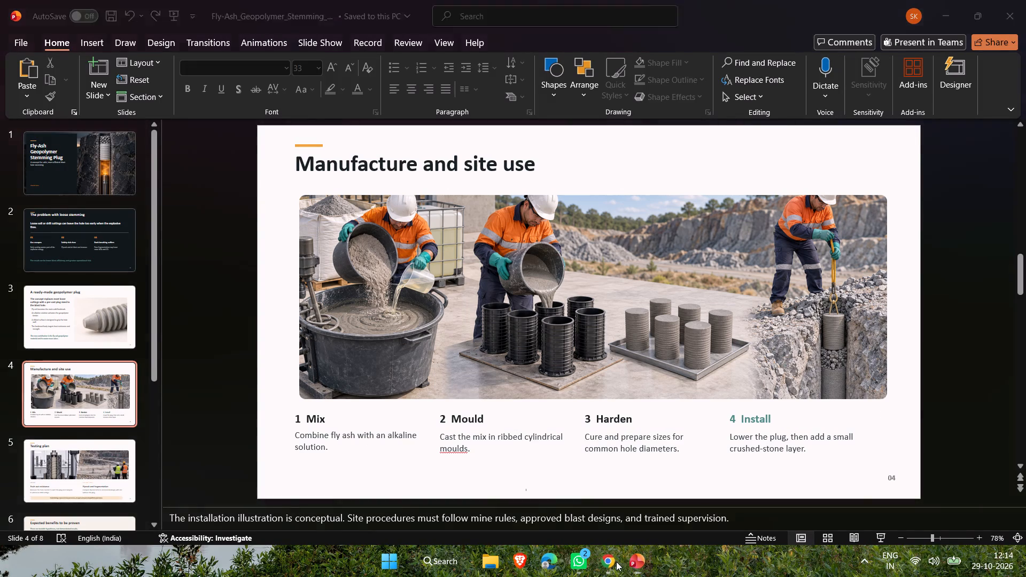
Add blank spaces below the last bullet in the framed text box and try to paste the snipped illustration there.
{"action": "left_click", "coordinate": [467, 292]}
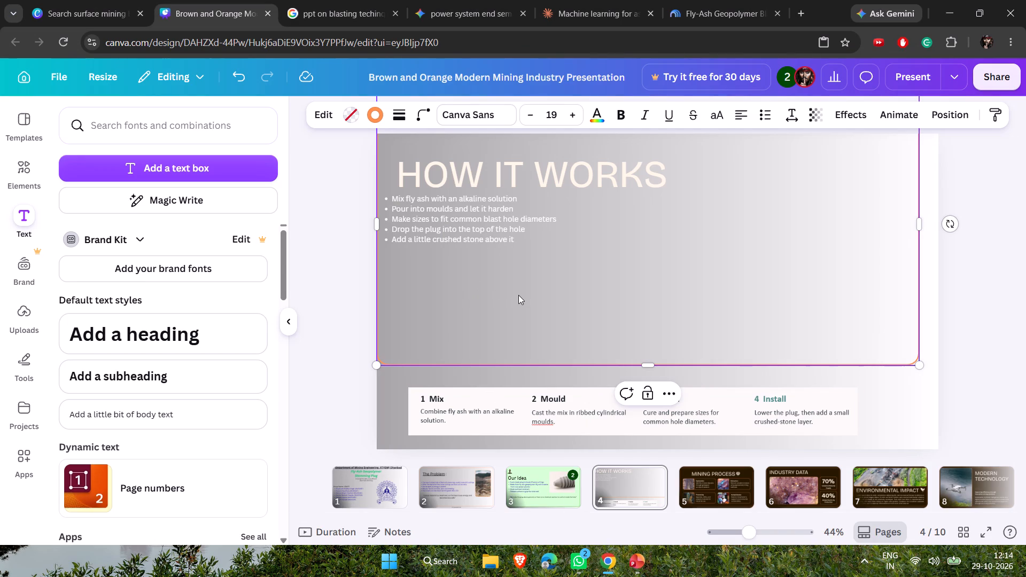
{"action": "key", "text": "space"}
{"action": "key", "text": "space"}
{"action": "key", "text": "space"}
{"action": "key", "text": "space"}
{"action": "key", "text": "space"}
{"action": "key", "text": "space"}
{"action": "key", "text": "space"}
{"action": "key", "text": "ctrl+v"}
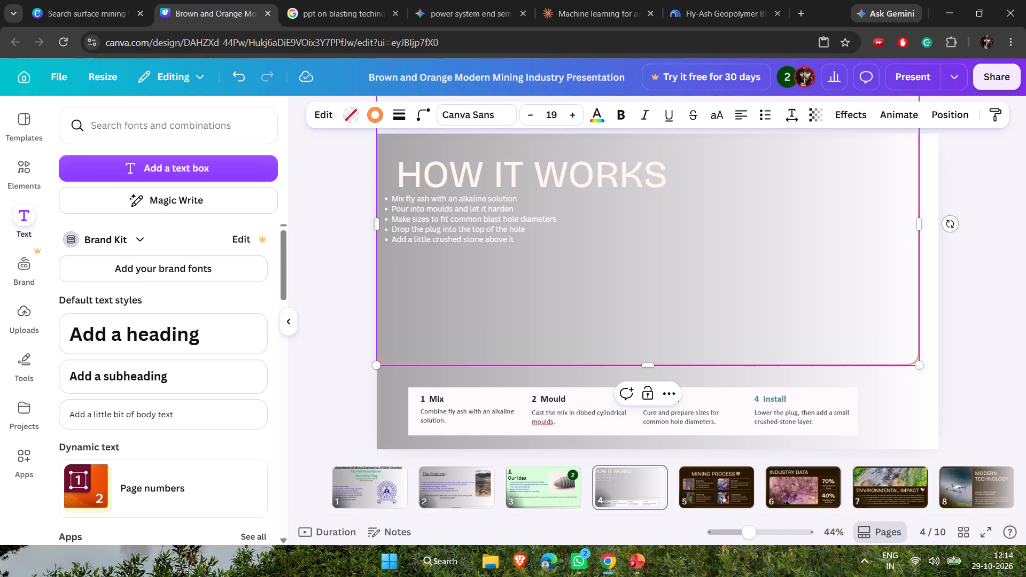
Paste the snipped illustration onto the "How It Works" slide as a separate image.
{"action": "left_click", "coordinate": [519, 268]}
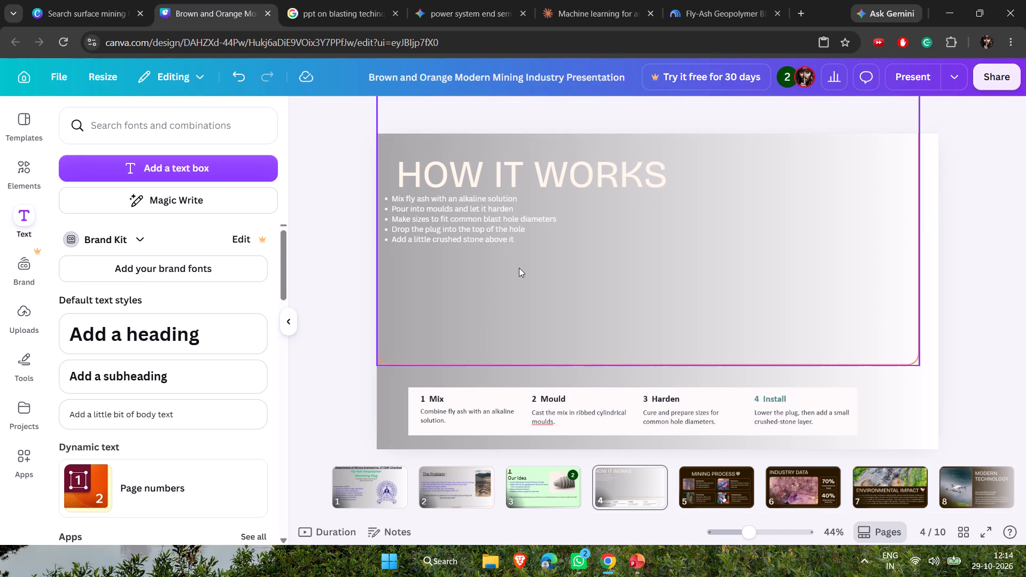
{"action": "key", "text": "ctrl+v"}
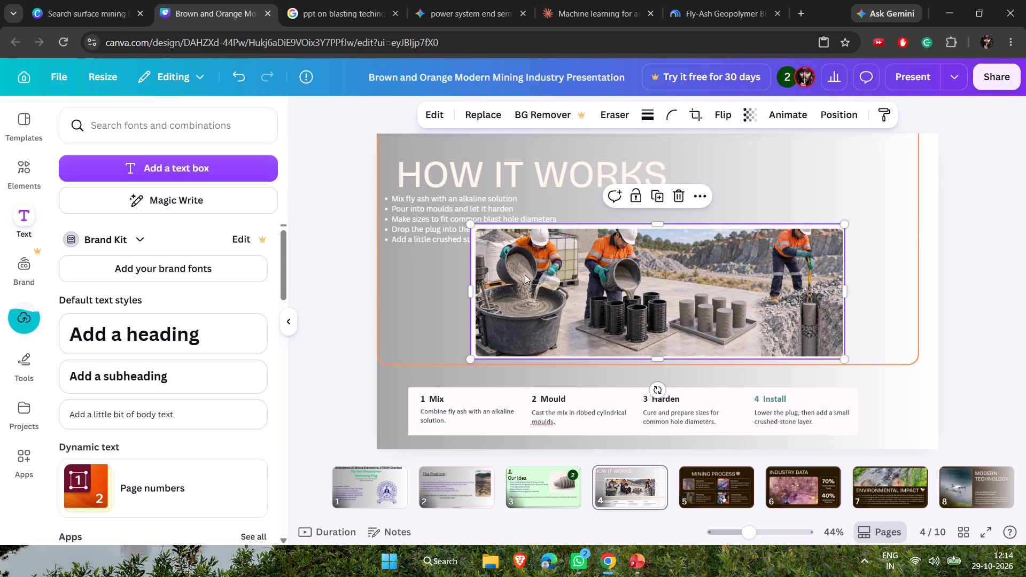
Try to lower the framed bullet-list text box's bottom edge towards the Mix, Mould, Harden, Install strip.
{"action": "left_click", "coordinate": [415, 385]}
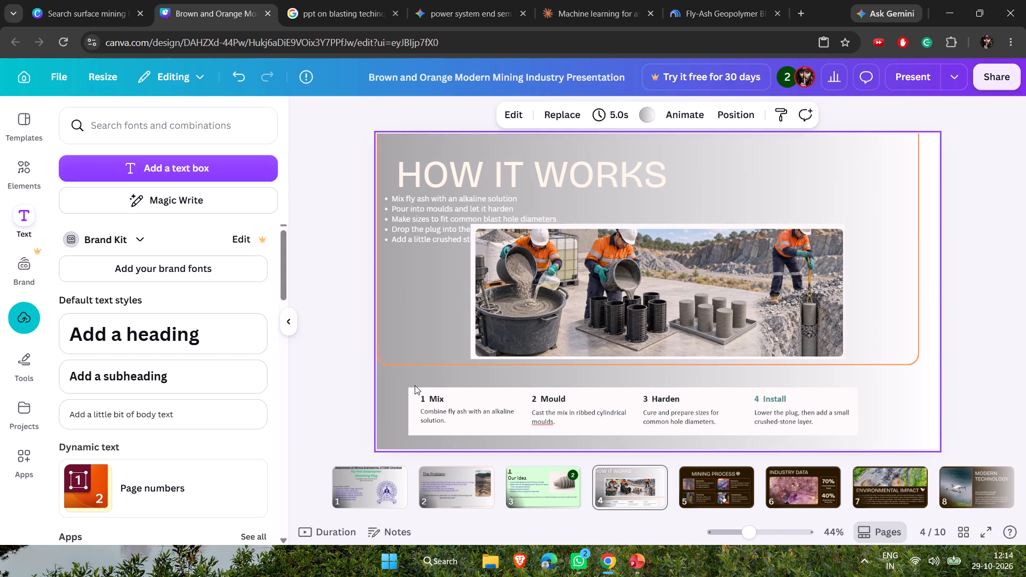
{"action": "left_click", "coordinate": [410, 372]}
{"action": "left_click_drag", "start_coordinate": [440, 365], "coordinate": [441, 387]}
Resize the pasted illustration from its corner, side and top edge to about 1,362 wide and 443 high.
{"action": "left_click", "coordinate": [538, 287]}
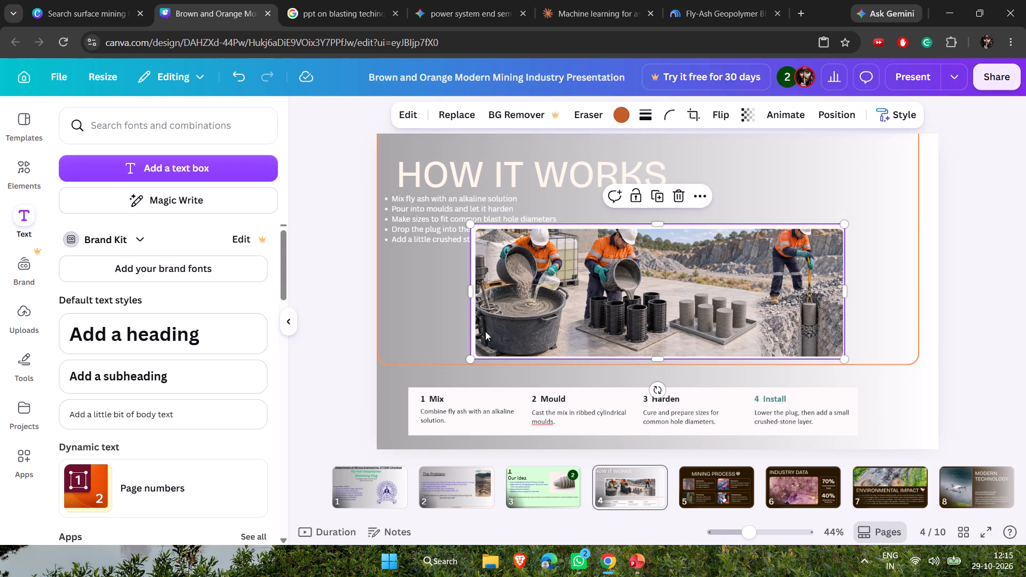
{"action": "left_click_drag", "start_coordinate": [468, 362], "coordinate": [419, 389]}
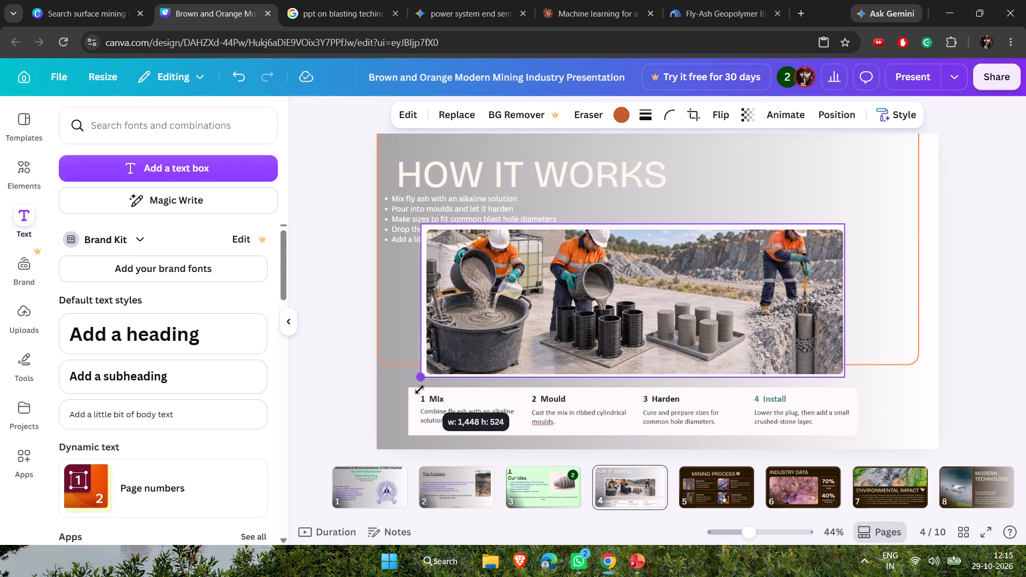
{"action": "left_click_drag", "start_coordinate": [419, 389], "coordinate": [484, 356]}
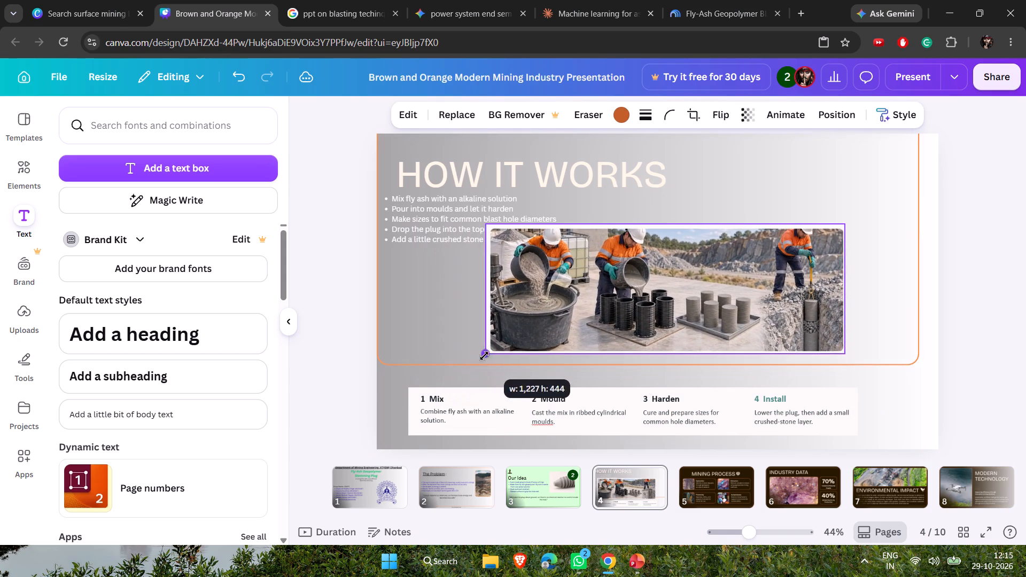
{"action": "left_click_drag", "start_coordinate": [484, 356], "coordinate": [506, 355]}
{"action": "left_click_drag", "start_coordinate": [508, 287], "coordinate": [448, 318]}
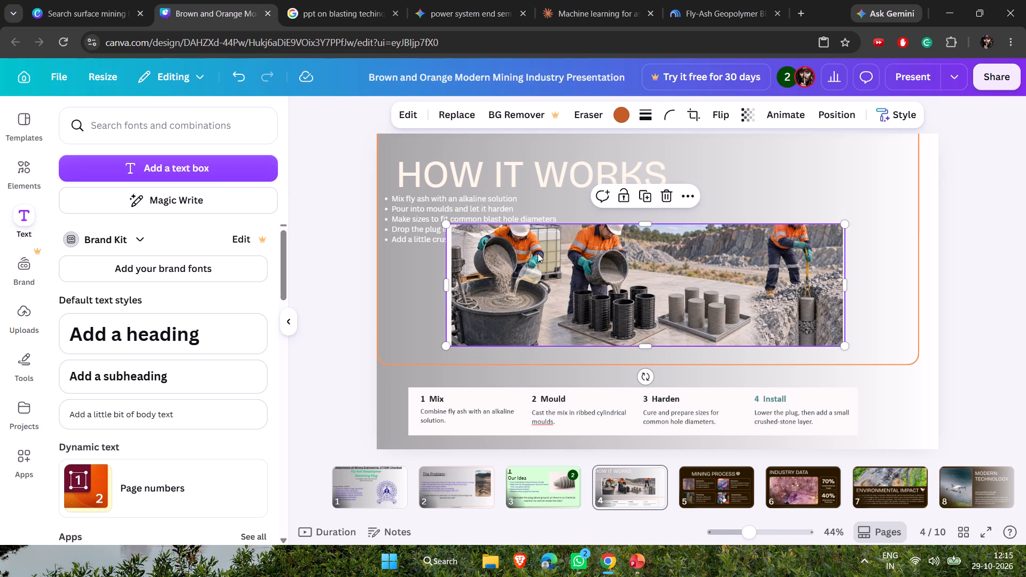
{"action": "left_click_drag", "start_coordinate": [647, 221], "coordinate": [648, 236]}
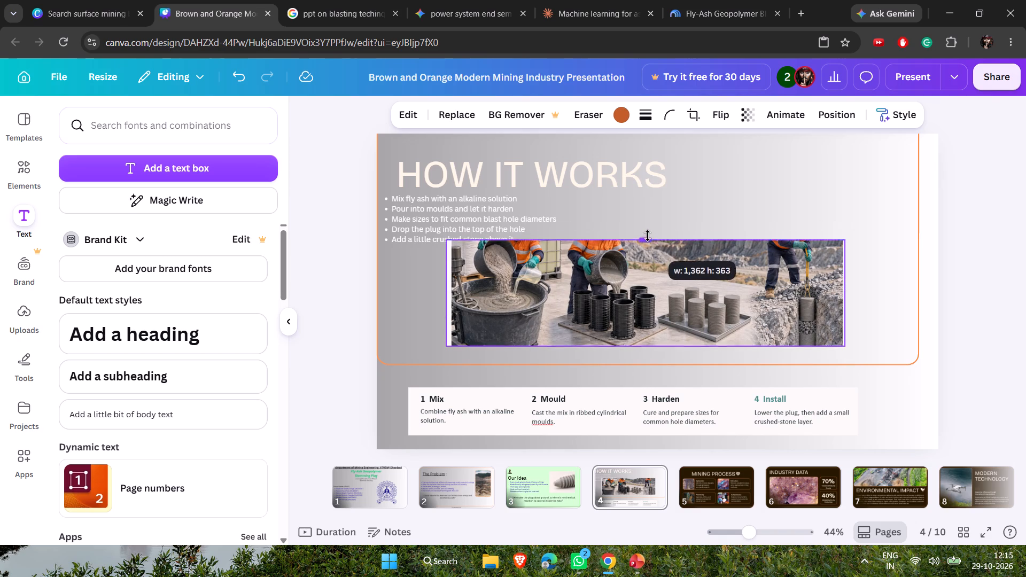
{"action": "left_click_drag", "start_coordinate": [648, 236], "coordinate": [652, 214]}
Move the illustration down and left, between the bullet list and the Mix, Mould, Harden, Install strip.
{"action": "left_click", "coordinate": [664, 271]}
{"action": "left_click_drag", "start_coordinate": [650, 262], "coordinate": [608, 294]}
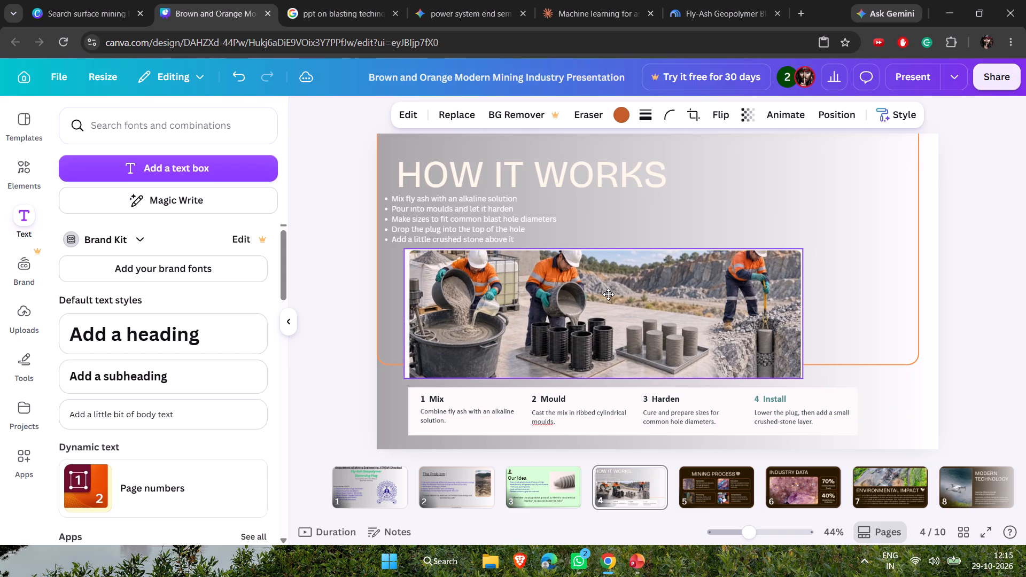
{"action": "left_click_drag", "start_coordinate": [608, 294], "coordinate": [619, 288]}
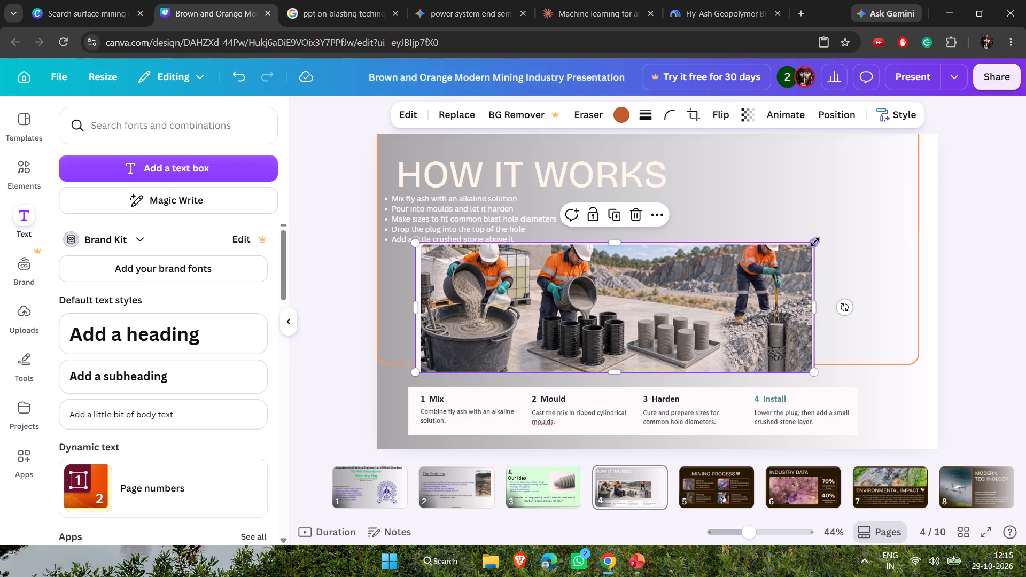
Widen the illustration from its right edge to slightly over 1,398, keeping it 443 high.
{"action": "left_click", "coordinate": [818, 240]}
{"action": "left_click", "coordinate": [841, 191]}
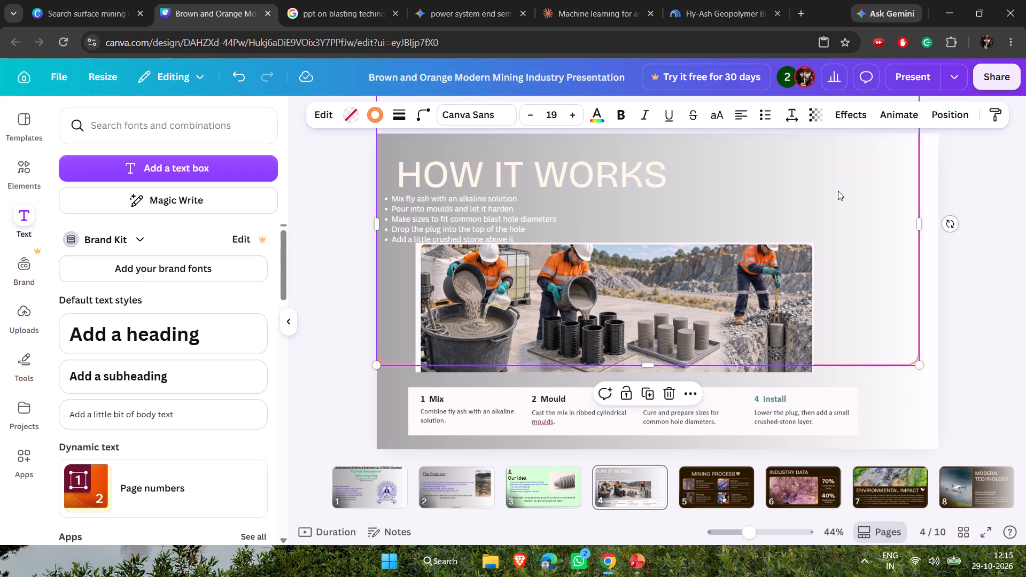
{"action": "left_click", "coordinate": [867, 300]}
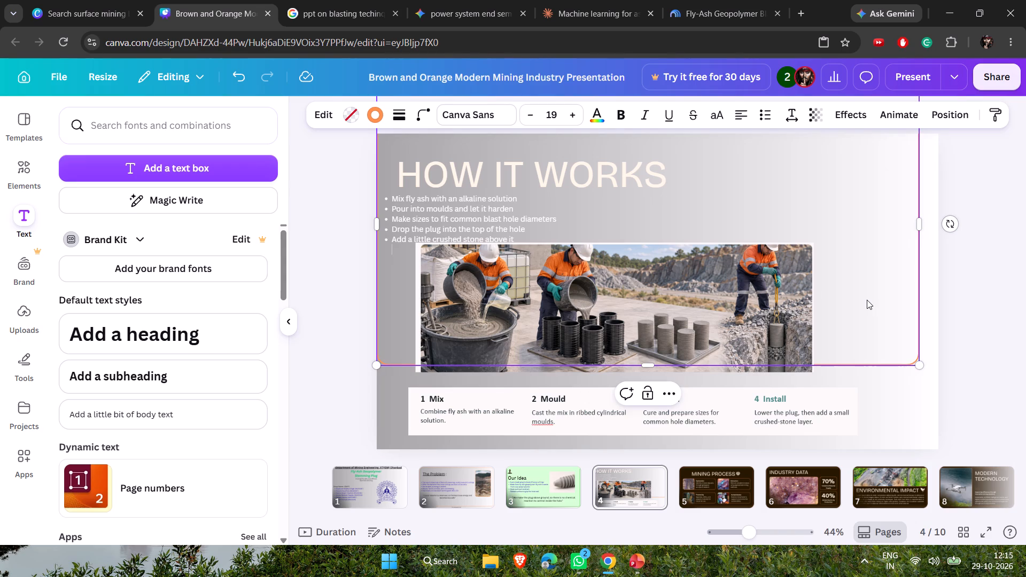
{"action": "left_click", "coordinate": [810, 299]}
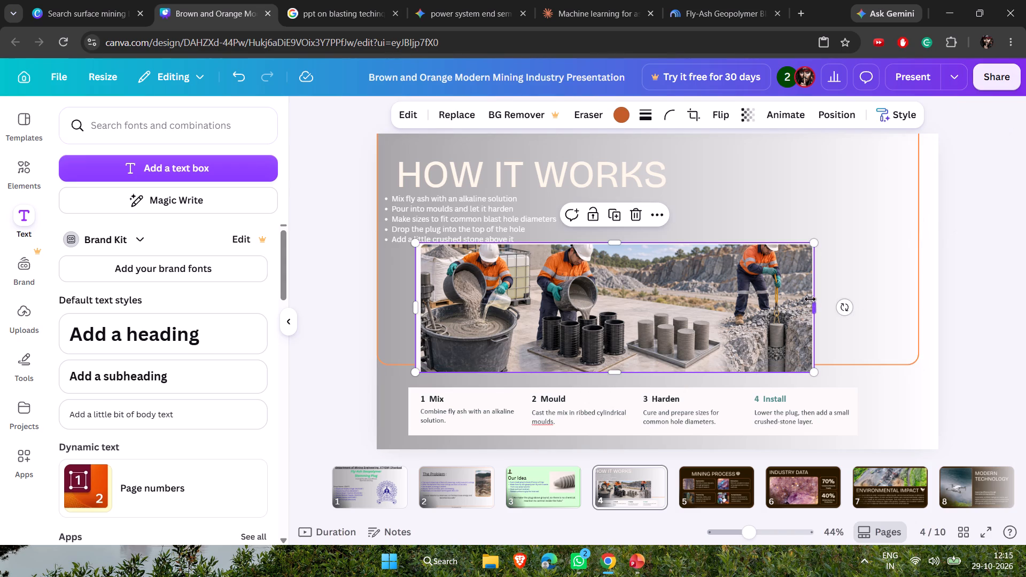
{"action": "left_click_drag", "start_coordinate": [813, 306], "coordinate": [824, 306]}
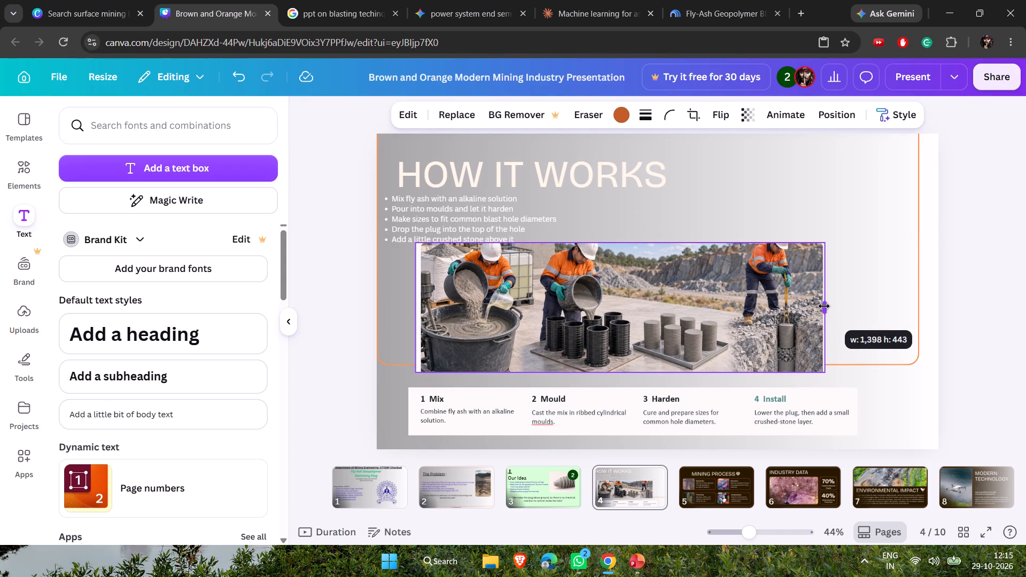
{"action": "left_click_drag", "start_coordinate": [824, 306], "coordinate": [832, 306]}
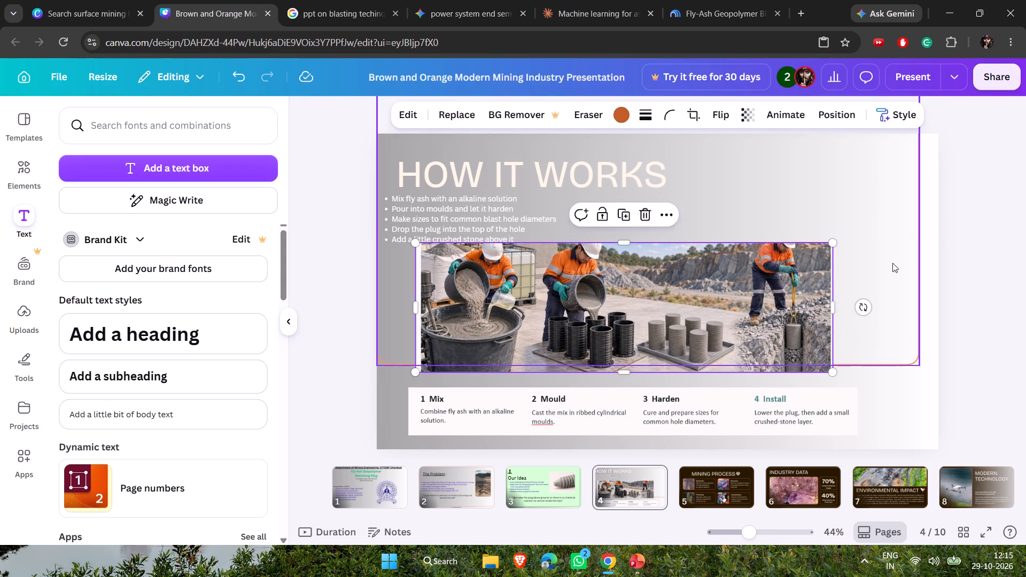
Shift the framed bullet-list text box slightly upward, clear of the illustration.
{"action": "left_click", "coordinate": [892, 263]}
{"action": "left_click", "coordinate": [715, 305]}
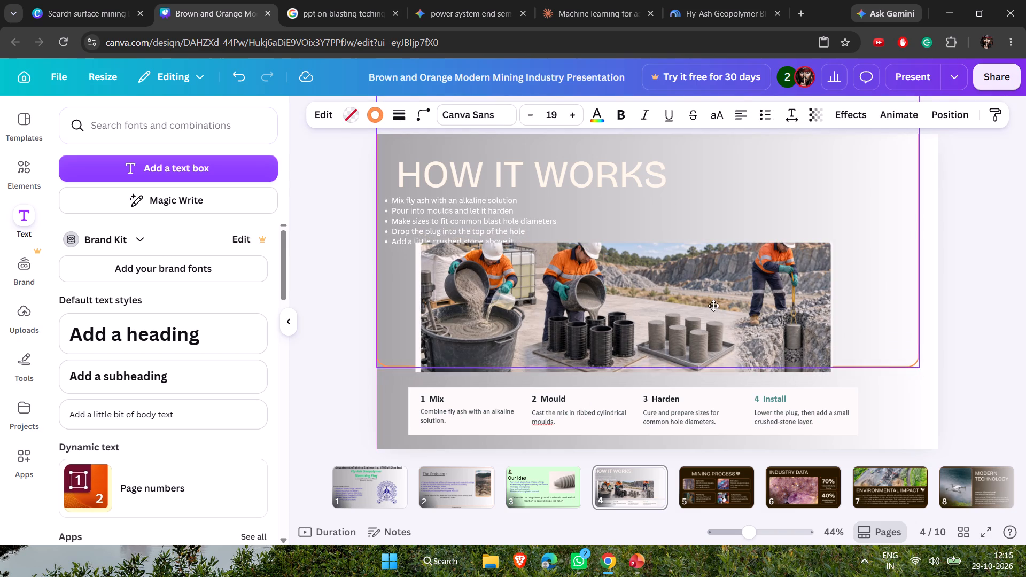
{"action": "left_click", "coordinate": [862, 263]}
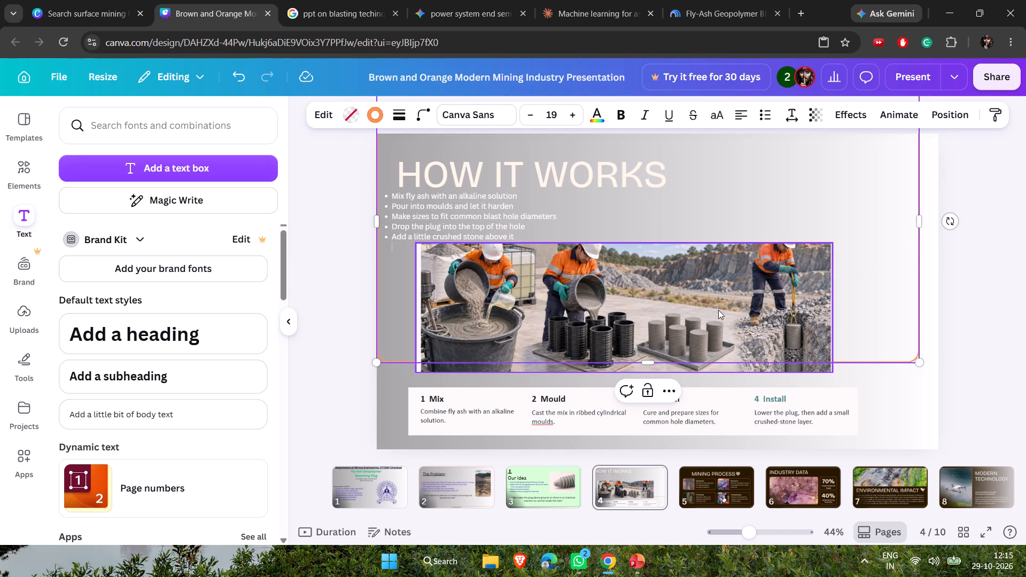
Move the illustration slightly down so it sits directly above the Mix, Mould, Harden, Install strip.
{"action": "left_click", "coordinate": [718, 310]}
{"action": "left_click_drag", "start_coordinate": [714, 305], "coordinate": [717, 315]}
{"action": "left_click", "coordinate": [844, 212]}
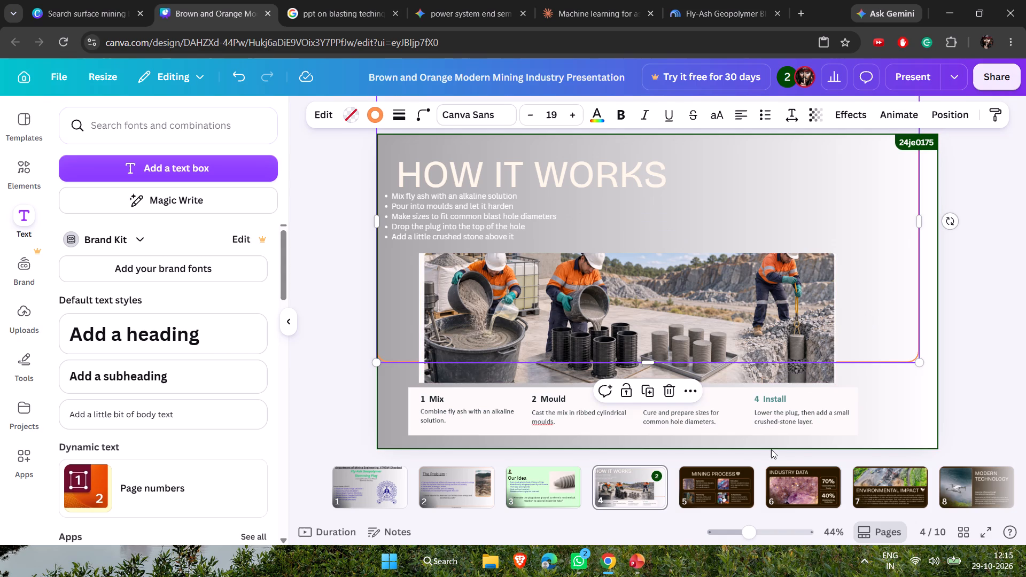
Look through slides 1 to 3 to review their layout and text styling, ending on "Our Idea".
{"action": "left_click", "coordinate": [530, 486]}
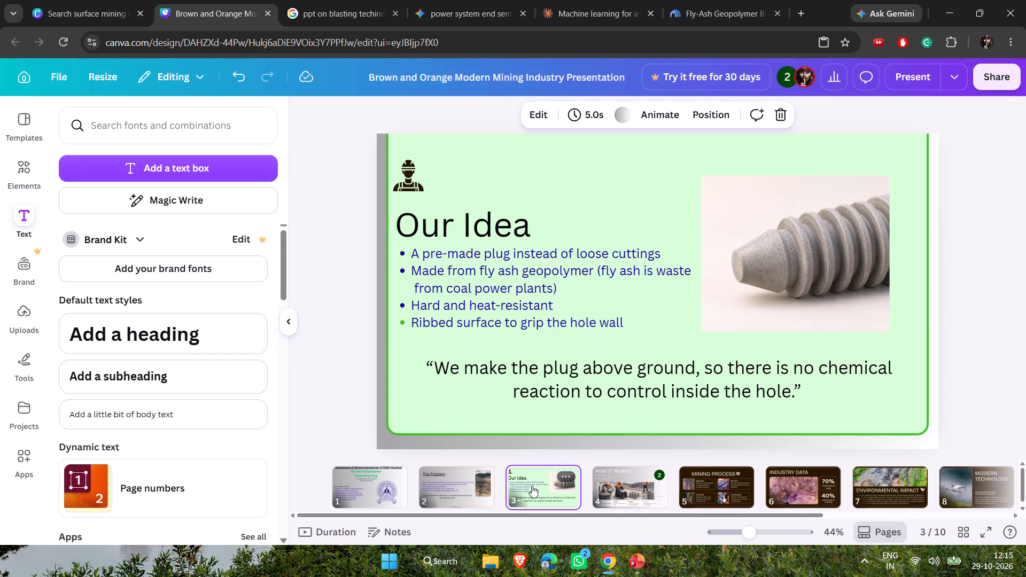
{"action": "left_click", "coordinate": [460, 490]}
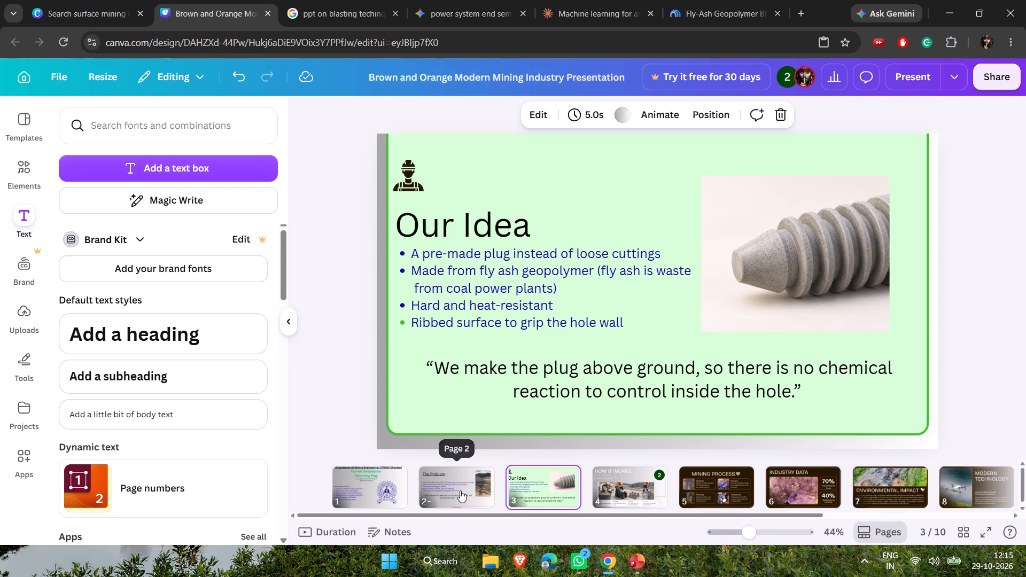
{"action": "left_click", "coordinate": [368, 488]}
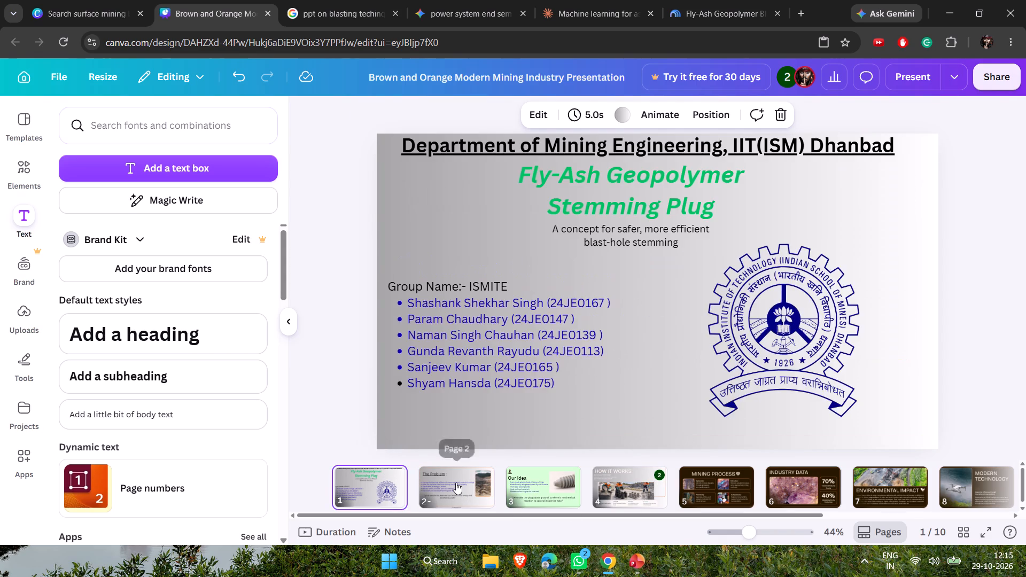
{"action": "left_click", "coordinate": [456, 482]}
{"action": "left_click", "coordinate": [545, 476]}
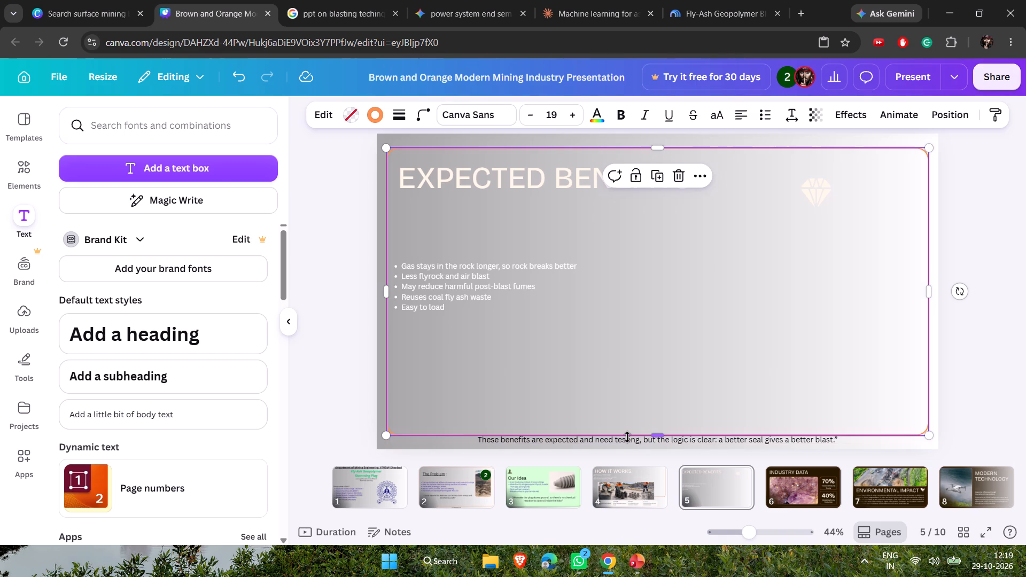
{"action": "left_click", "coordinate": [595, 363]}
{"action": "left_click", "coordinate": [628, 442]}
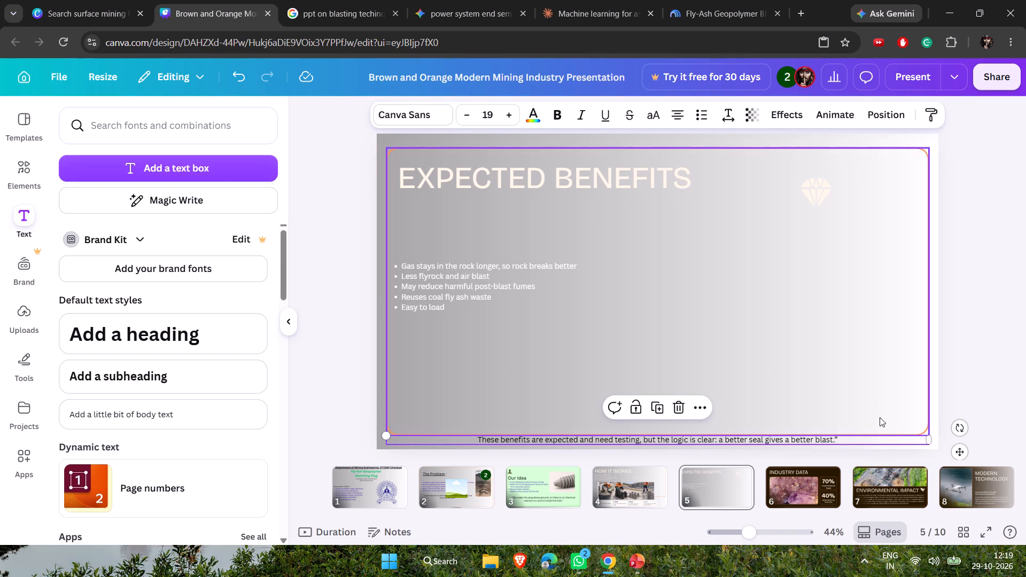
{"action": "left_click_drag", "start_coordinate": [884, 438], "coordinate": [827, 373]}
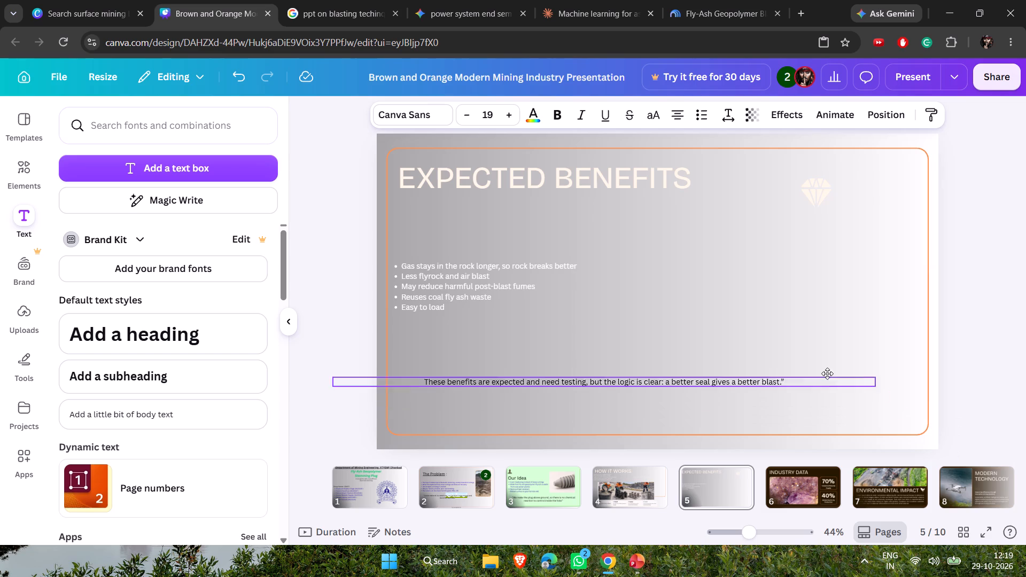
{"action": "left_click_drag", "start_coordinate": [827, 373], "coordinate": [824, 402]}
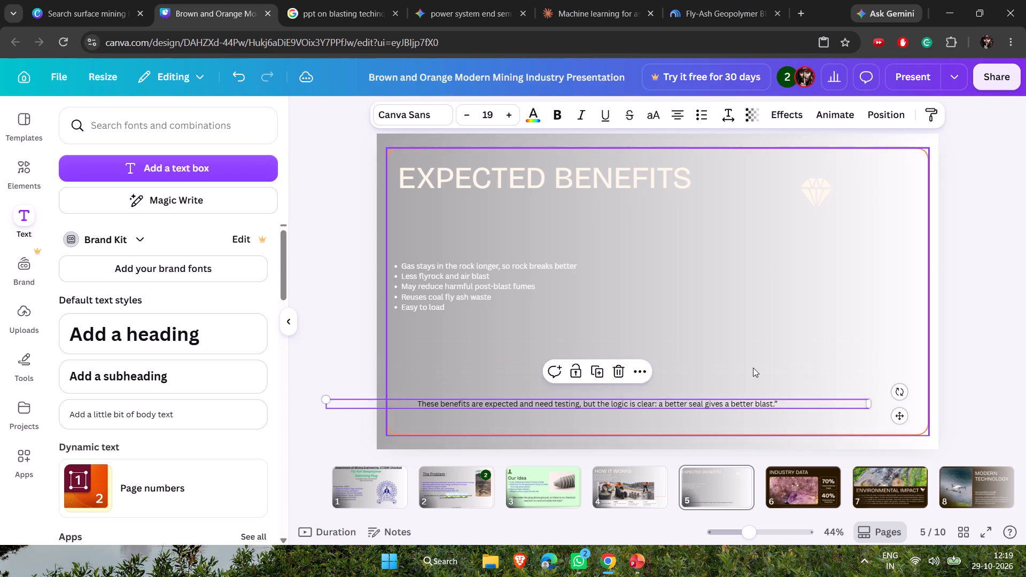
{"action": "left_click", "coordinate": [753, 368]}
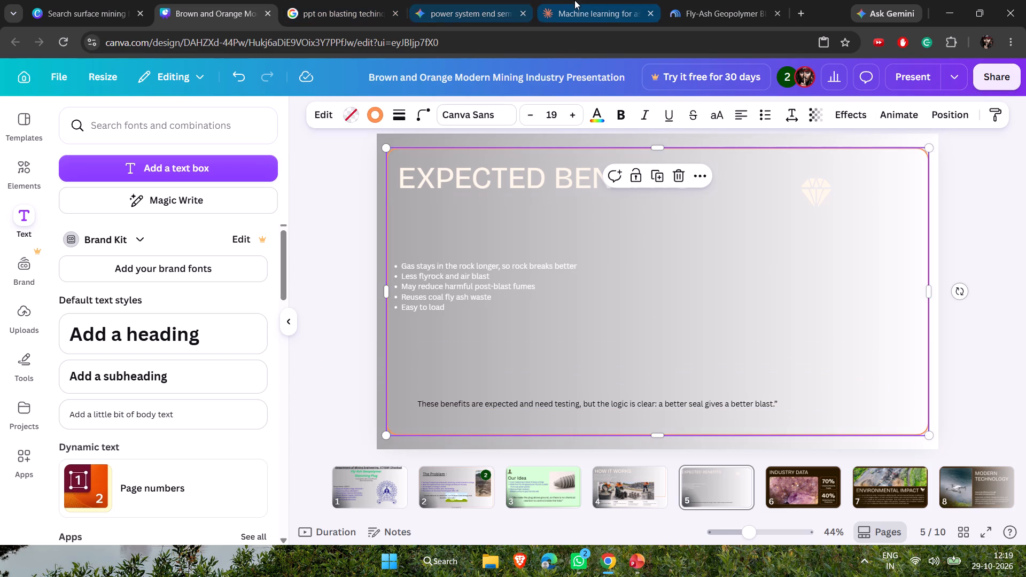
Switch to the Fly-Ash Geopolymer PowerPoint deck and review its Testing plan and Expected benefits slides for material for slide 5.
{"action": "left_click", "coordinate": [647, 567]}
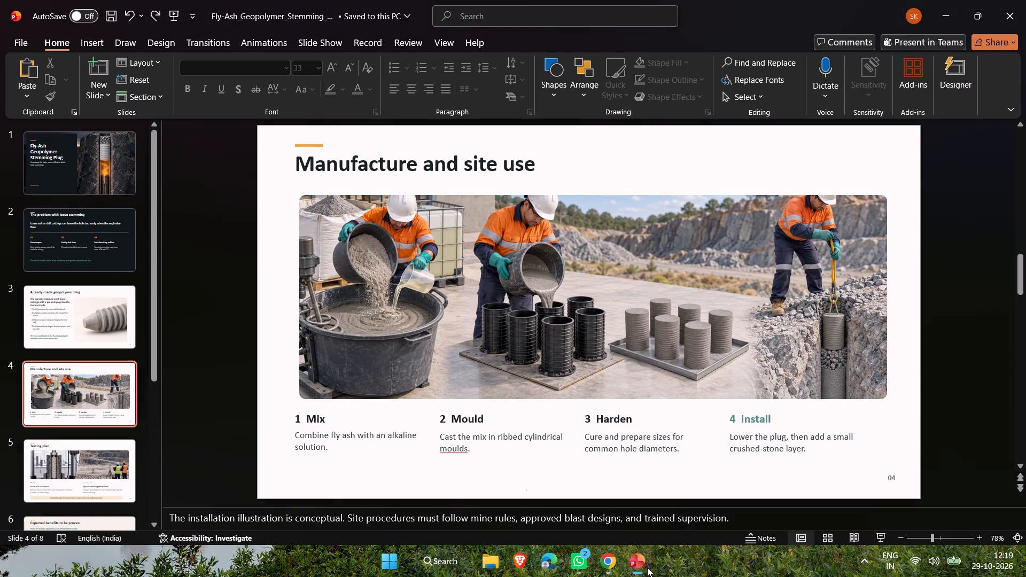
{"action": "scroll", "coordinate": [570, 380], "scroll_direction": "down", "scroll_amount": 2}
{"action": "scroll", "coordinate": [570, 380], "scroll_direction": "up", "scroll_amount": 2}
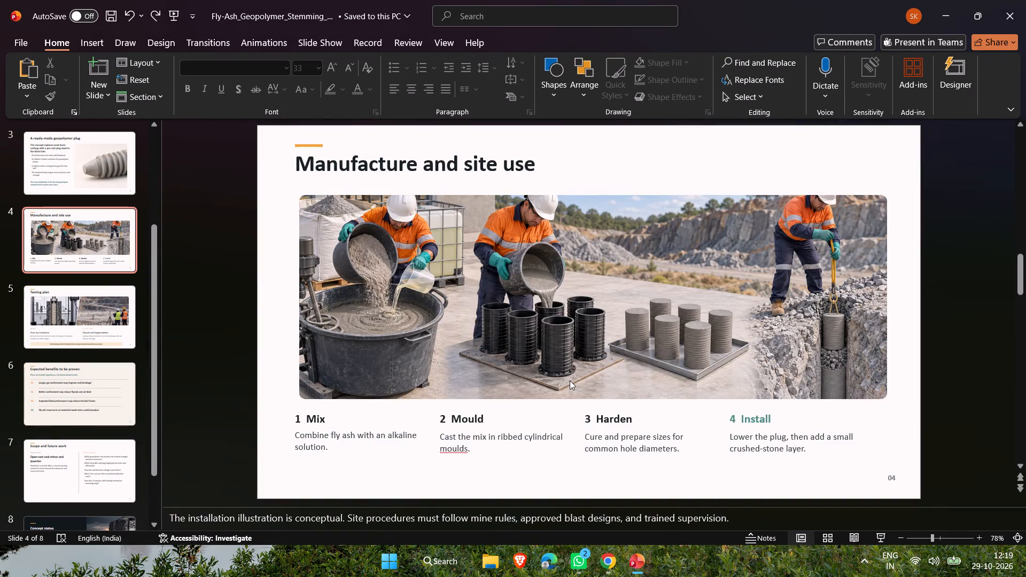
{"action": "scroll", "coordinate": [570, 380], "scroll_direction": "down", "scroll_amount": 1}
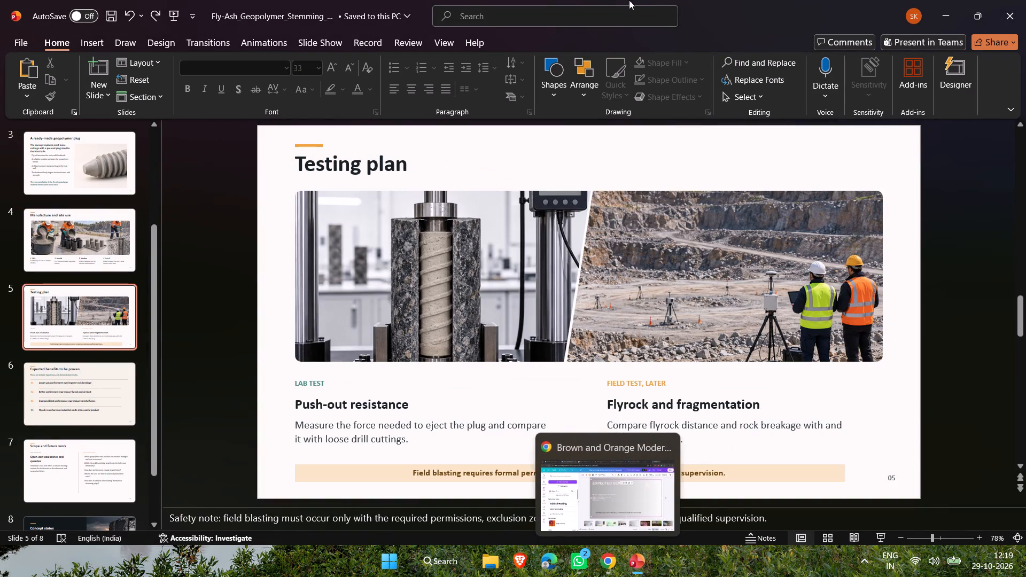
{"action": "left_click", "coordinate": [955, 0]}
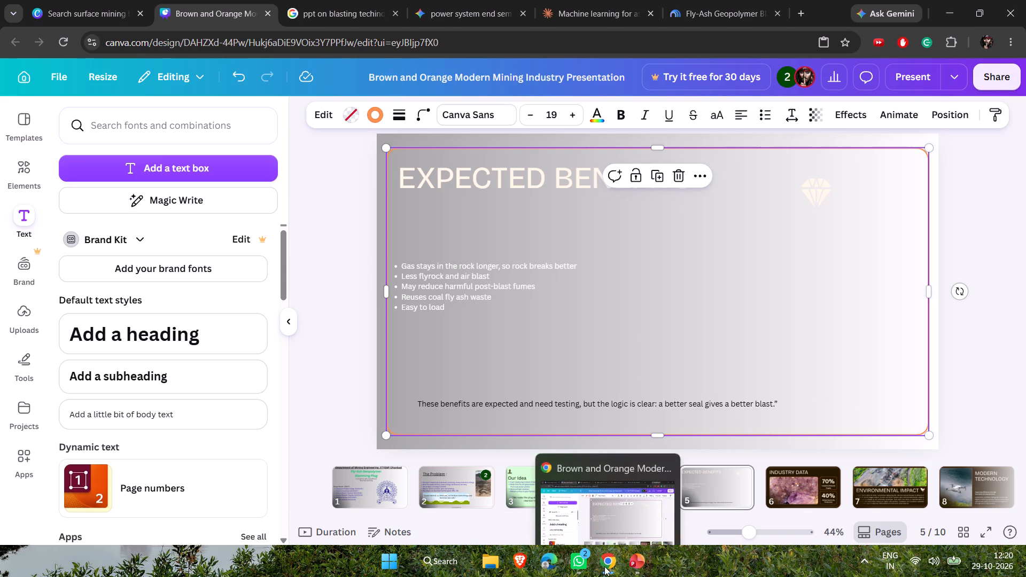
{"action": "left_click", "coordinate": [636, 499]}
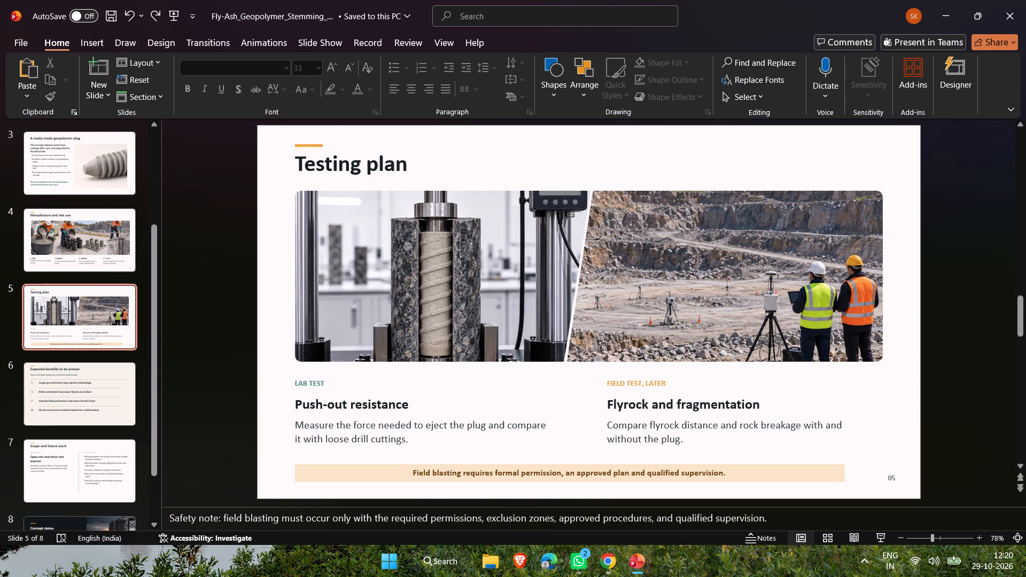
{"action": "scroll", "coordinate": [550, 335], "scroll_direction": "down", "scroll_amount": 1}
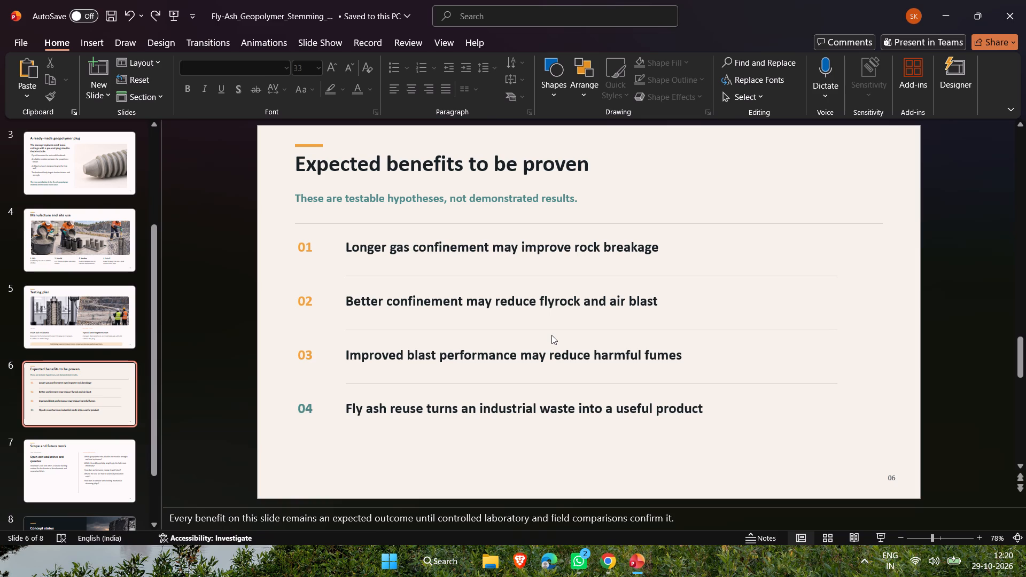
{"action": "left_click", "coordinate": [605, 564]}
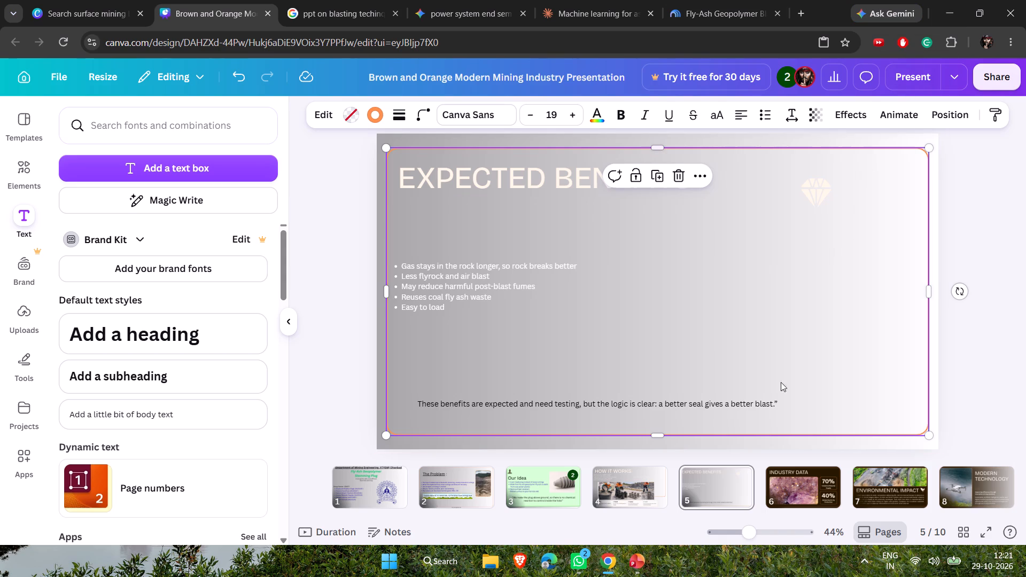
{"action": "left_click", "coordinate": [654, 490]}
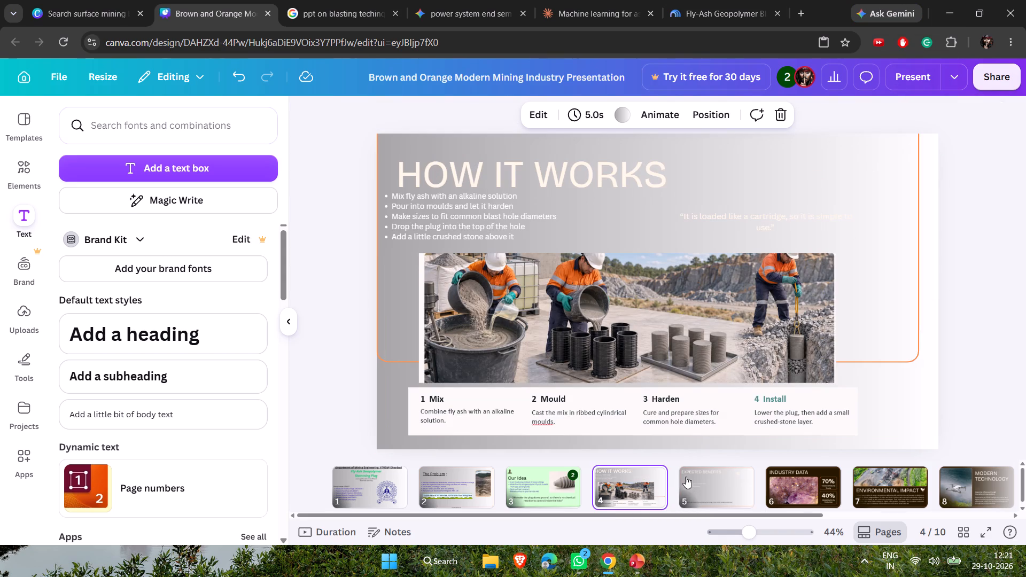
{"action": "left_click", "coordinate": [566, 492]}
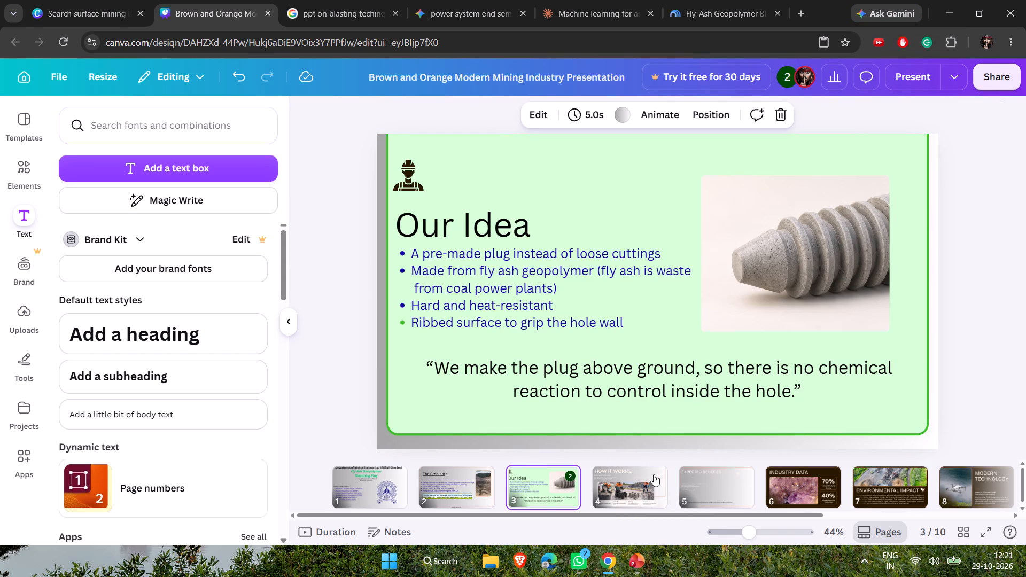
{"action": "left_click", "coordinate": [794, 481]}
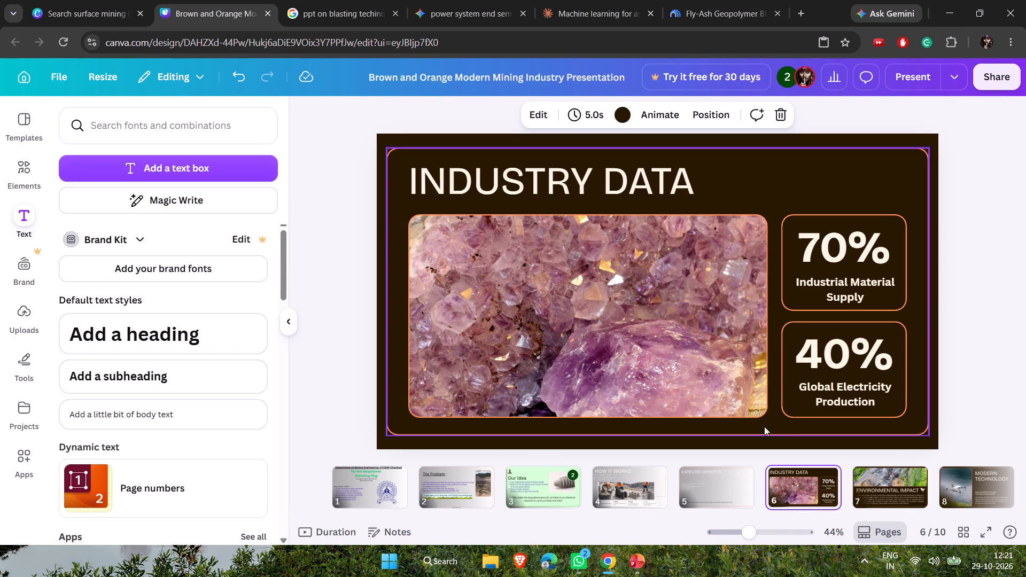
{"action": "left_click", "coordinate": [714, 490]}
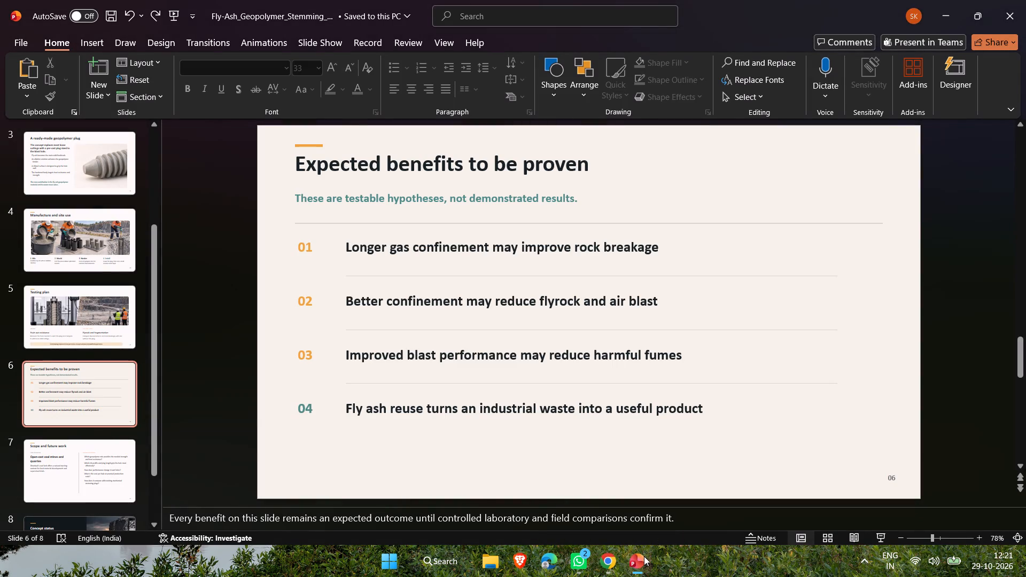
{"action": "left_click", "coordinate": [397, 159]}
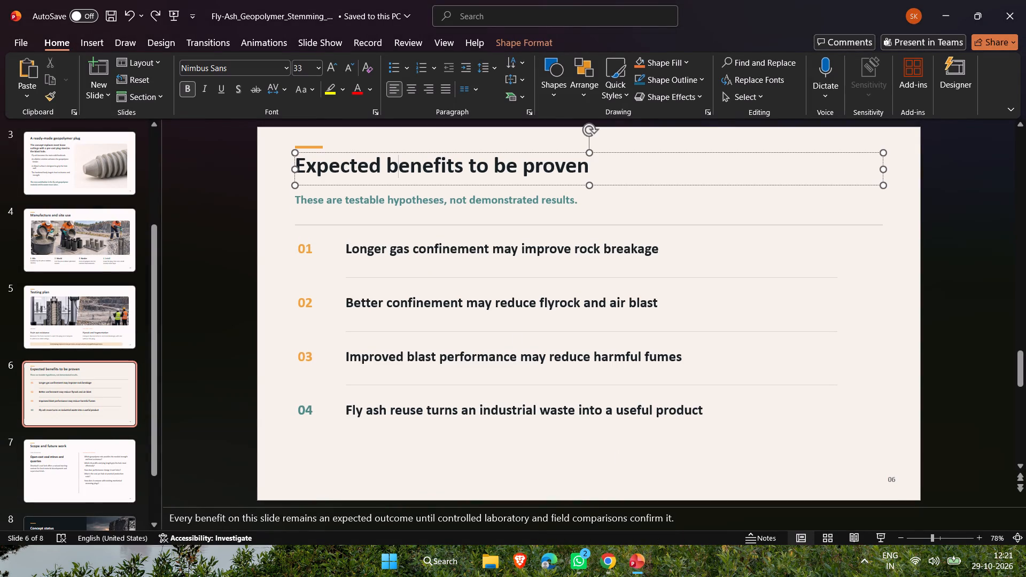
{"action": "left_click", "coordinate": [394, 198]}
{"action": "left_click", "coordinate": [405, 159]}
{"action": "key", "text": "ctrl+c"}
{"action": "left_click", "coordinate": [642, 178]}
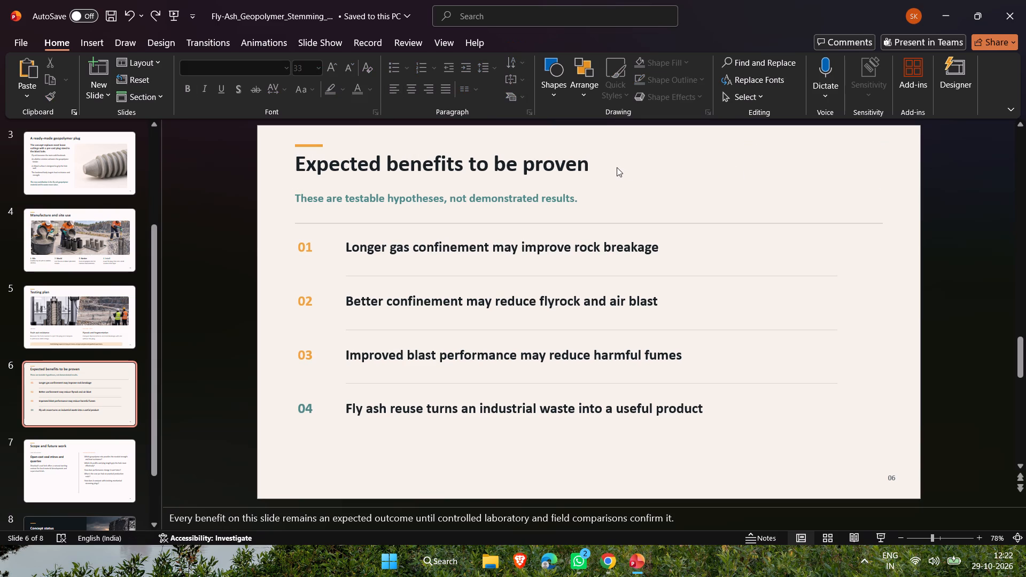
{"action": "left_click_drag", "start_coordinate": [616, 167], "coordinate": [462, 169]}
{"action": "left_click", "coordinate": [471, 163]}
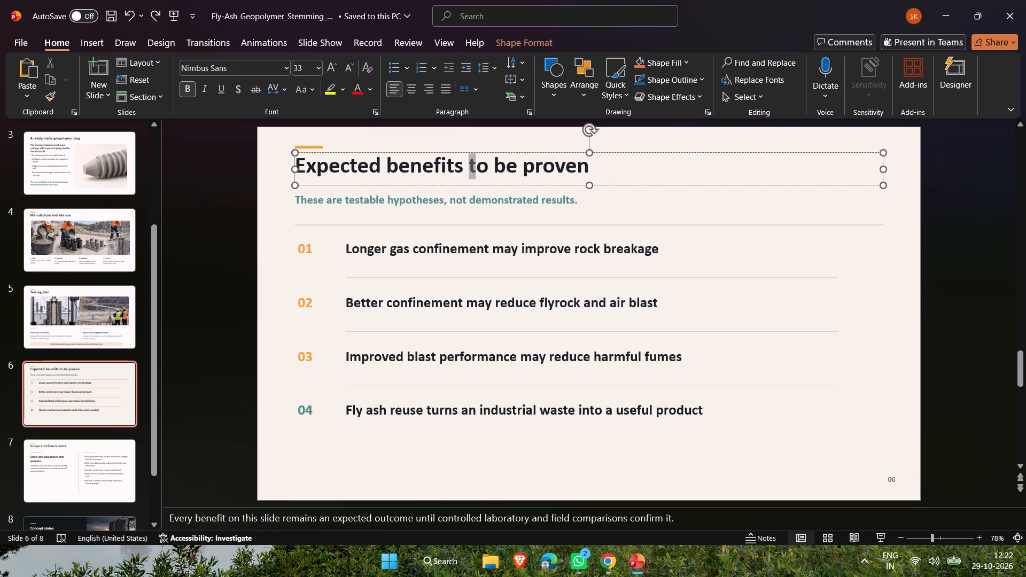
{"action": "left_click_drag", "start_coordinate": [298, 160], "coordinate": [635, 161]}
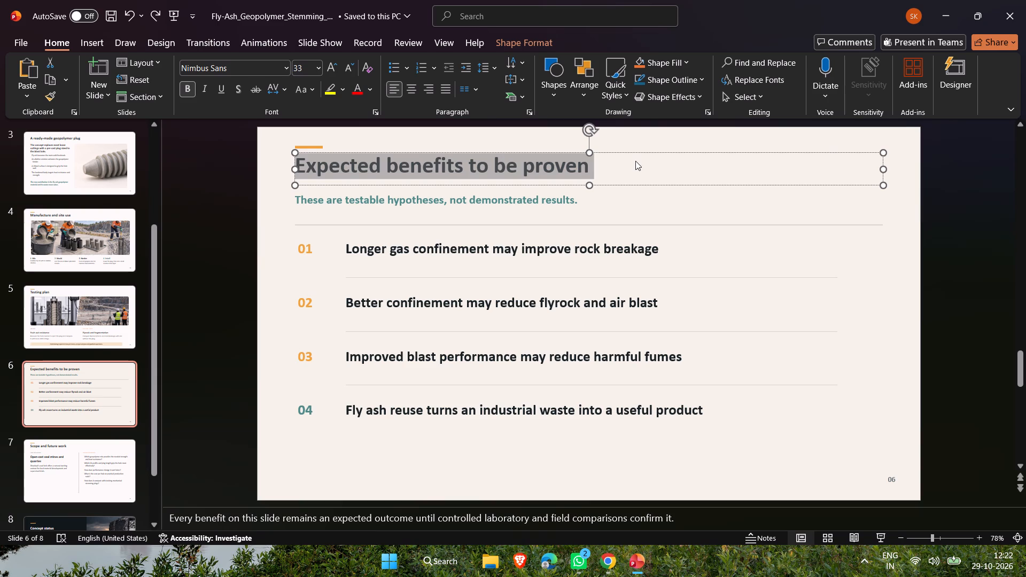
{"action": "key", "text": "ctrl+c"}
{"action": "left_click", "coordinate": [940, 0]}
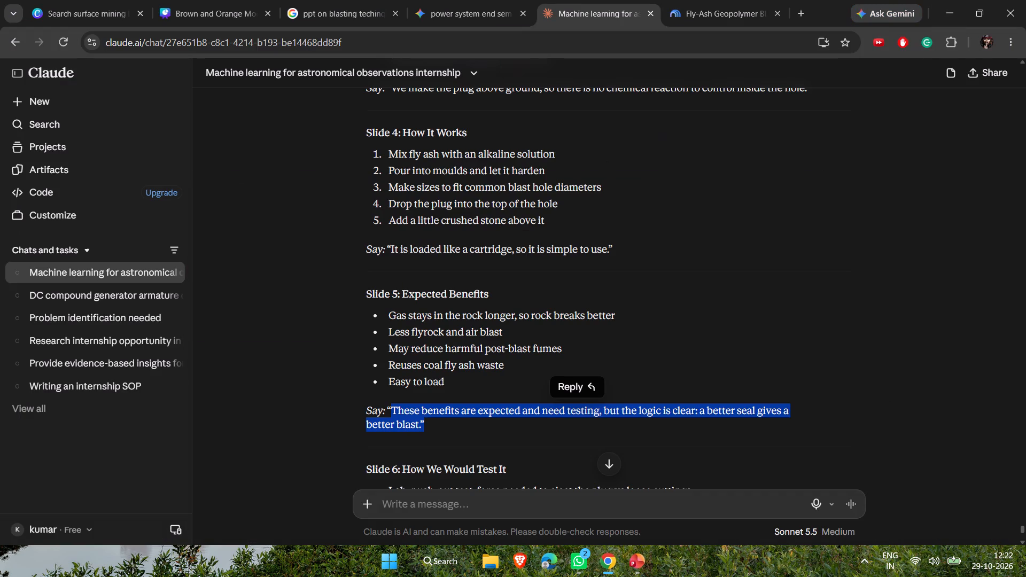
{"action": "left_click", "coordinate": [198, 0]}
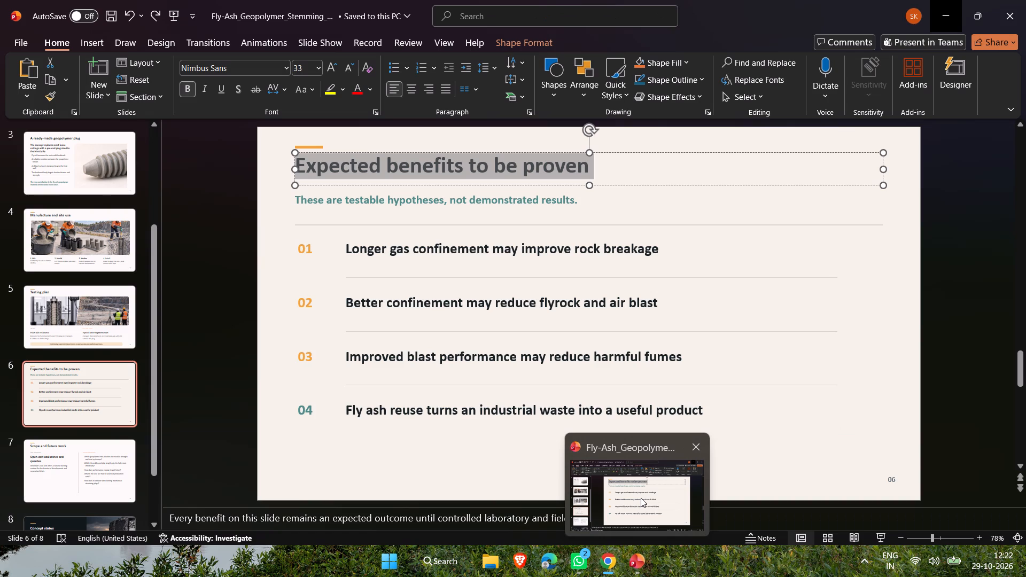
Copy "These are testable hypotheses, not demonstrated results" from the PowerPoint deck's slide 6 into a new text box on Canva slide 5.
{"action": "left_click", "coordinate": [641, 498]}
{"action": "left_click", "coordinate": [554, 215]}
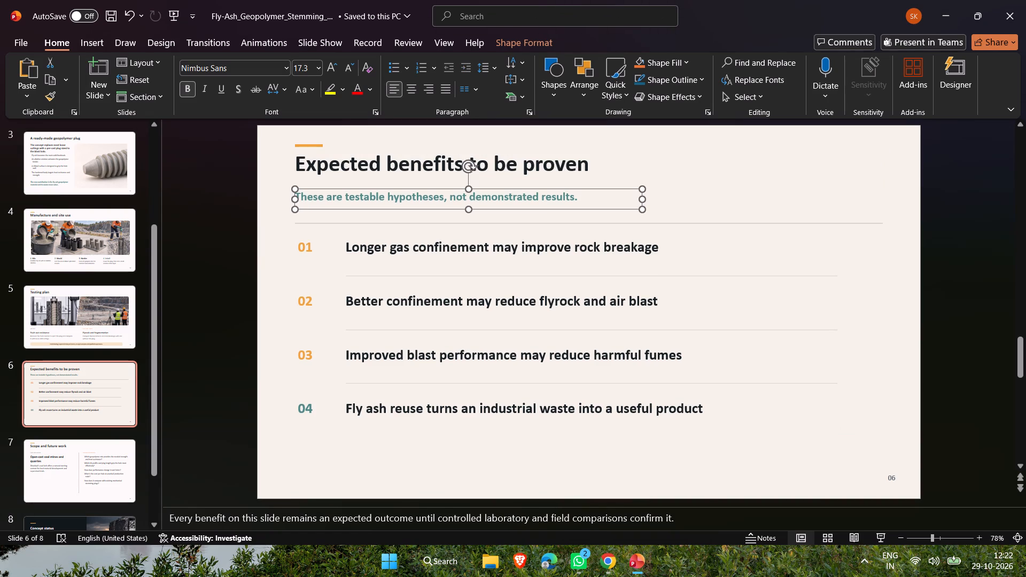
{"action": "left_click", "coordinate": [570, 202]}
{"action": "left_click_drag", "start_coordinate": [574, 199], "coordinate": [300, 200]}
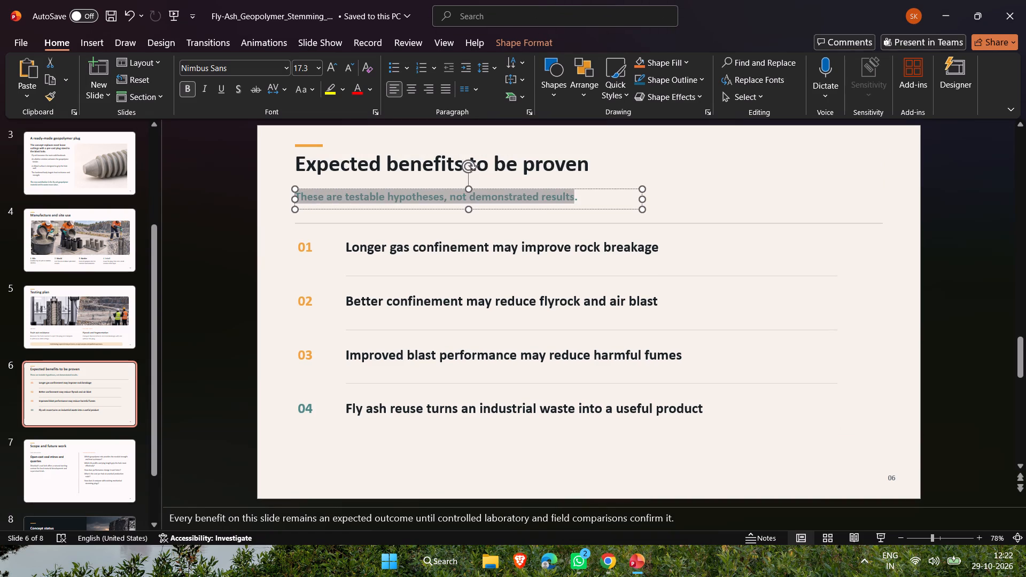
{"action": "left_click_drag", "start_coordinate": [300, 200], "coordinate": [290, 202]}
{"action": "key", "text": "ctrl+c"}
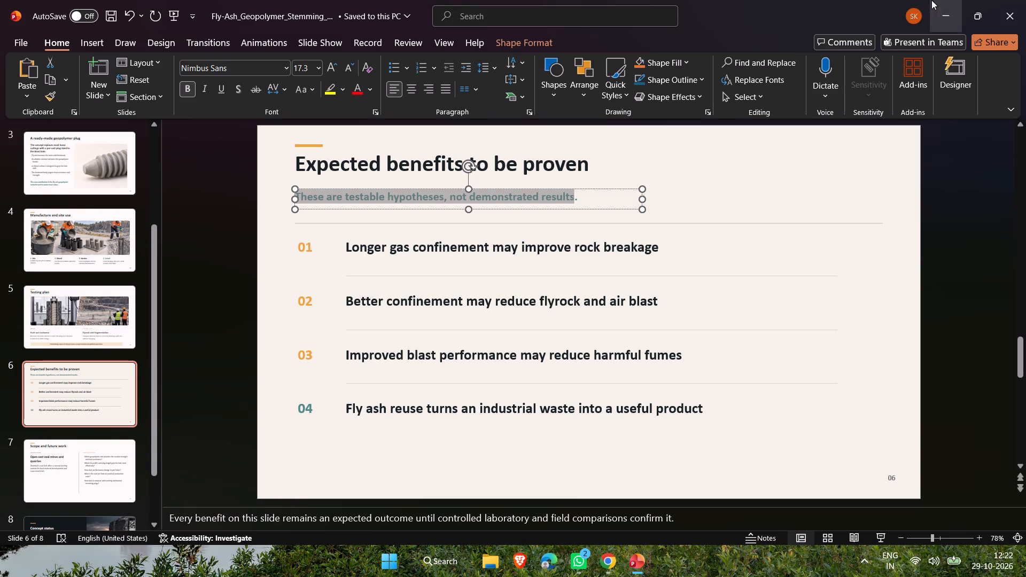
{"action": "left_click", "coordinate": [931, 0]}
{"action": "left_click", "coordinate": [539, 199]}
{"action": "left_click", "coordinate": [511, 211]}
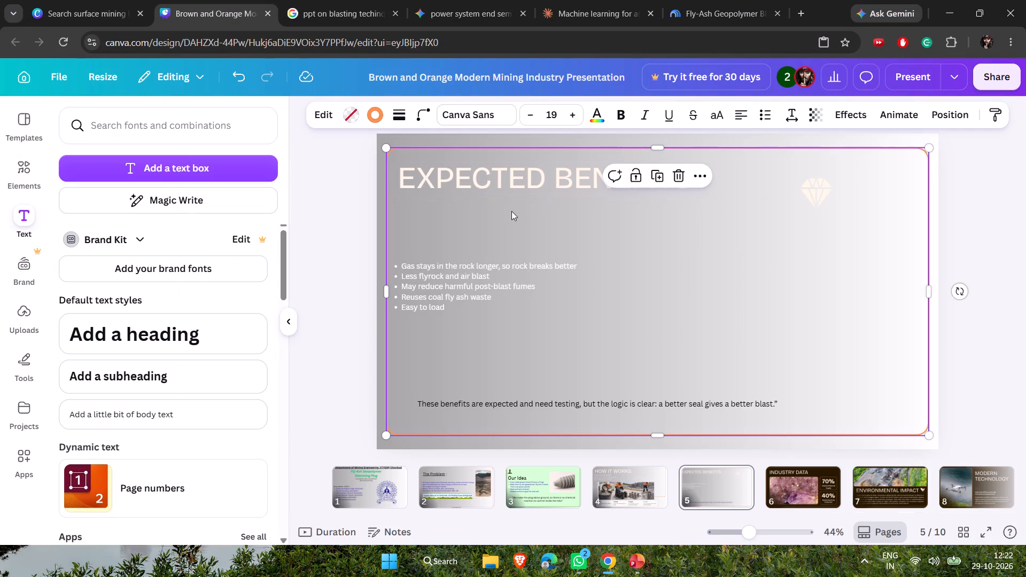
{"action": "left_click", "coordinate": [240, 157]}
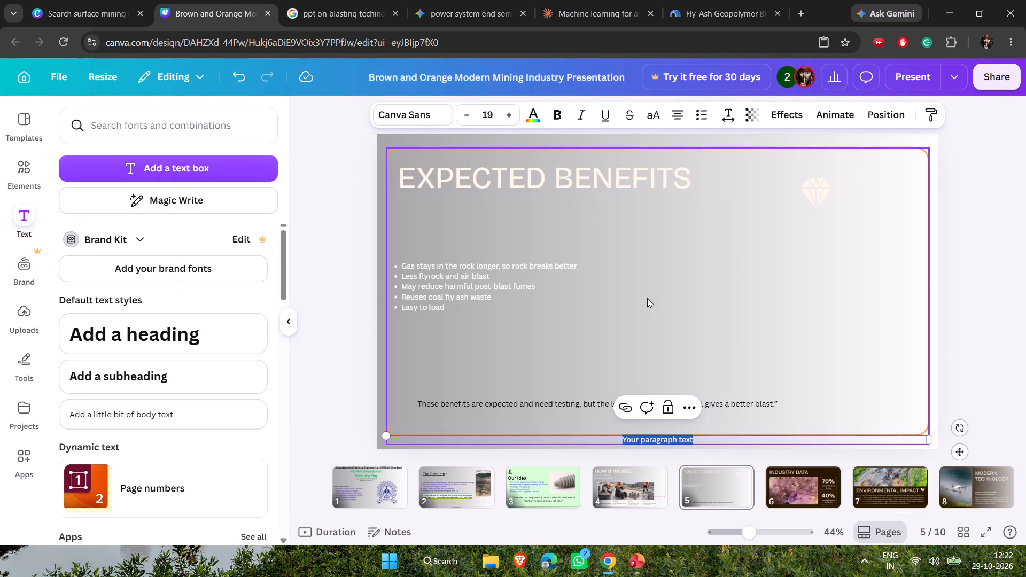
{"action": "key", "text": "ctrl+v"}
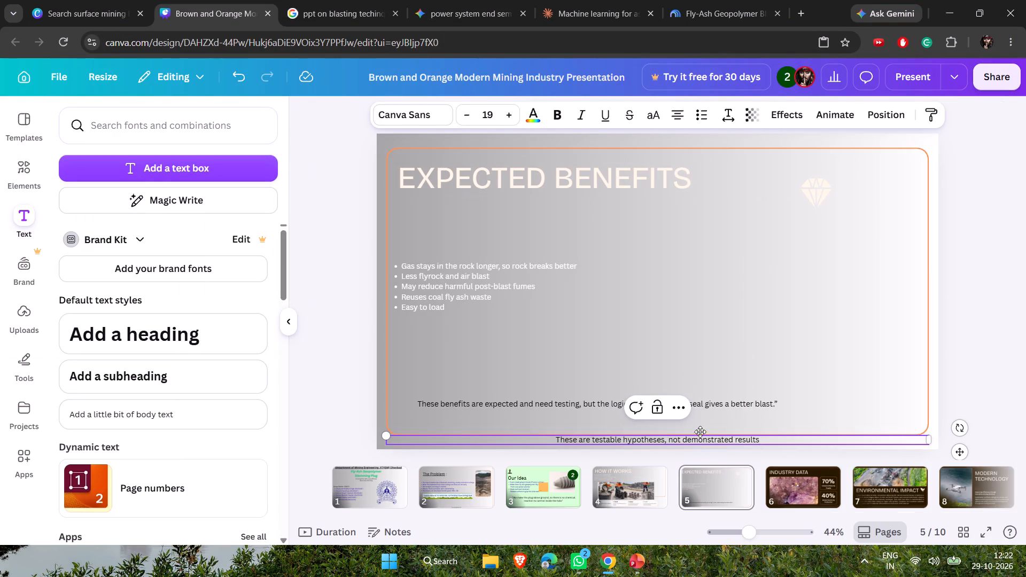
Move the "These are testable hypotheses…" line directly beneath slide 5's EXPECTED BENEFITS heading, aligned with the heading's left edge.
{"action": "left_click_drag", "start_coordinate": [703, 432], "coordinate": [593, 205]}
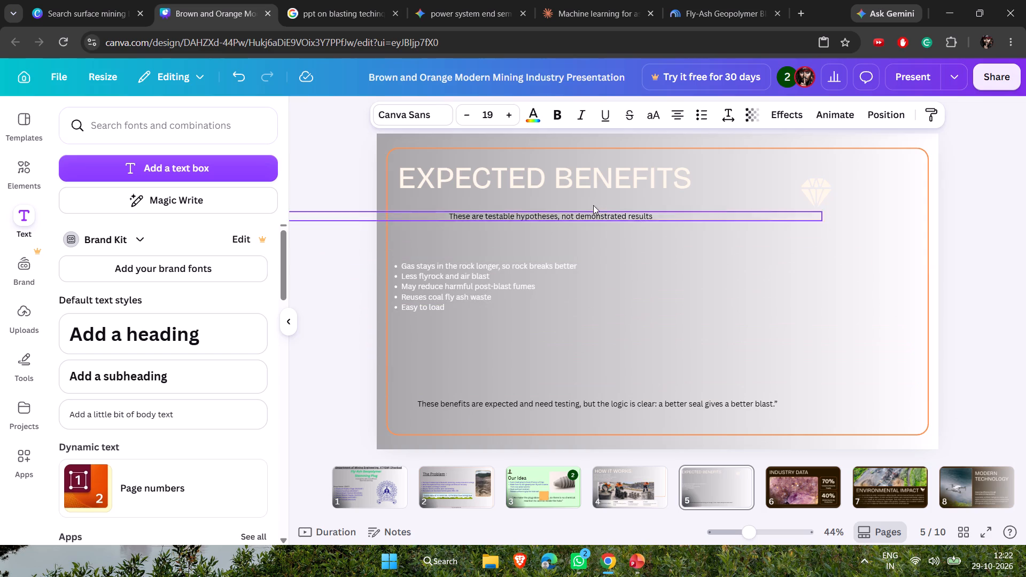
{"action": "left_click_drag", "start_coordinate": [593, 205], "coordinate": [546, 191]}
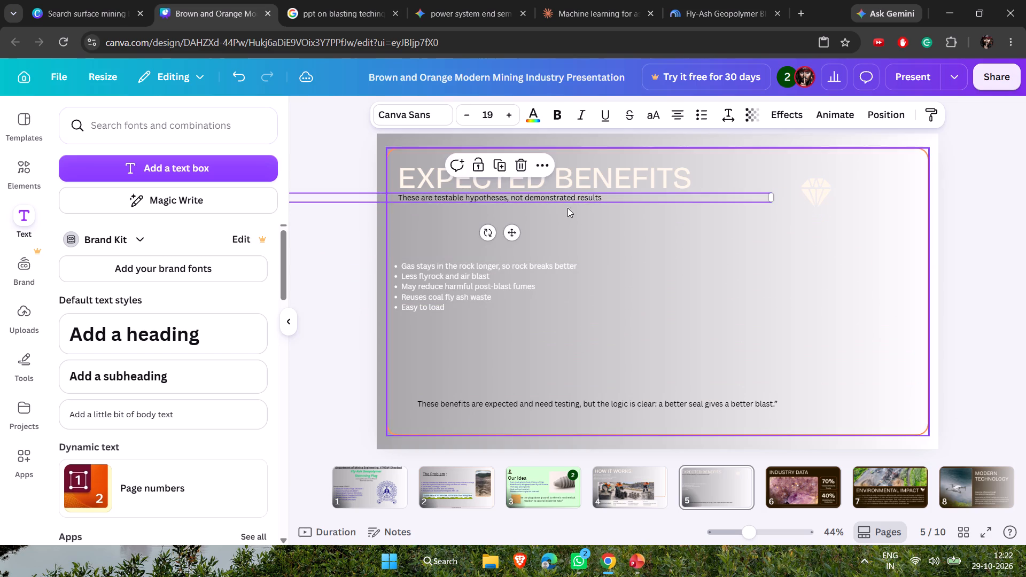
{"action": "left_click", "coordinate": [587, 222]}
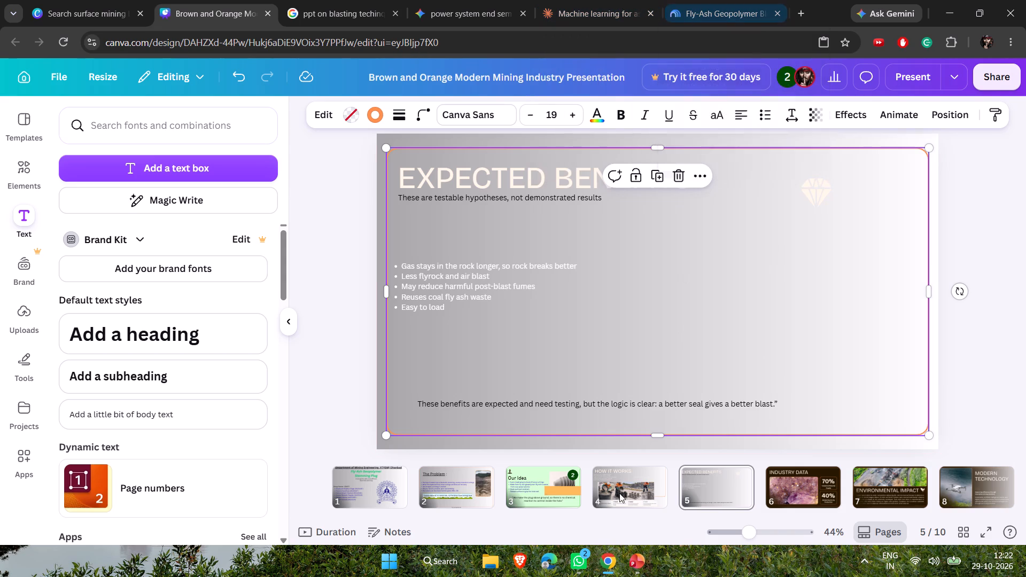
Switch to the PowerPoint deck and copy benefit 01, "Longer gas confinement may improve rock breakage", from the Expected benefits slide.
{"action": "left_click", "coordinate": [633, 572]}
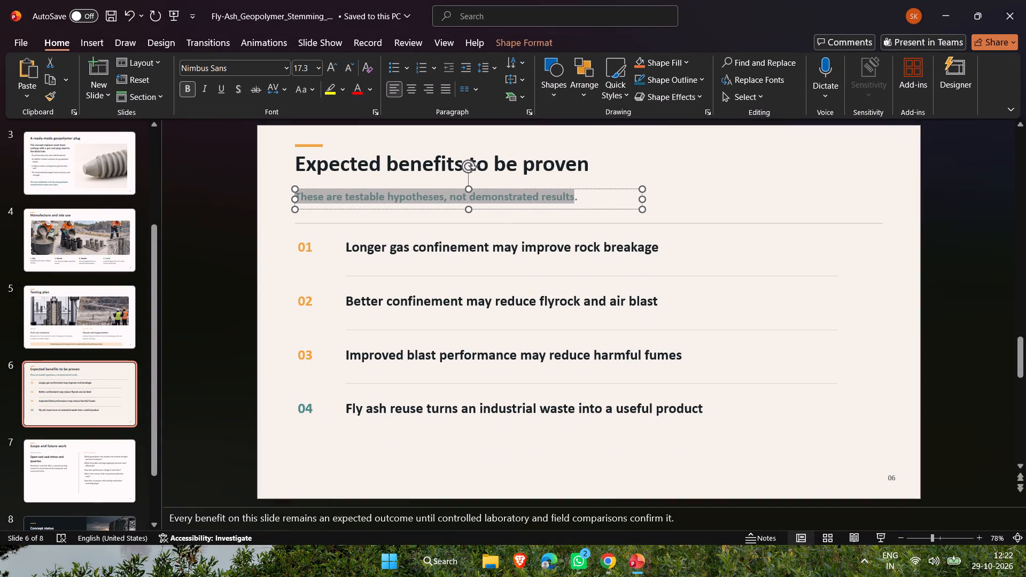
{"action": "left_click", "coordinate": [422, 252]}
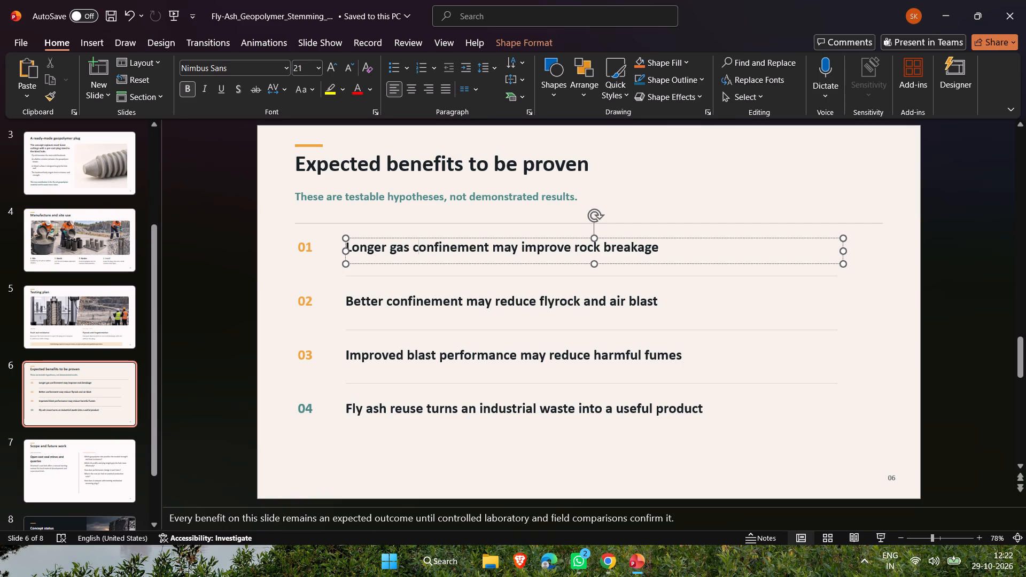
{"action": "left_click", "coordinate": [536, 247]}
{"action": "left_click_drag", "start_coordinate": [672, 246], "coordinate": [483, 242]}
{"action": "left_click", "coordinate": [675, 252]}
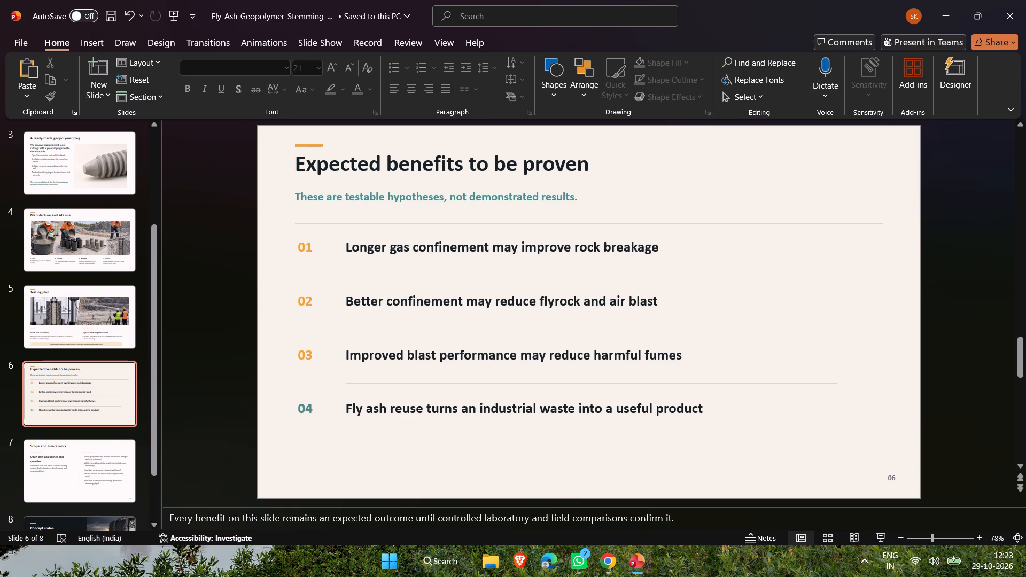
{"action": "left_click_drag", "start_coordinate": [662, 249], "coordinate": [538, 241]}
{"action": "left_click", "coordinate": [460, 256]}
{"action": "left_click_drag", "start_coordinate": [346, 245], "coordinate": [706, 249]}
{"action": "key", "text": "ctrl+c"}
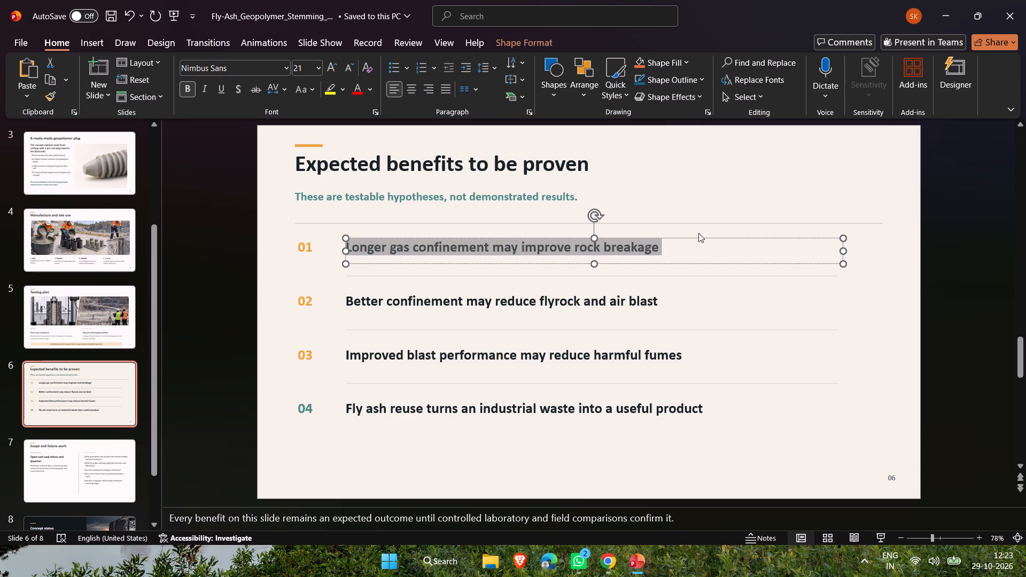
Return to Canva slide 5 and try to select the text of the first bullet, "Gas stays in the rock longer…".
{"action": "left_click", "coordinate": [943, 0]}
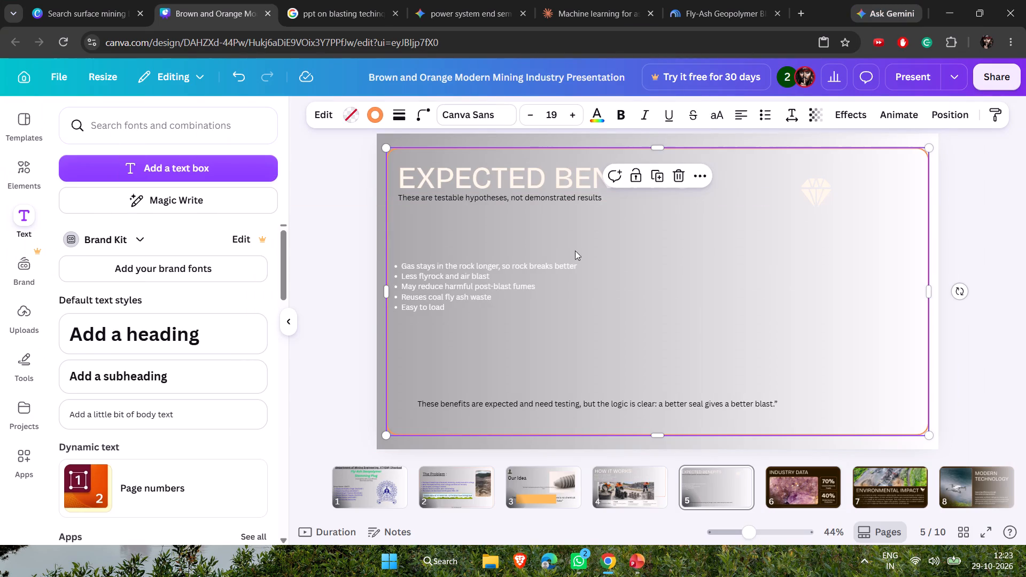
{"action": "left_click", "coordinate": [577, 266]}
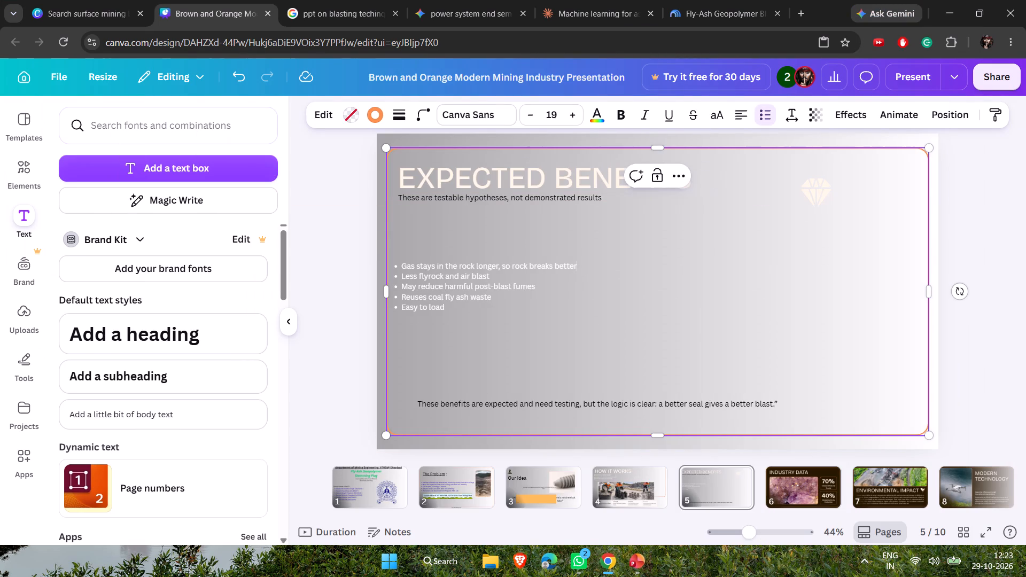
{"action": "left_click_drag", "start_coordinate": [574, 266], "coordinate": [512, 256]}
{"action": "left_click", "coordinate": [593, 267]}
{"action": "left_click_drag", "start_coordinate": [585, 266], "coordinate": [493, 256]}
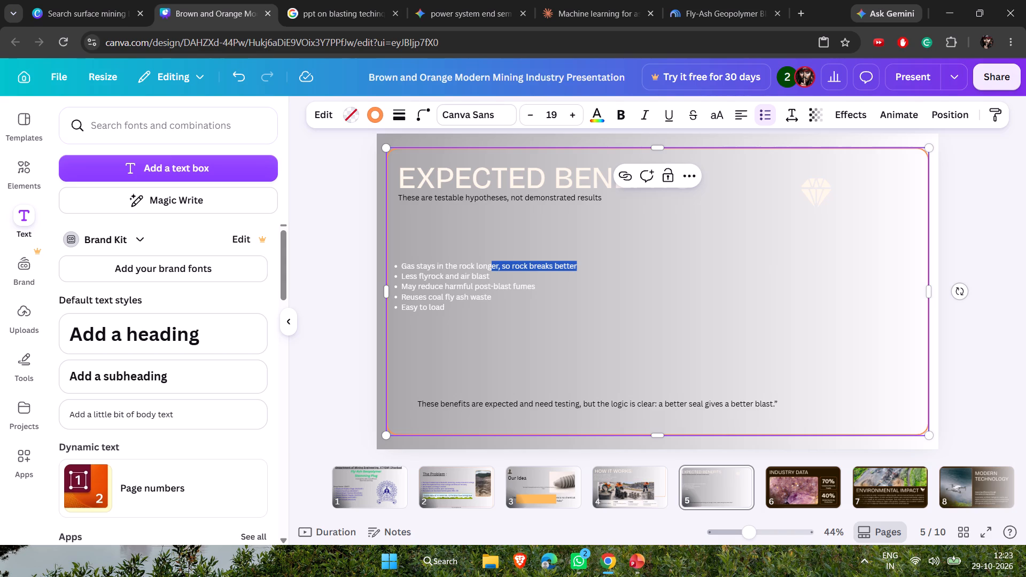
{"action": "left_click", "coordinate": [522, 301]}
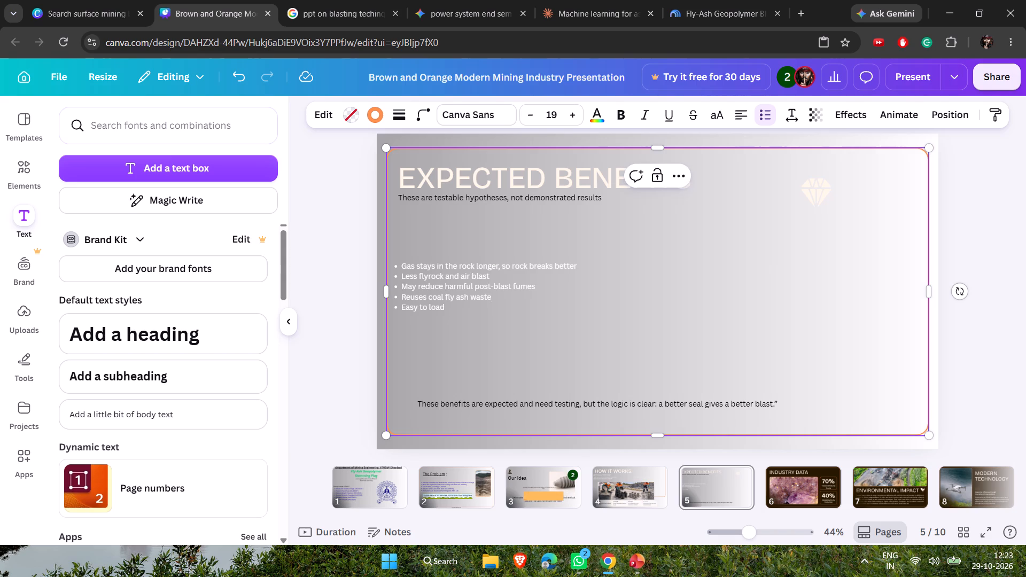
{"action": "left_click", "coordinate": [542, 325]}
Switch to the PowerPoint deck and take a screenshot of the quarry field-test photo on the Testing plan slide.
{"action": "left_click", "coordinate": [639, 561]}
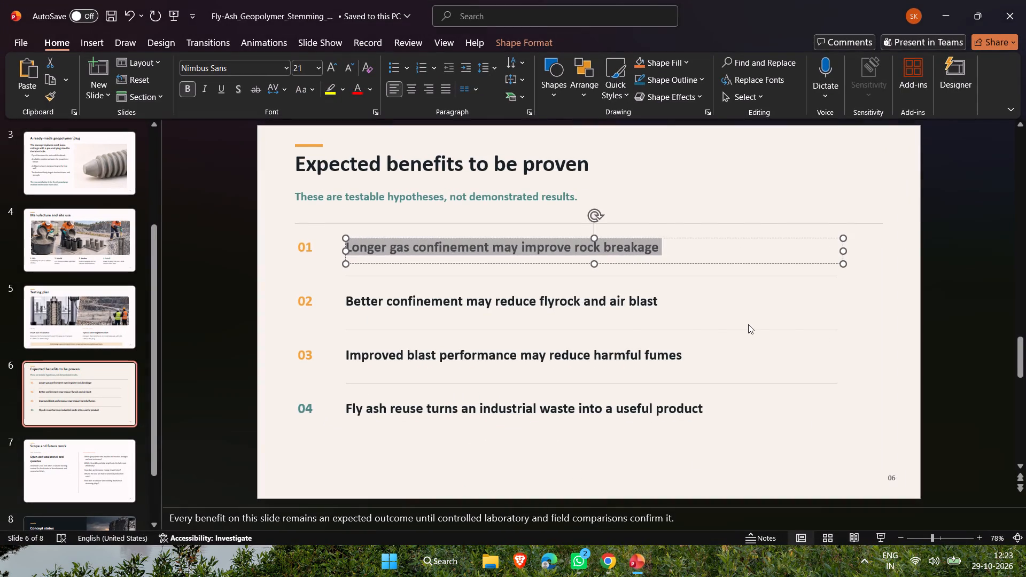
{"action": "scroll", "coordinate": [748, 324], "scroll_direction": "down", "scroll_amount": 2}
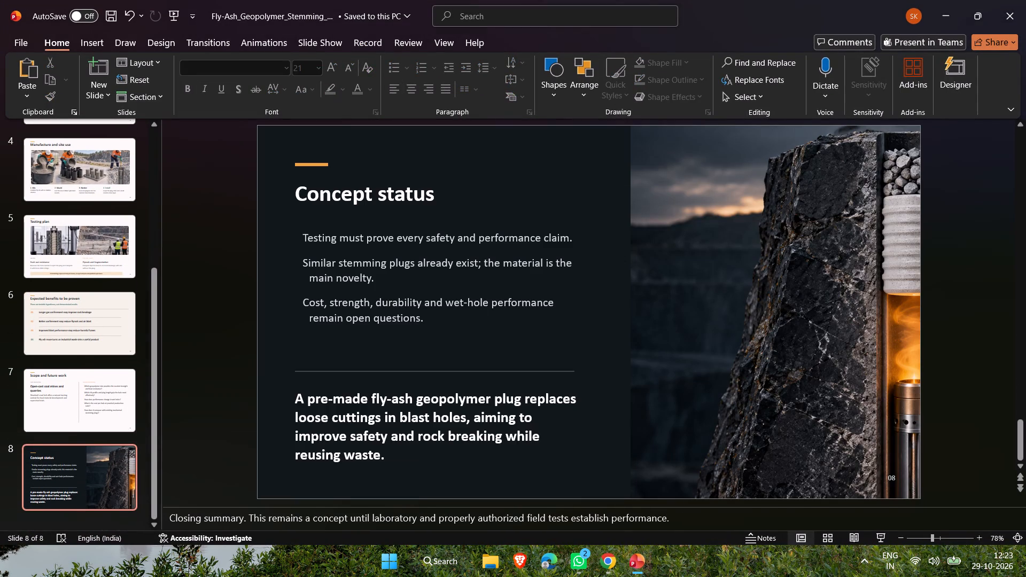
{"action": "scroll", "coordinate": [748, 324], "scroll_direction": "down", "scroll_amount": 1}
{"action": "scroll", "coordinate": [748, 324], "scroll_direction": "up", "scroll_amount": 3}
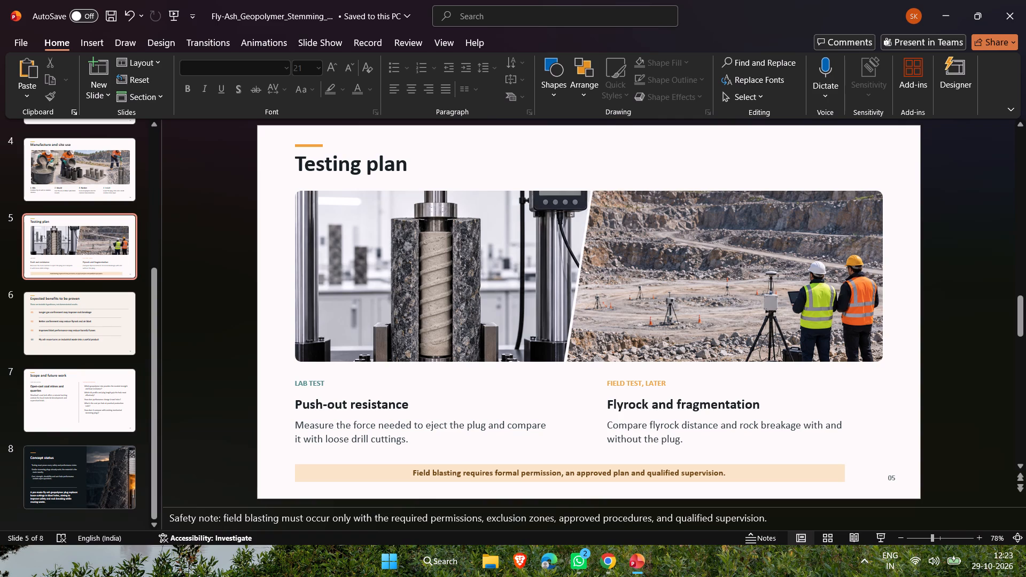
{"action": "left_click", "coordinate": [732, 332]}
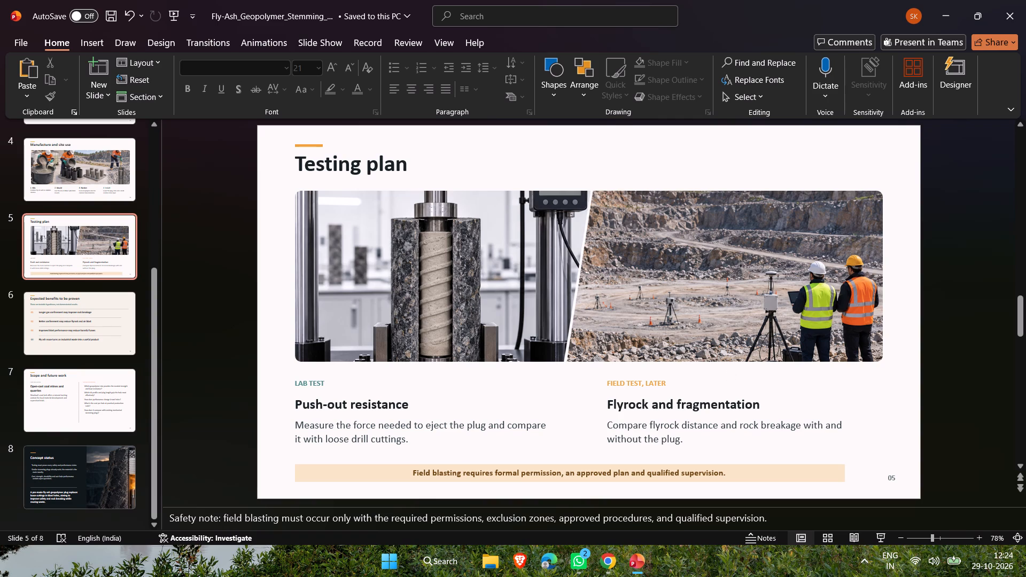
{"action": "left_click", "coordinate": [731, 328]}
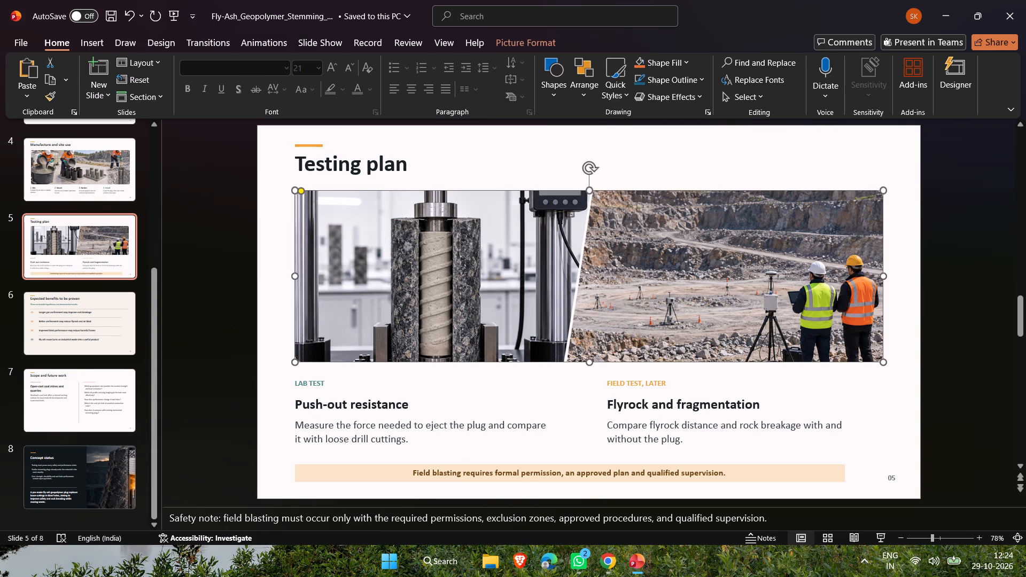
{"action": "key", "text": "Print"}
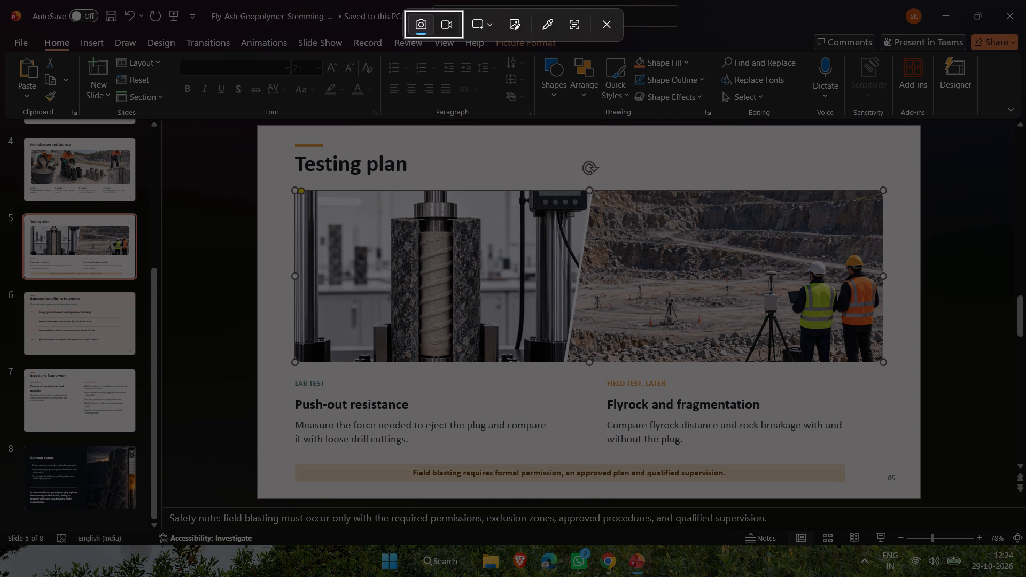
{"action": "left_click_drag", "start_coordinate": [598, 194], "coordinate": [665, 256]}
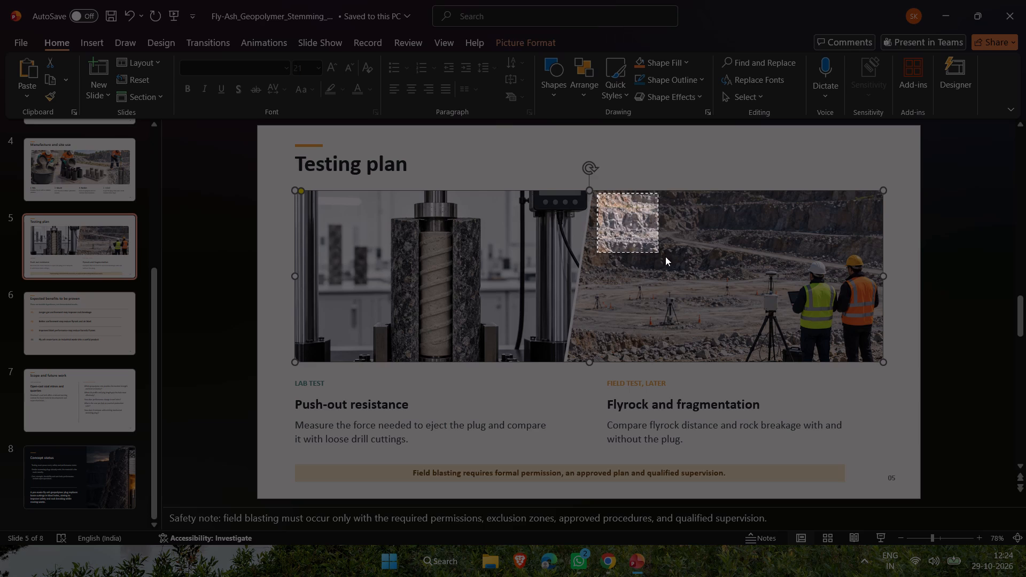
{"action": "left_click_drag", "start_coordinate": [665, 256], "coordinate": [761, 348]}
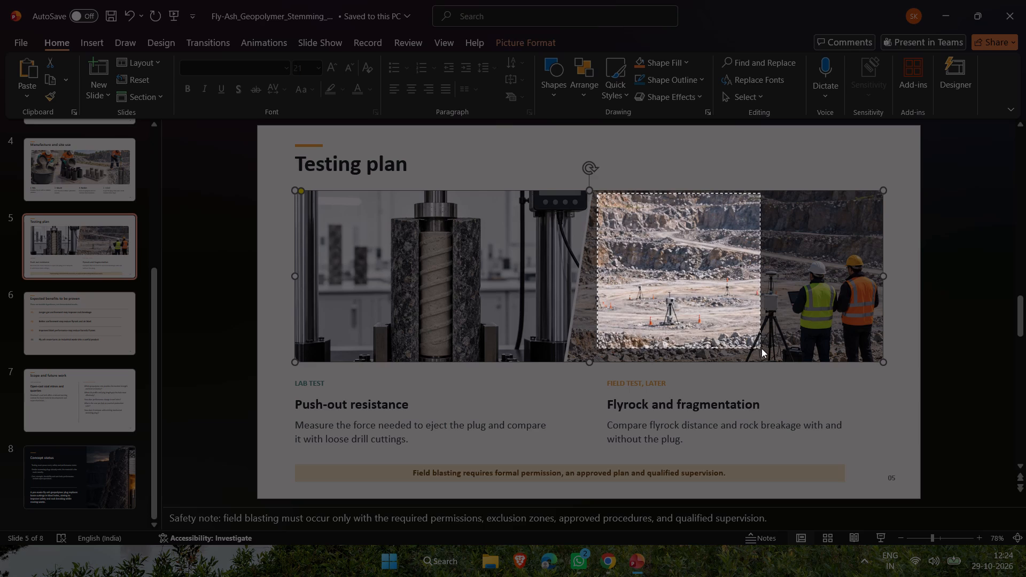
{"action": "left_click_drag", "start_coordinate": [761, 348], "coordinate": [783, 361]}
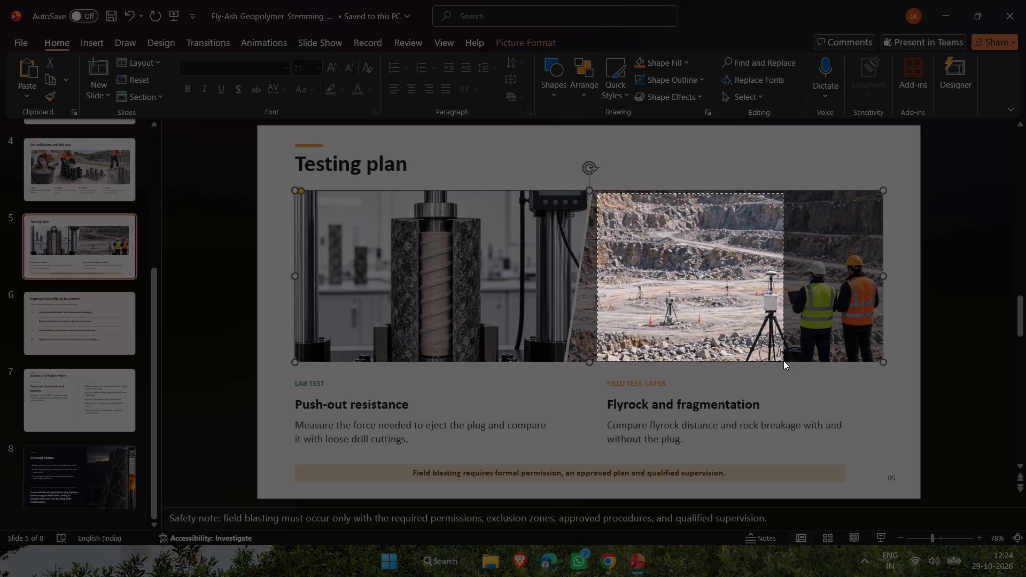
{"action": "left_click_drag", "start_coordinate": [783, 361], "coordinate": [831, 356]}
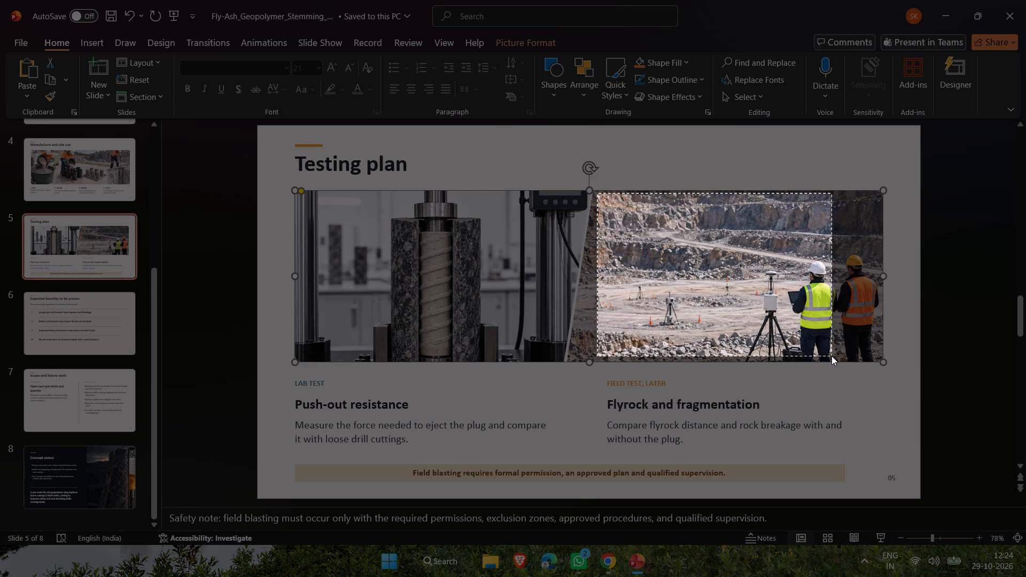
{"action": "left_click_drag", "start_coordinate": [831, 356], "coordinate": [877, 354]}
Return to the Canva presentation and paste the captured quarry photo onto slide 5.
{"action": "left_click", "coordinate": [605, 564]}
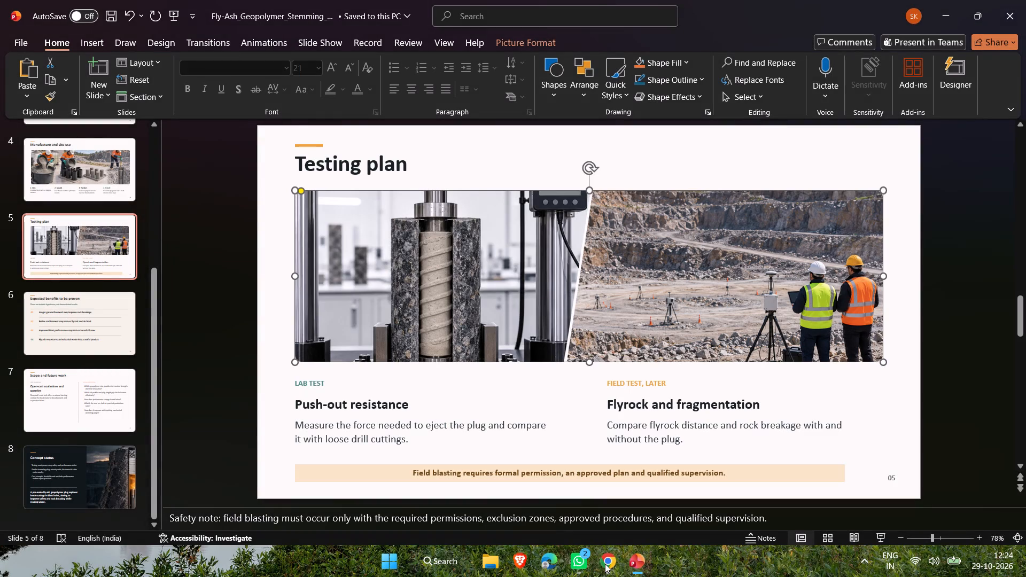
{"action": "left_click", "coordinate": [717, 243]}
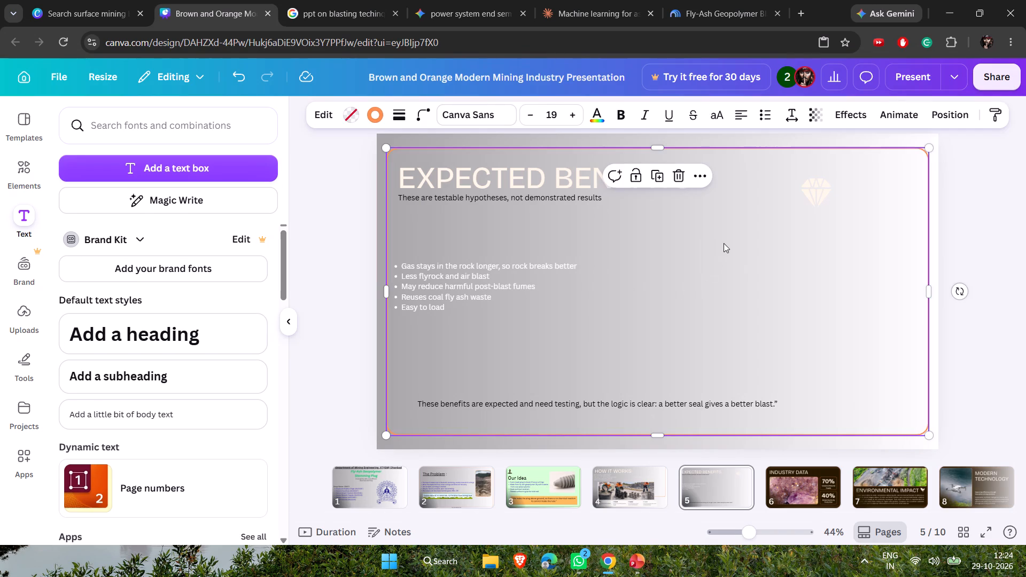
{"action": "key", "text": "ctrl+v"}
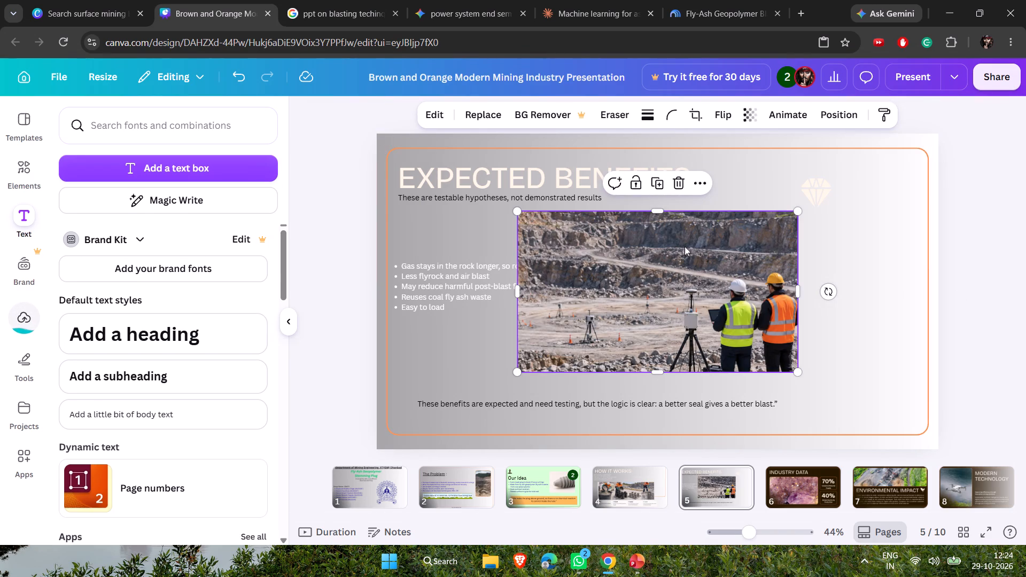
Shrink the quarry photo on slide 5 and place it to the right of the bullets, below the diamond icon.
{"action": "left_click_drag", "start_coordinate": [518, 290], "coordinate": [613, 286]}
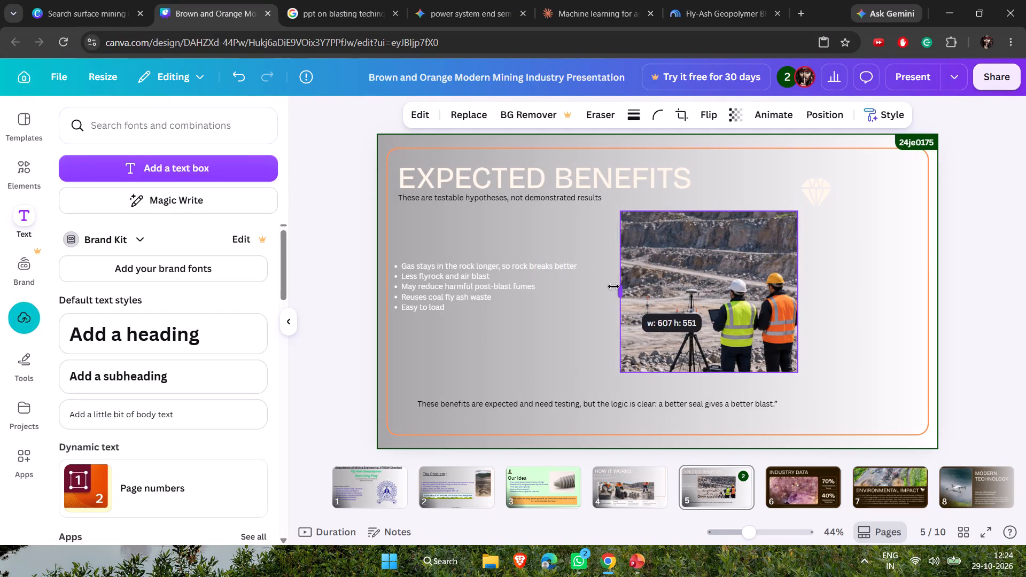
{"action": "left_click_drag", "start_coordinate": [613, 286], "coordinate": [502, 283]}
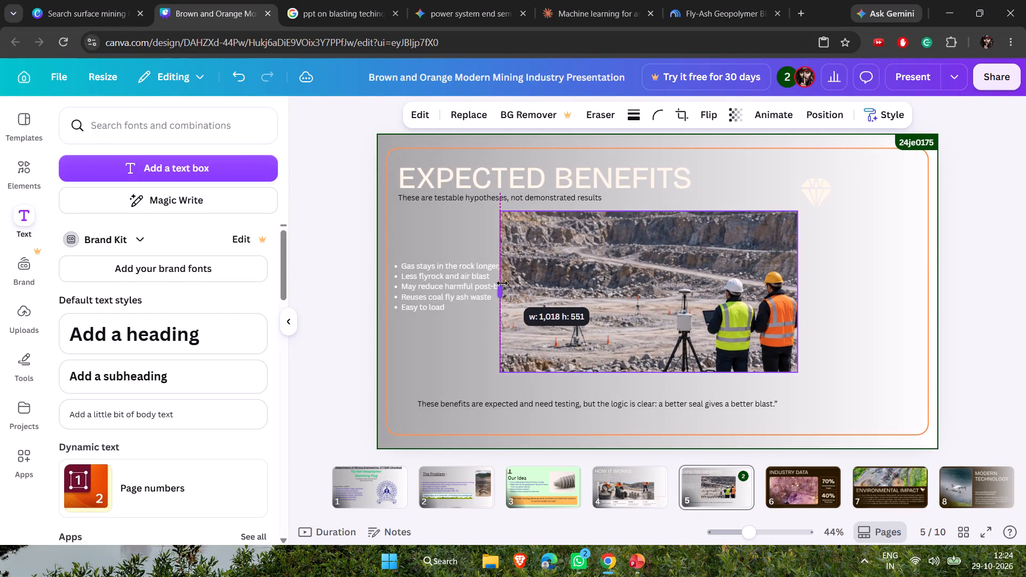
{"action": "left_click_drag", "start_coordinate": [502, 283], "coordinate": [513, 286]}
{"action": "left_click", "coordinate": [655, 293]}
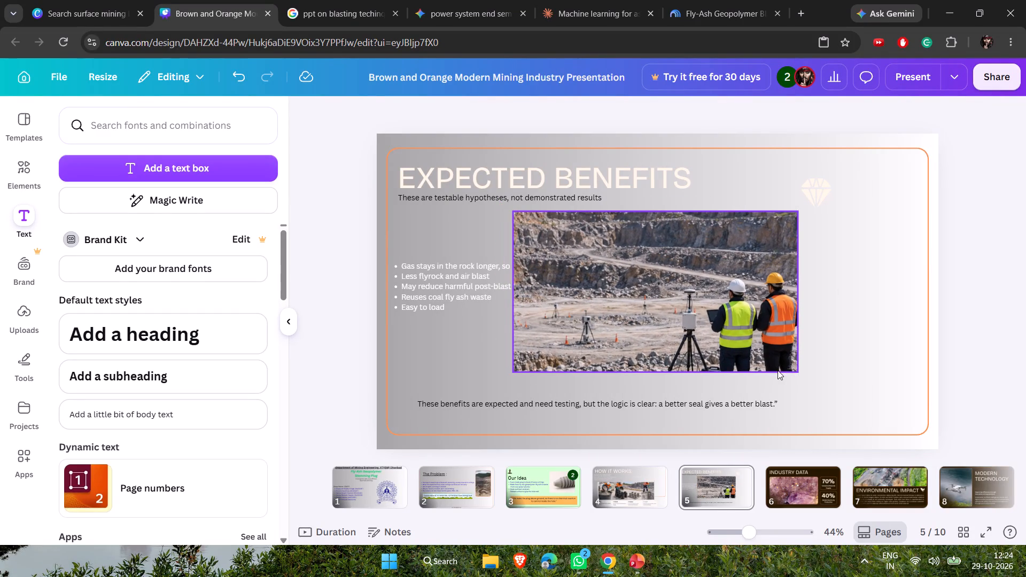
{"action": "left_click", "coordinate": [833, 362]}
{"action": "left_click", "coordinate": [732, 323]}
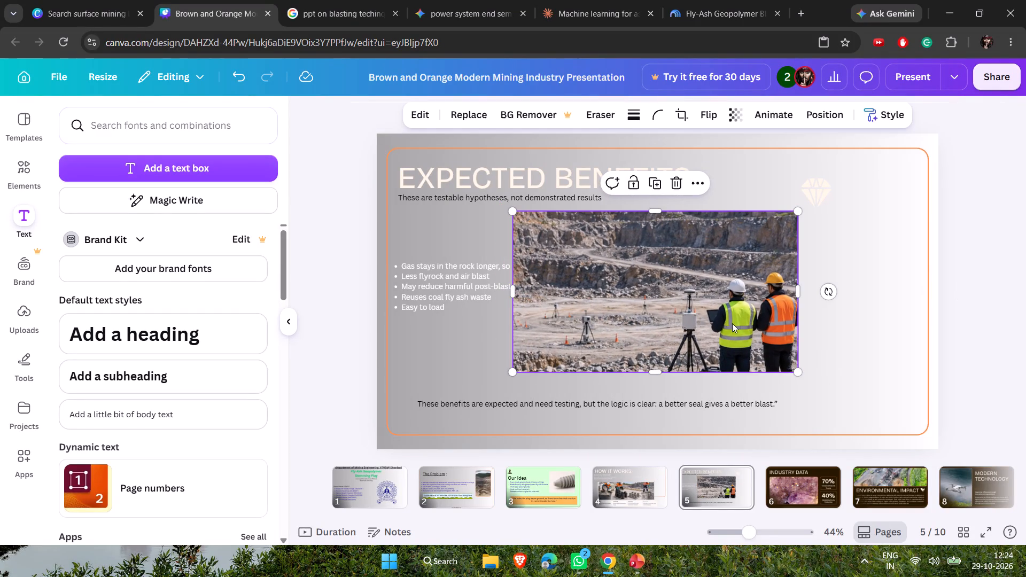
{"action": "left_click_drag", "start_coordinate": [800, 371], "coordinate": [724, 285]}
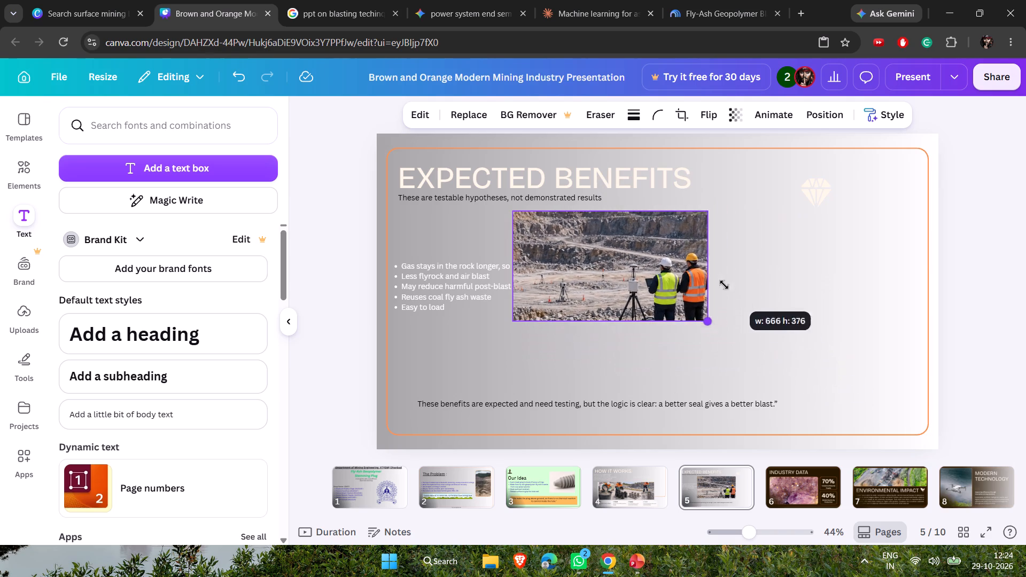
{"action": "left_click_drag", "start_coordinate": [724, 285], "coordinate": [691, 282]}
{"action": "left_click_drag", "start_coordinate": [613, 242], "coordinate": [811, 206]}
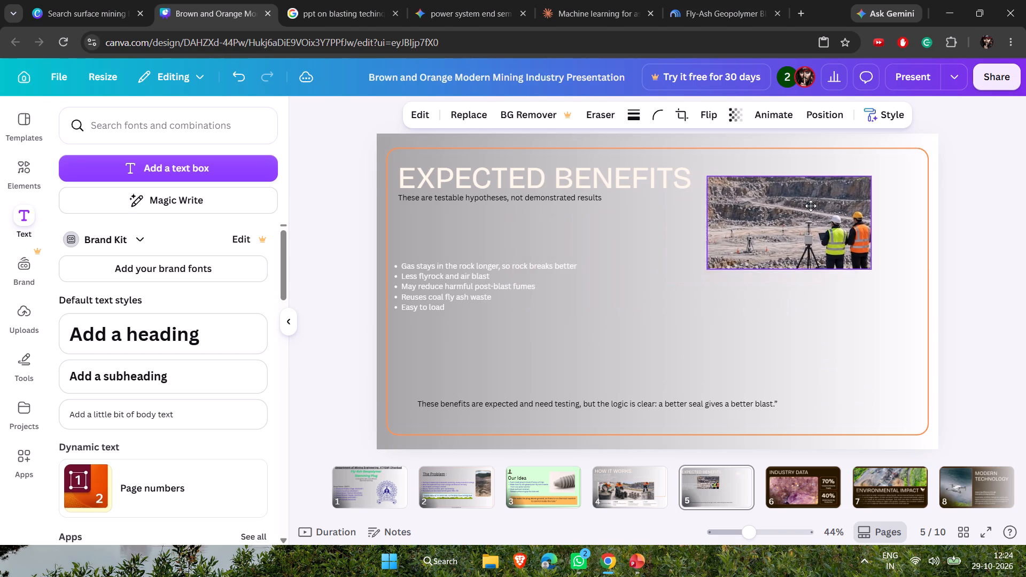
{"action": "left_click_drag", "start_coordinate": [811, 206], "coordinate": [830, 245]}
Delete slide 5's diamond icon and move the quarry photo up into its place beside the EXPECTED BENEFITS heading.
{"action": "left_click", "coordinate": [671, 216]}
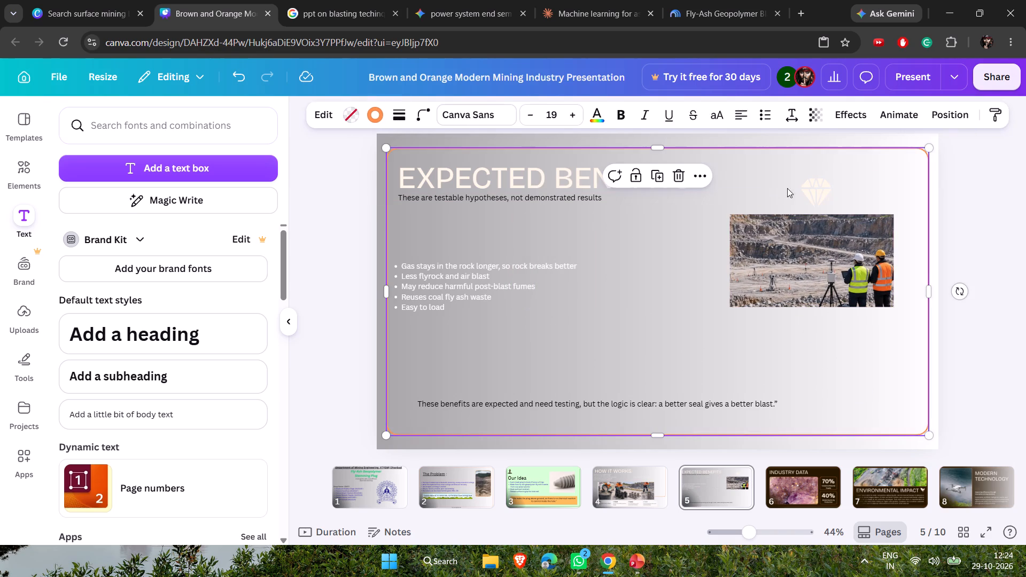
{"action": "left_click", "coordinate": [813, 186]}
{"action": "key", "text": "BackSpace"}
{"action": "left_click_drag", "start_coordinate": [817, 247], "coordinate": [815, 232]}
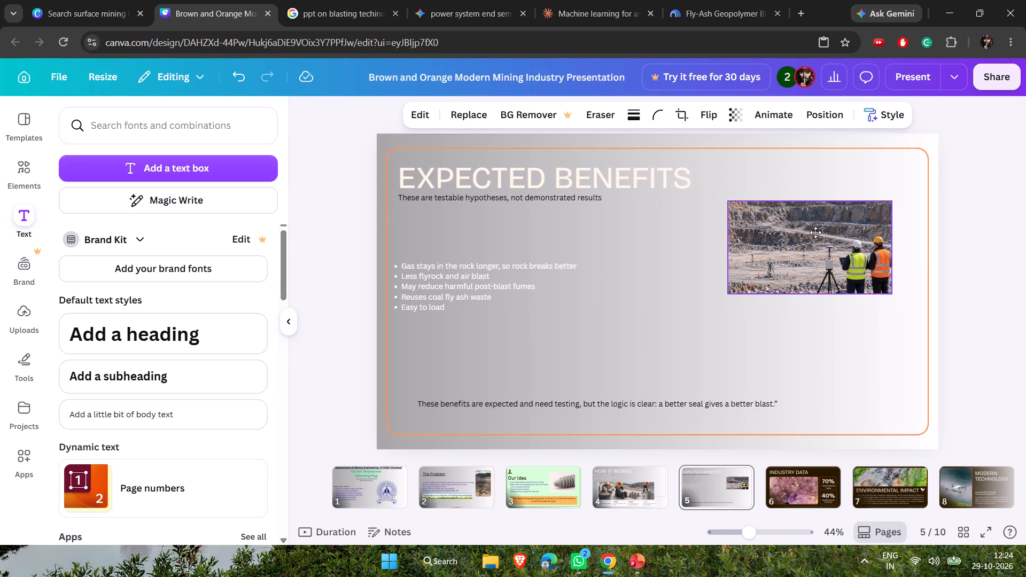
{"action": "left_click_drag", "start_coordinate": [815, 232], "coordinate": [815, 207]}
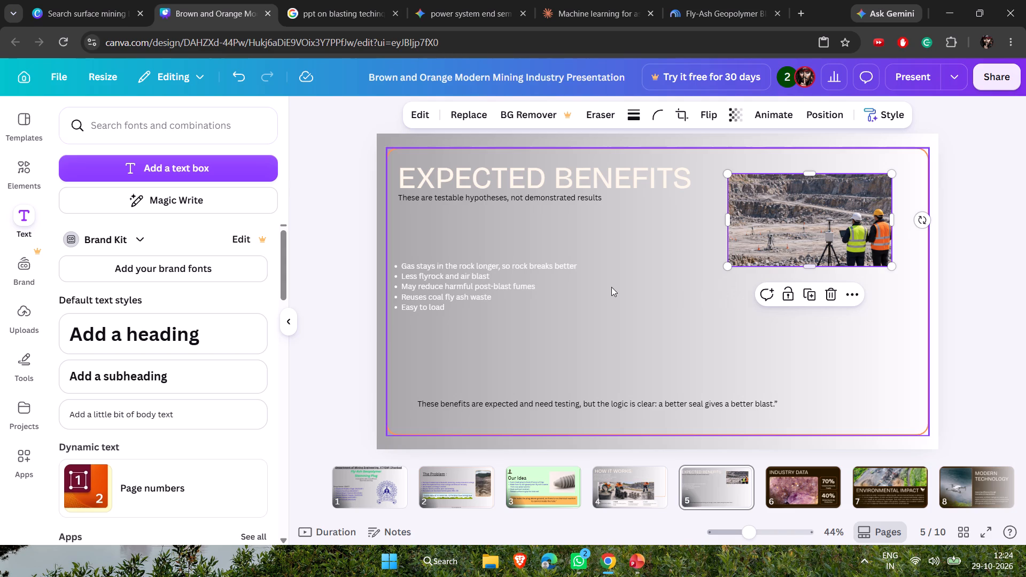
Inspect the small author label in slide 3's orange quote note and check the quote box on slide 2.
{"action": "left_click", "coordinate": [554, 481]}
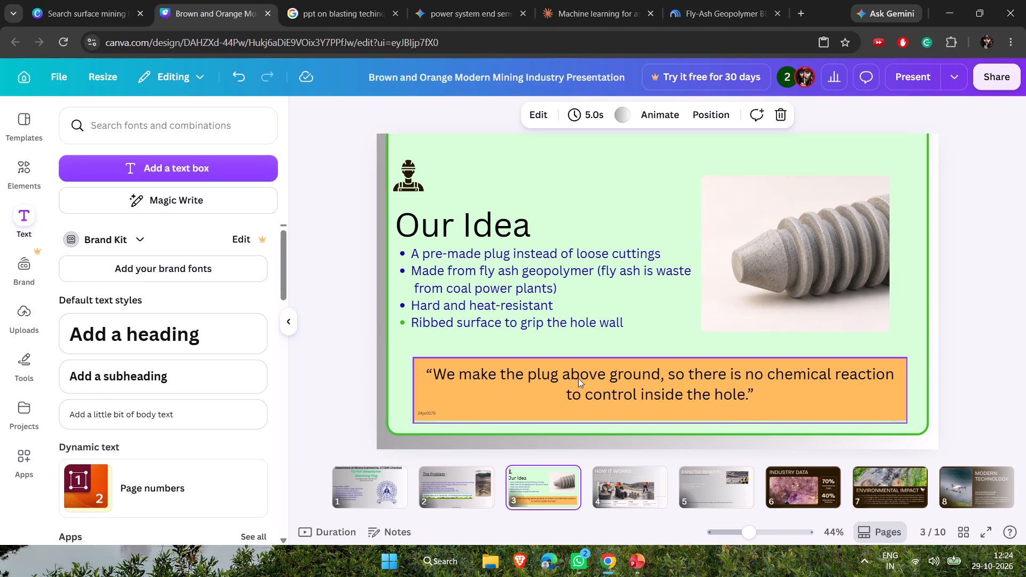
{"action": "left_click", "coordinate": [421, 411]}
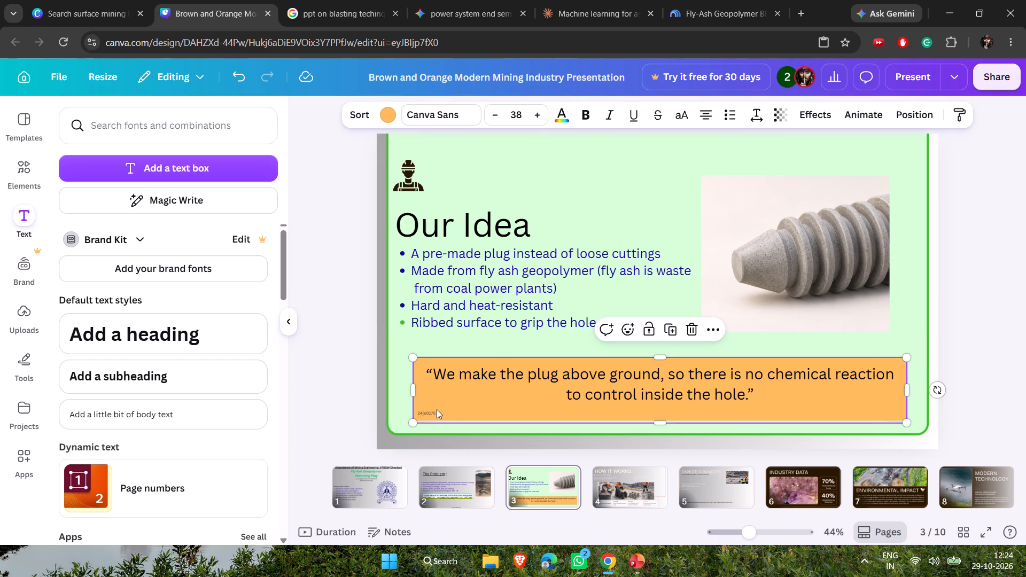
{"action": "left_click", "coordinate": [437, 409]}
{"action": "left_click", "coordinate": [436, 410]}
{"action": "triple_click", "coordinate": [433, 412]}
{"action": "left_click", "coordinate": [479, 480]}
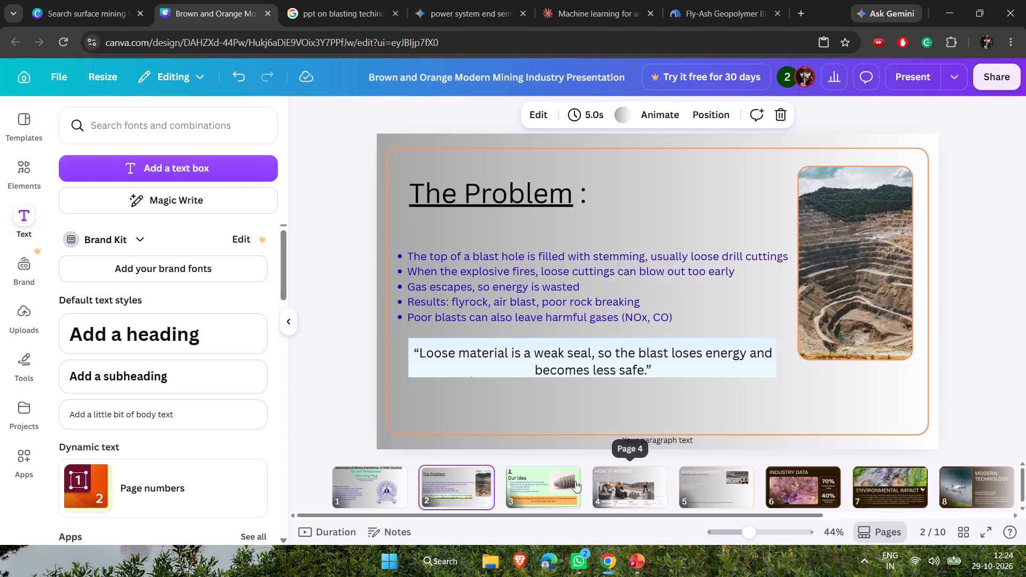
{"action": "left_click", "coordinate": [569, 481]}
Move slide 3's orange quote note down and slightly left, to the bottom edge of the green frame.
{"action": "left_click", "coordinate": [514, 385]}
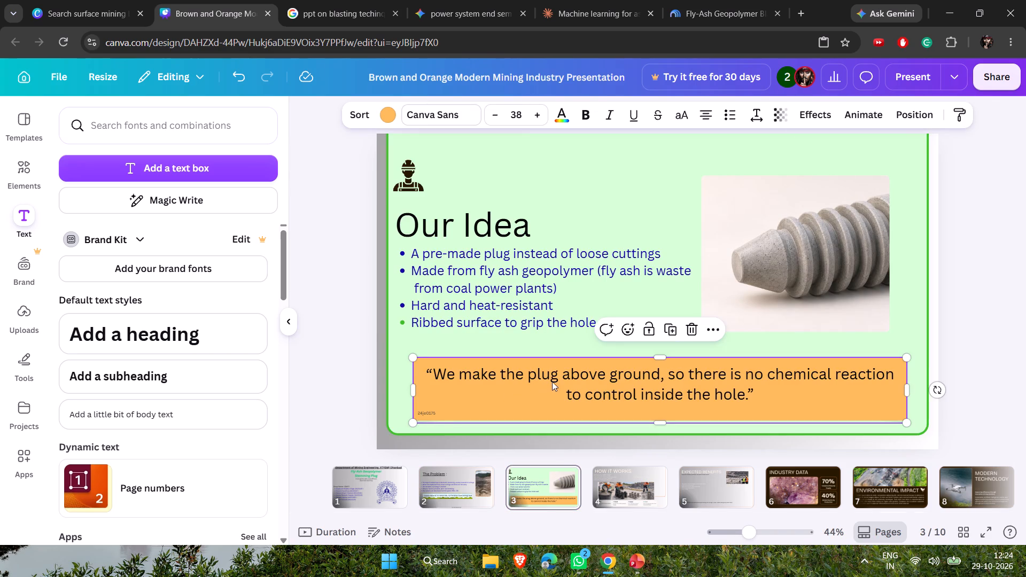
{"action": "left_click_drag", "start_coordinate": [441, 368], "coordinate": [460, 402]}
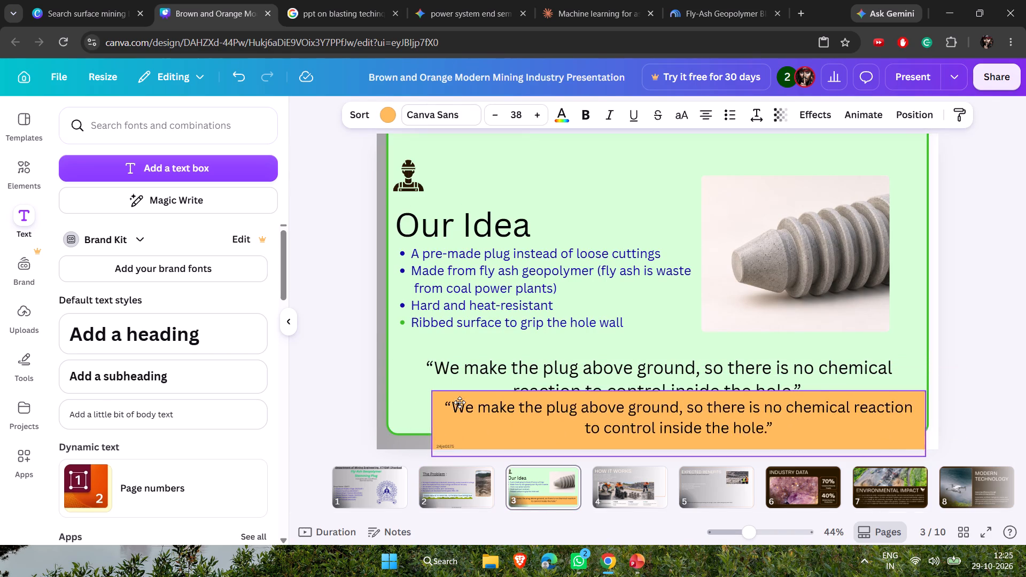
{"action": "left_click_drag", "start_coordinate": [460, 402], "coordinate": [452, 313]}
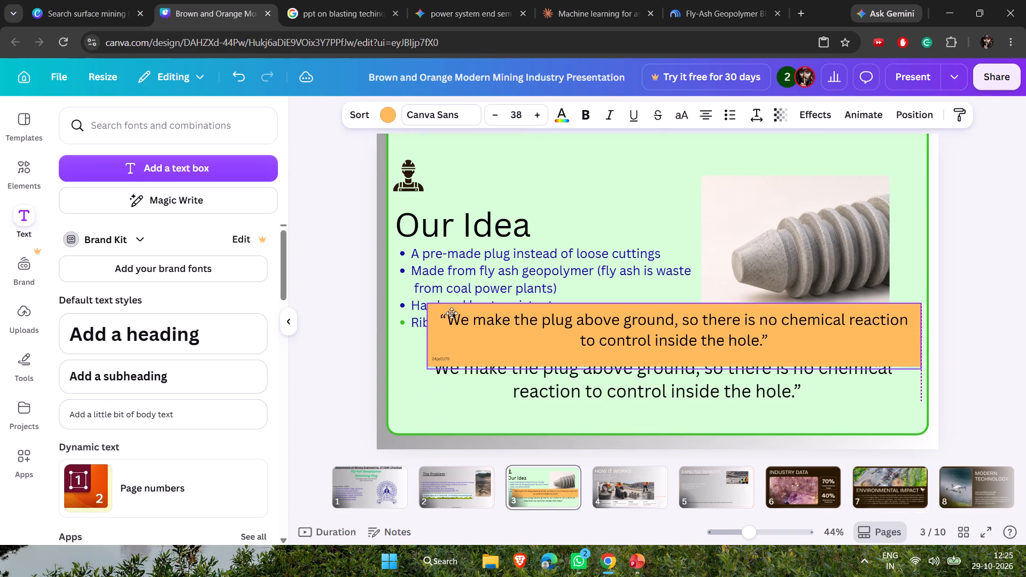
{"action": "left_click_drag", "start_coordinate": [452, 313], "coordinate": [425, 382]}
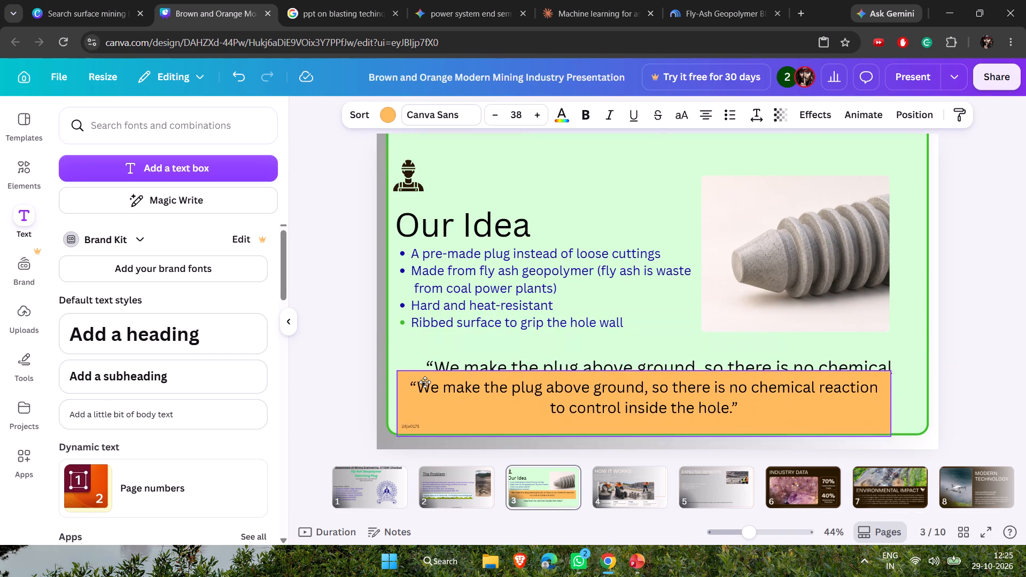
{"action": "left_click_drag", "start_coordinate": [425, 382], "coordinate": [434, 300]}
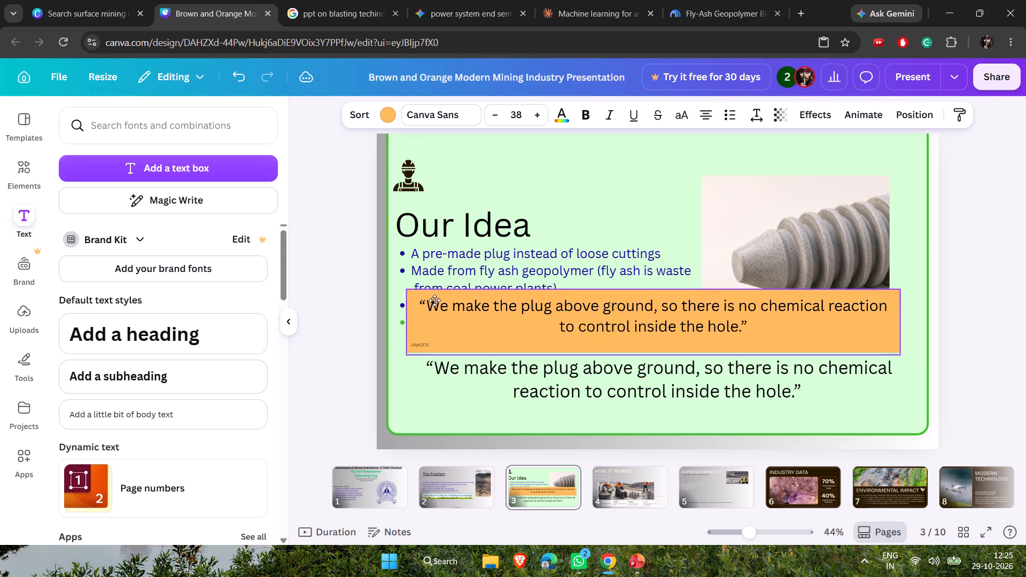
{"action": "left_click_drag", "start_coordinate": [434, 300], "coordinate": [428, 393]}
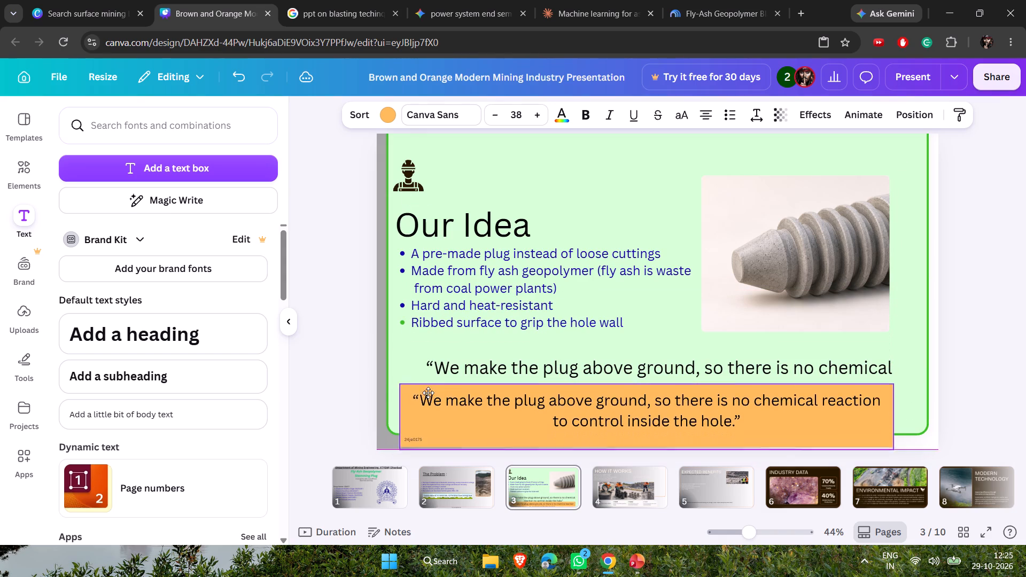
{"action": "left_click_drag", "start_coordinate": [428, 393], "coordinate": [428, 381]}
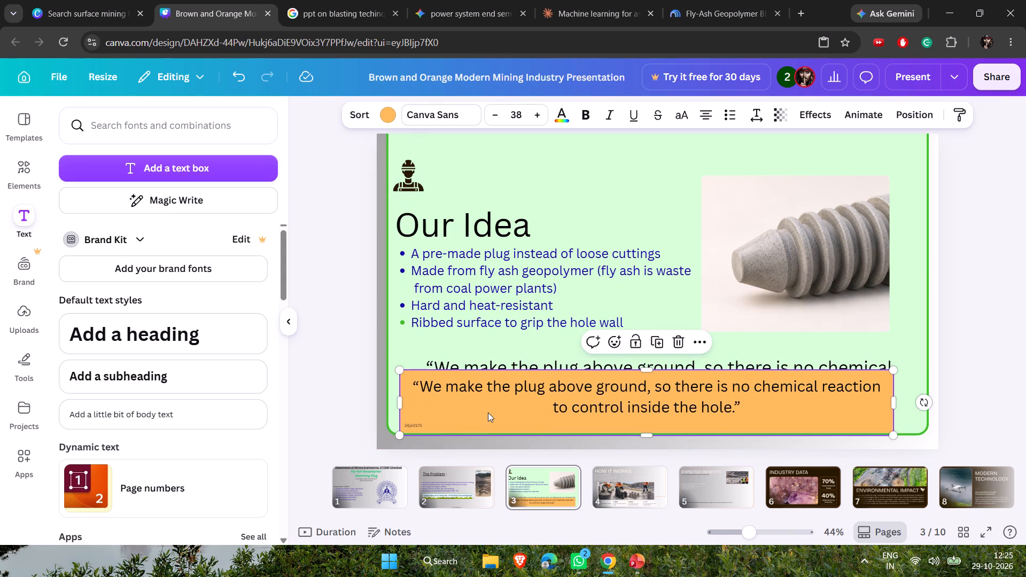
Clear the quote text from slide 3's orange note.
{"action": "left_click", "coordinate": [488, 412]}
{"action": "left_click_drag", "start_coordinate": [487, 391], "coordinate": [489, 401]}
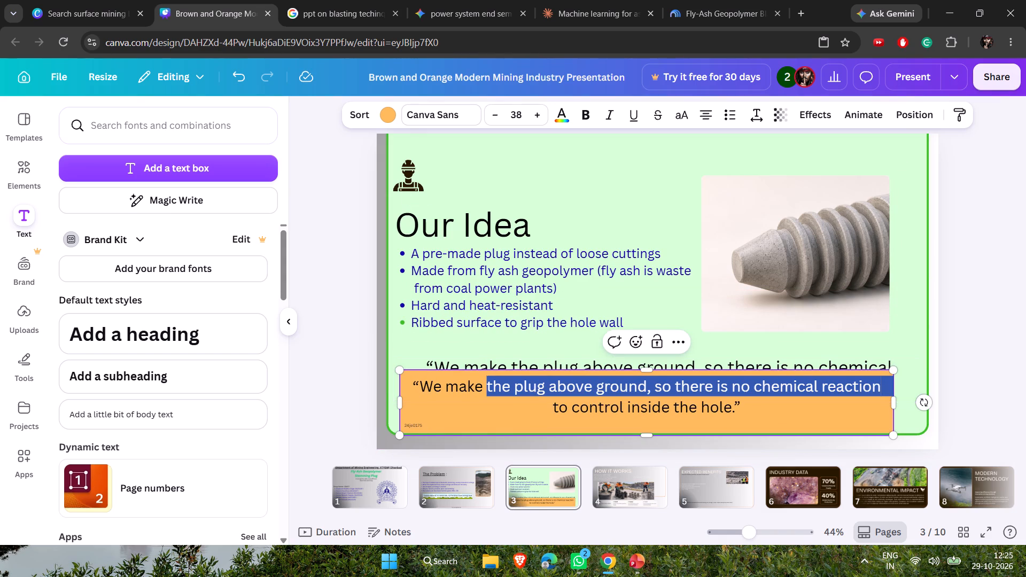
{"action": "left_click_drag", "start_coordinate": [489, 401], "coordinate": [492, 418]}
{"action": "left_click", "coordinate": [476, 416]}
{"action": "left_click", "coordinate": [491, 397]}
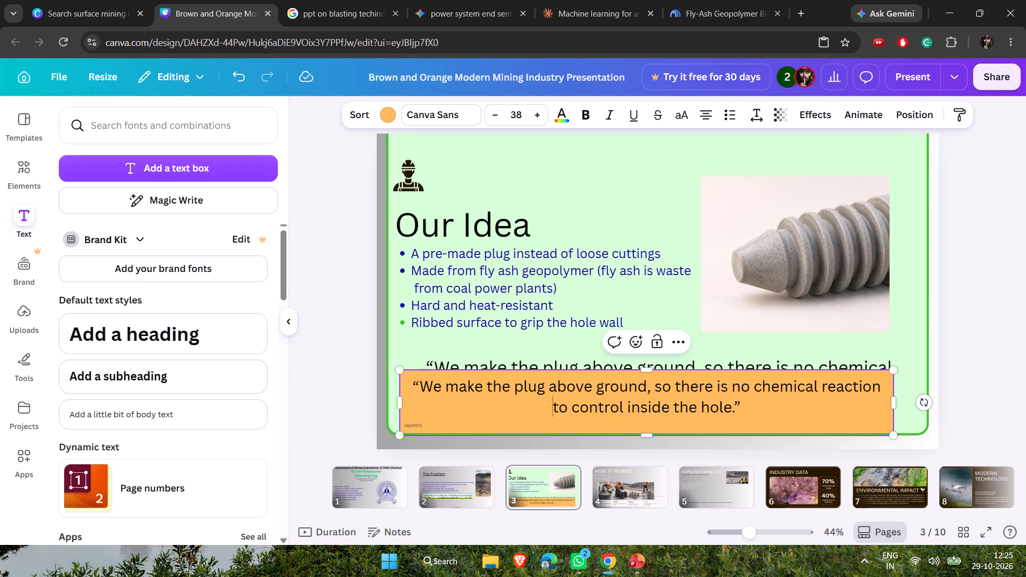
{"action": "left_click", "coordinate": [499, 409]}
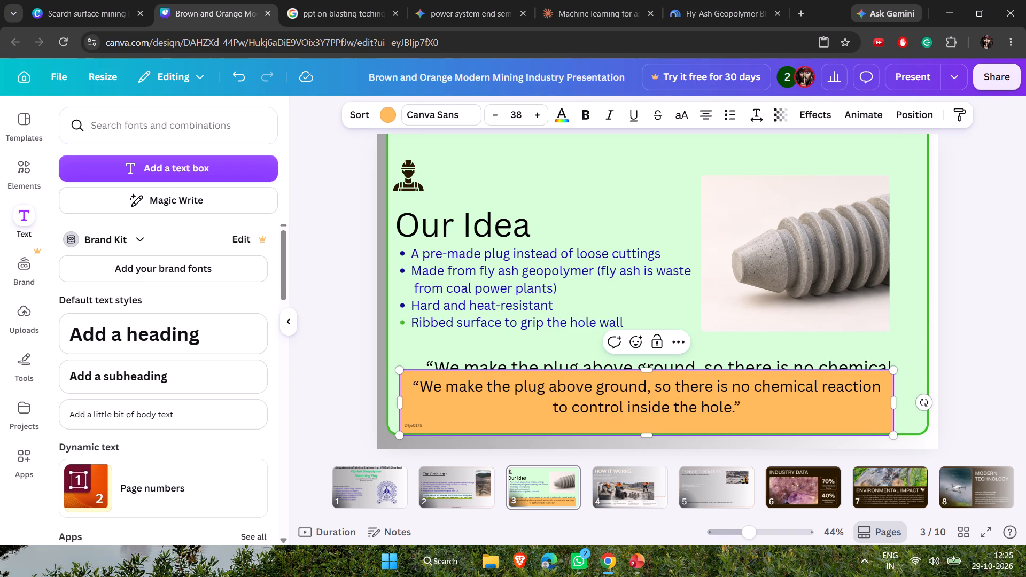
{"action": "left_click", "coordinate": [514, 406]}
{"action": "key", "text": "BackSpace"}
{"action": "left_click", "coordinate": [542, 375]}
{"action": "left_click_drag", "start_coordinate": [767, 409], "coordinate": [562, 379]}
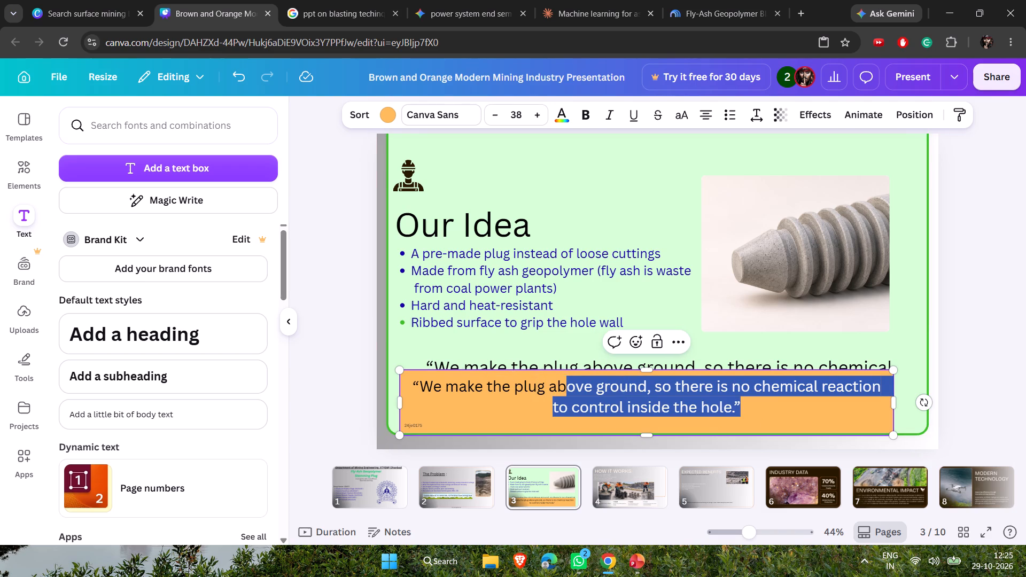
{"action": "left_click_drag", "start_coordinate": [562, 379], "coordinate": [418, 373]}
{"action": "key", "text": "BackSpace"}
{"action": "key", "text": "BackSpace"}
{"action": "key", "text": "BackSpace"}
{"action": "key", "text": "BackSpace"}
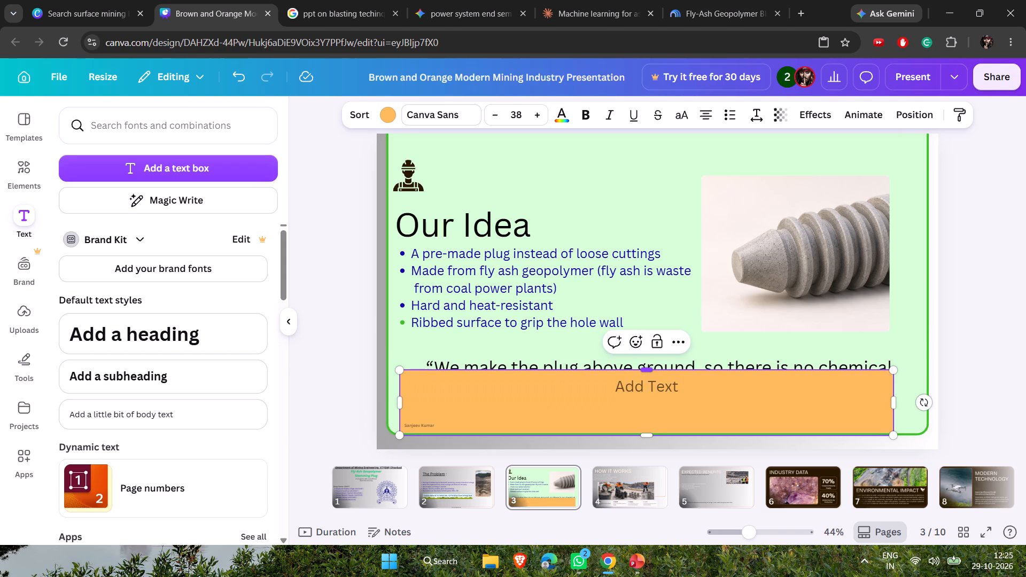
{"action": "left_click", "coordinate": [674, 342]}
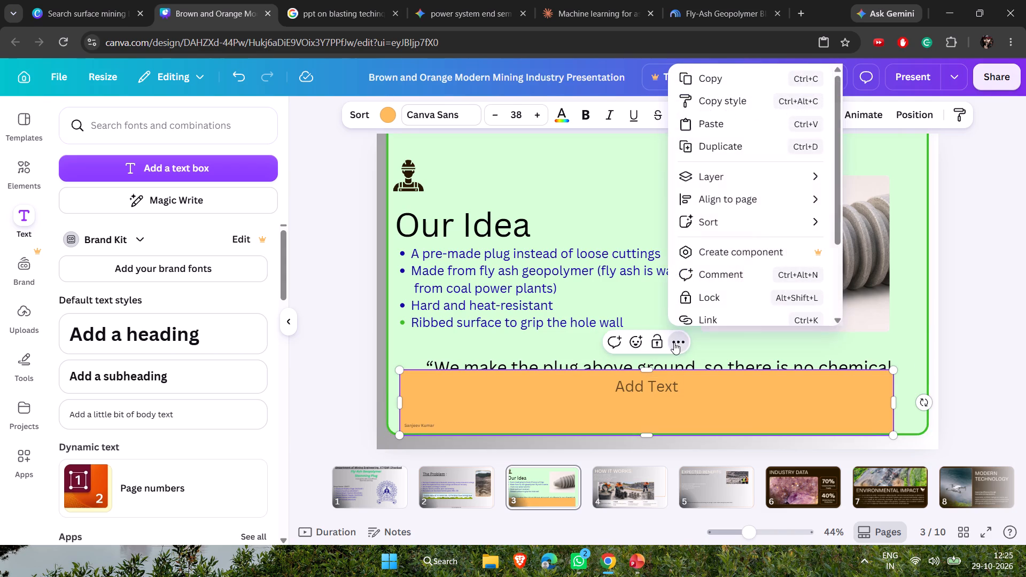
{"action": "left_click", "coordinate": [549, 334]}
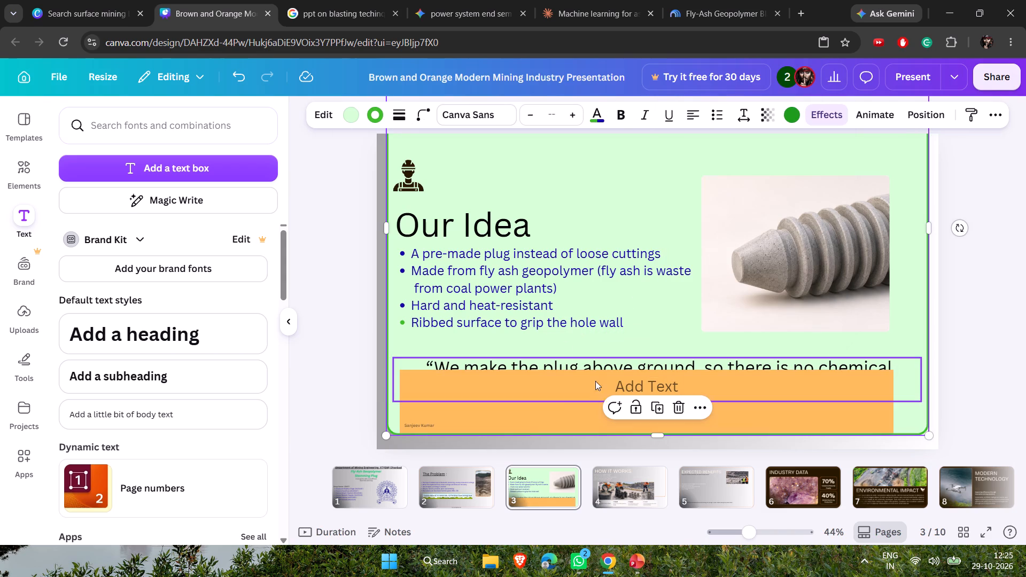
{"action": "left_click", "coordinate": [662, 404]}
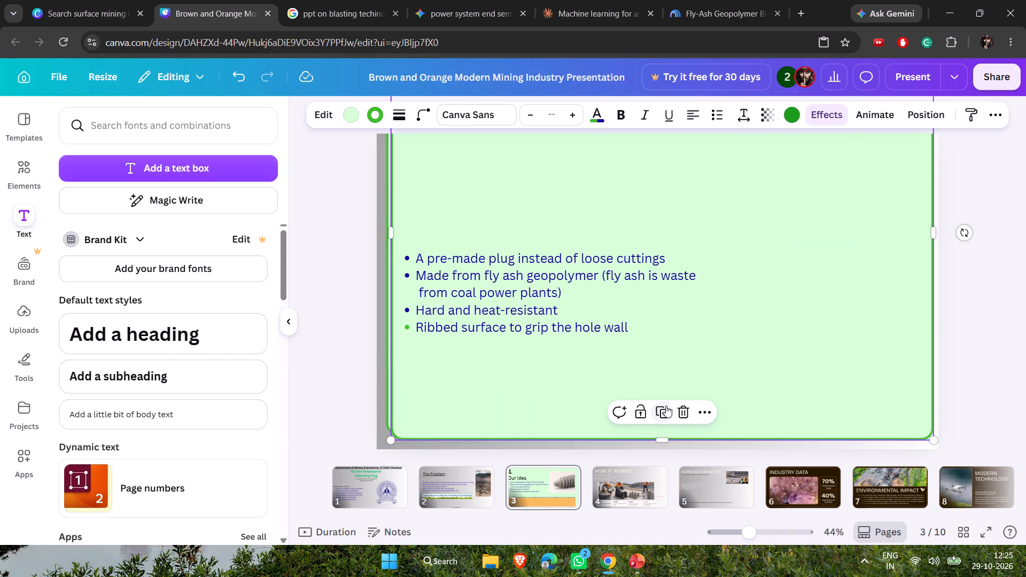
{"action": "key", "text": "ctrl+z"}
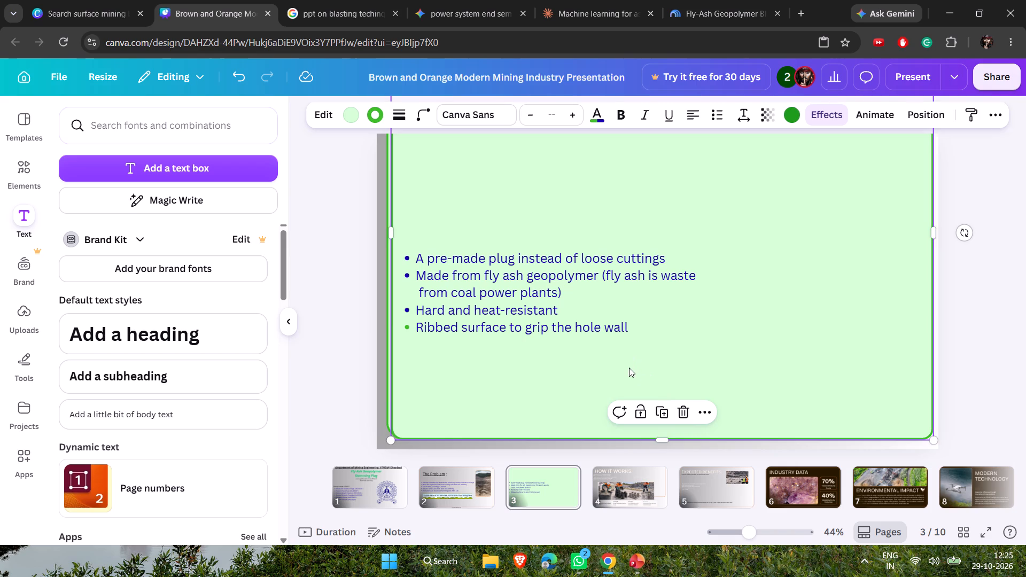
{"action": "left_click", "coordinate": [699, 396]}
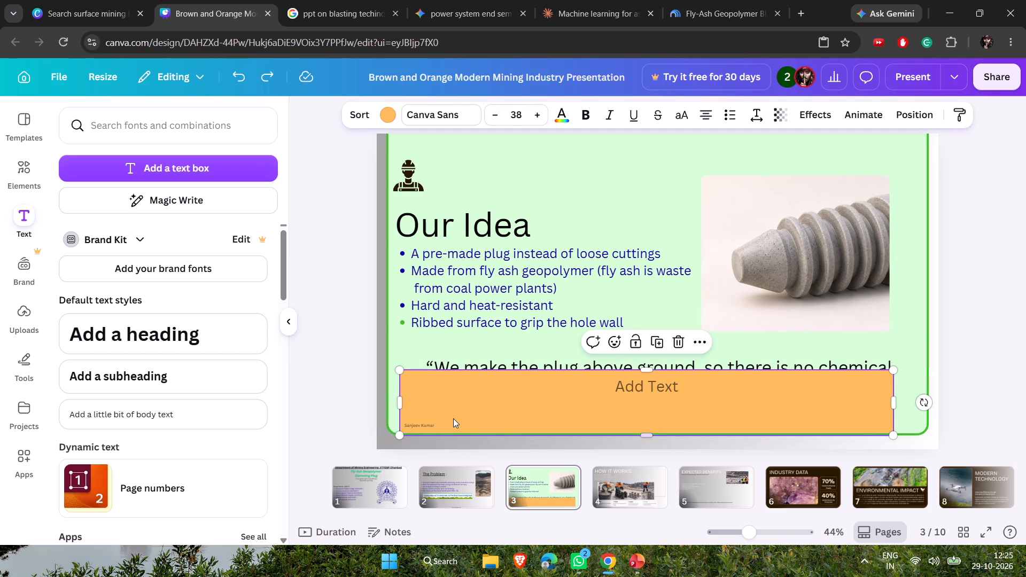
Undo the text clearing and the last move of slide 3's orange quote note.
{"action": "left_click", "coordinate": [646, 500]}
{"action": "left_click", "coordinate": [531, 478]}
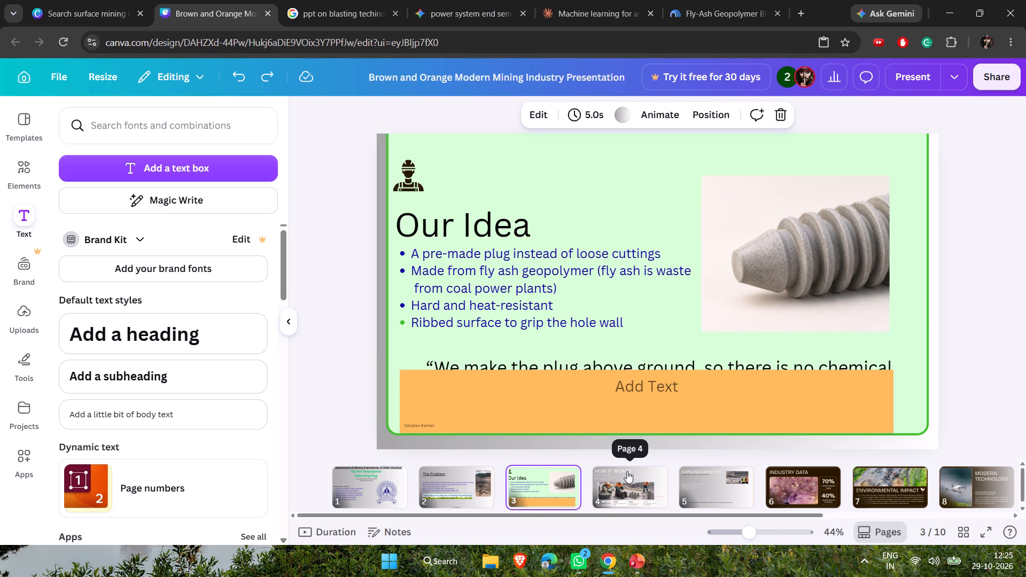
{"action": "left_click", "coordinate": [629, 494]}
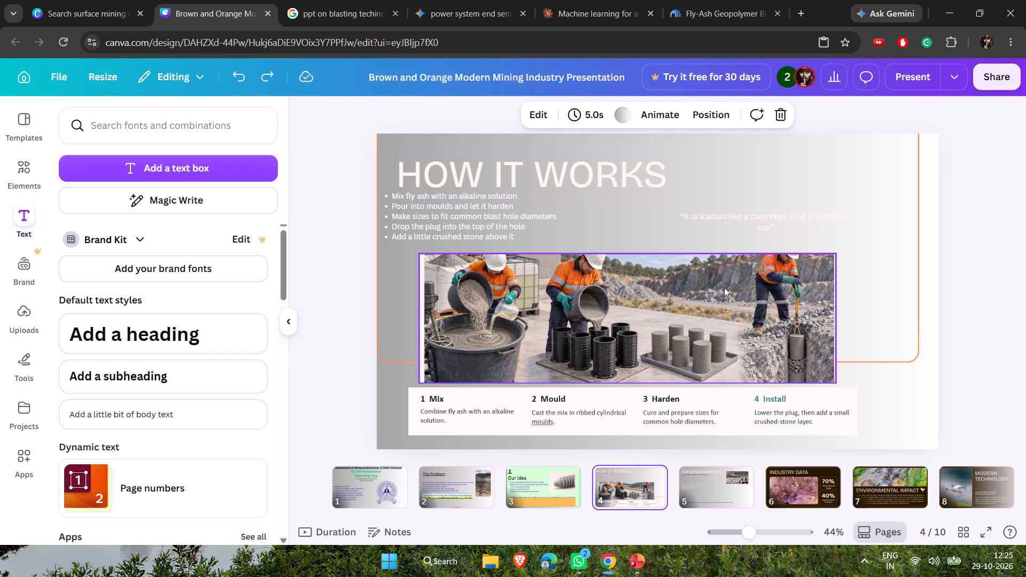
{"action": "left_click", "coordinate": [532, 481]}
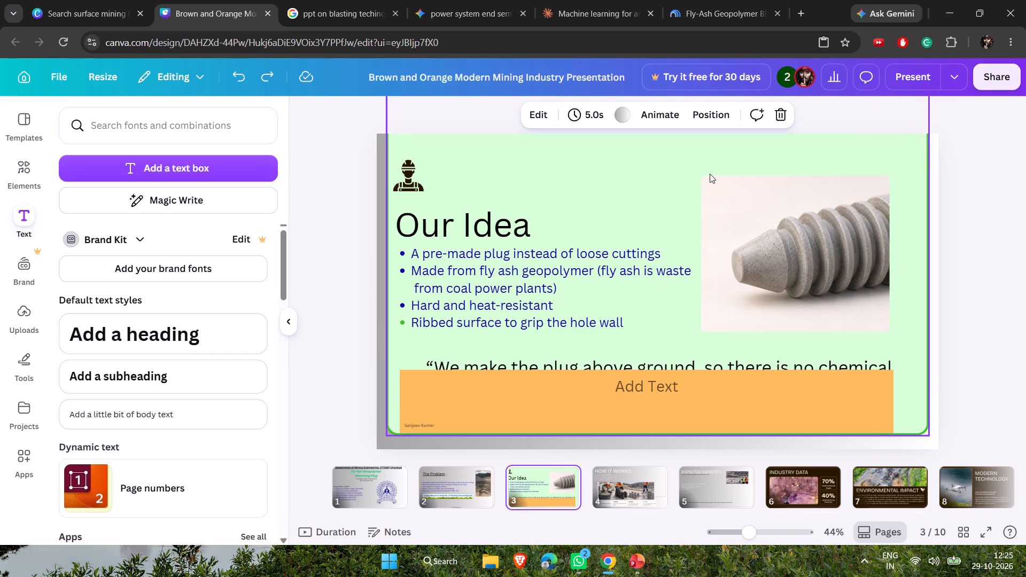
{"action": "key", "text": "ctrl+z"}
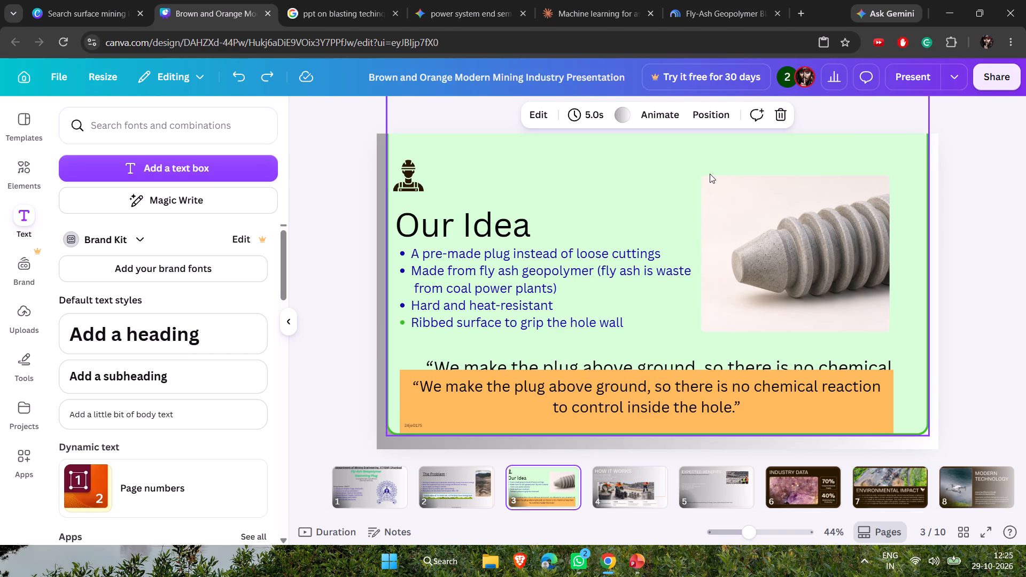
{"action": "key", "text": "ctrl+z"}
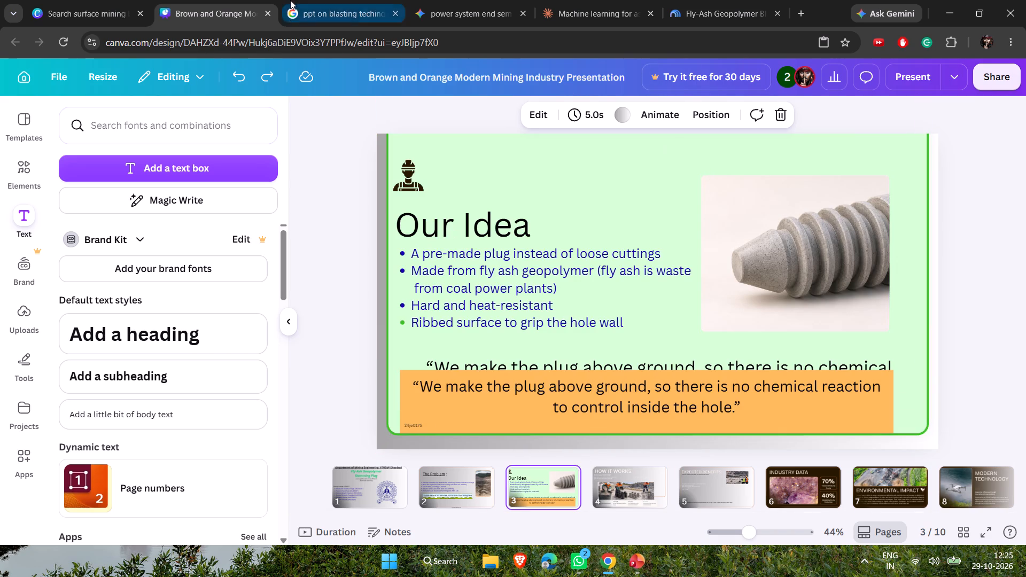
{"action": "left_click", "coordinate": [240, 75]}
{"action": "left_click", "coordinate": [240, 75]}
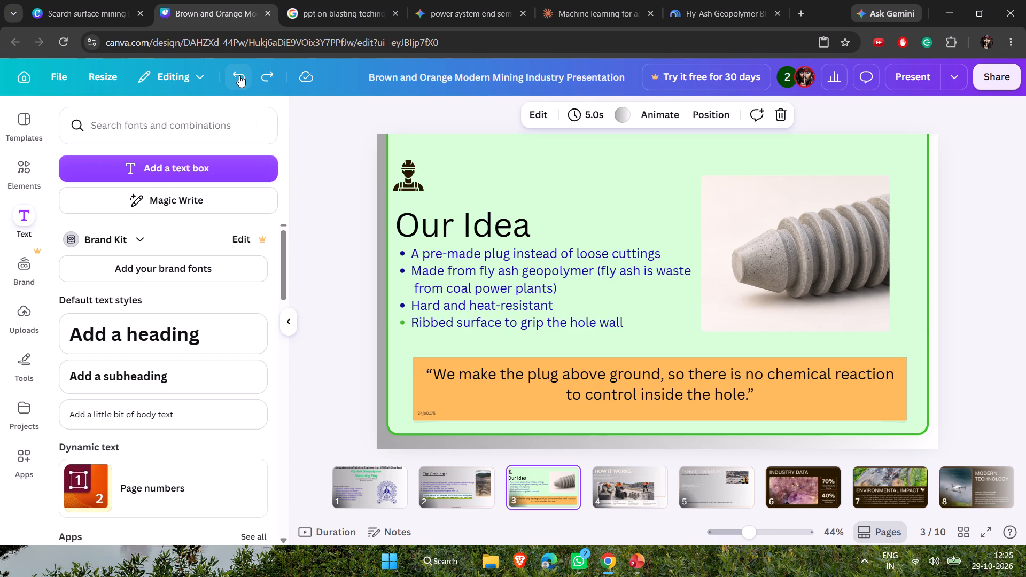
Capture a snip of the lab push-out test photo from the PowerPoint deck's Testing plan slide.
{"action": "left_click", "coordinate": [637, 487]}
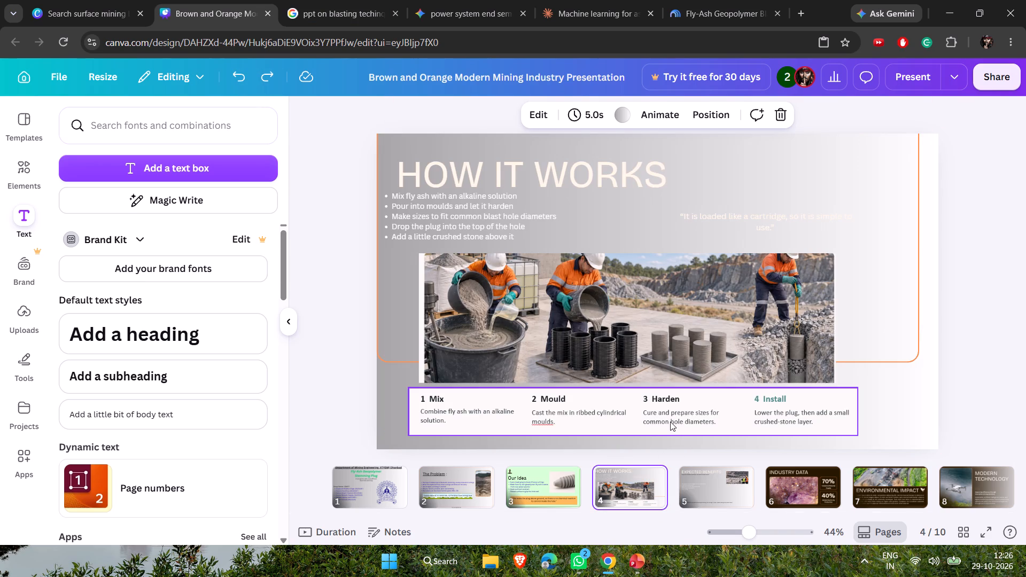
{"action": "left_click", "coordinate": [692, 490]}
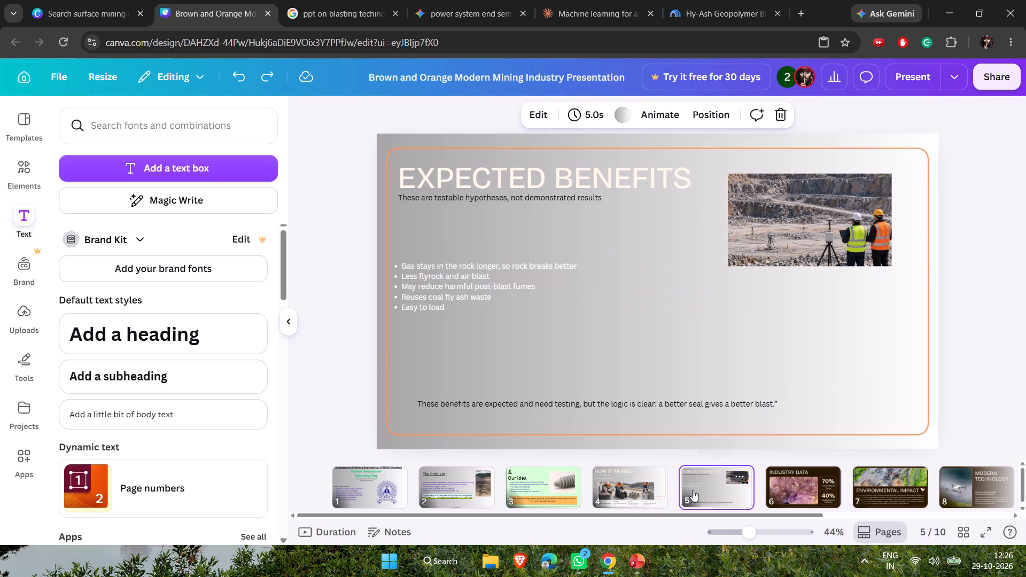
{"action": "left_click", "coordinate": [643, 566]}
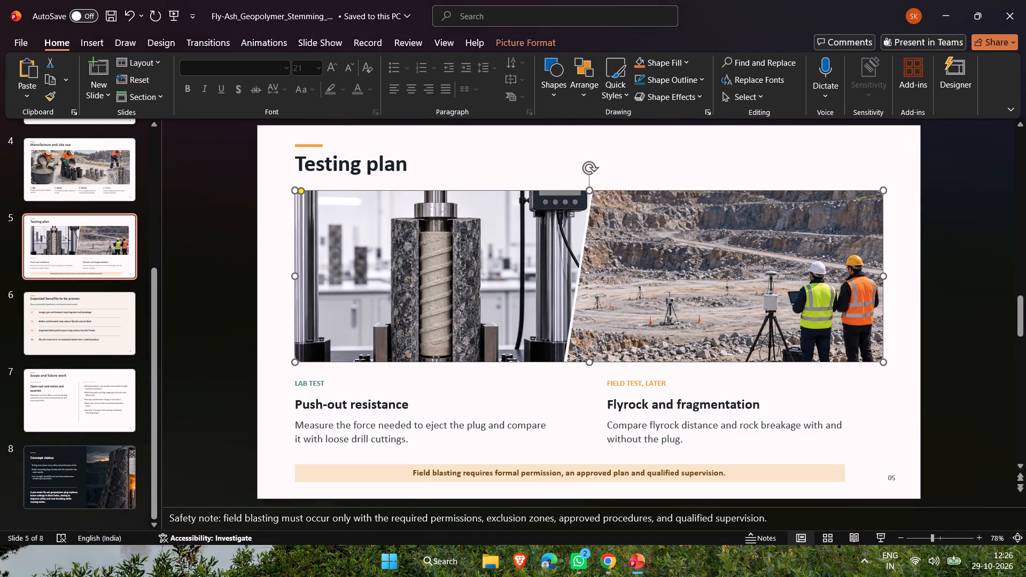
{"action": "left_click", "coordinate": [421, 268]}
{"action": "left_click", "coordinate": [477, 146]}
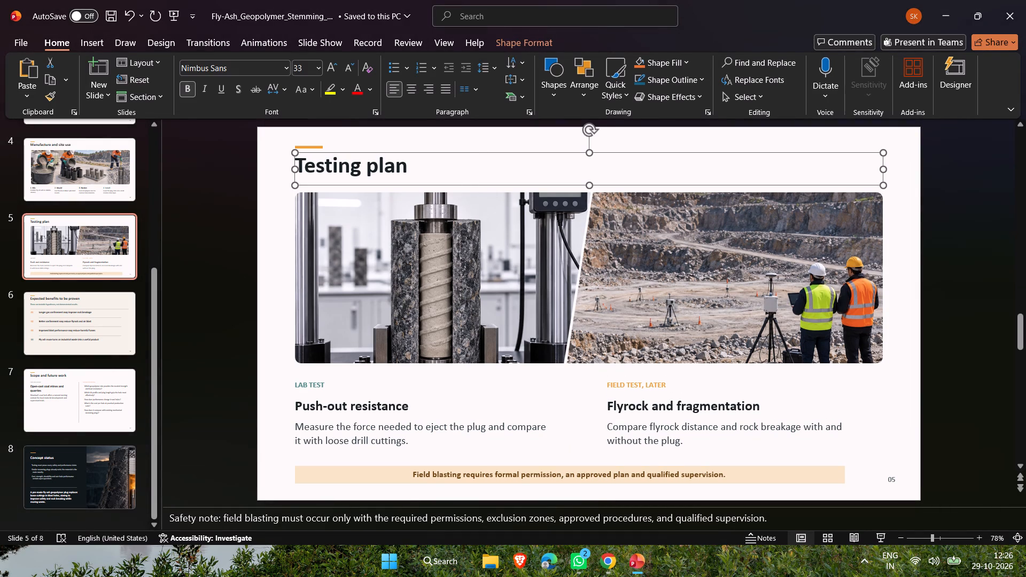
{"action": "key", "text": "Print"}
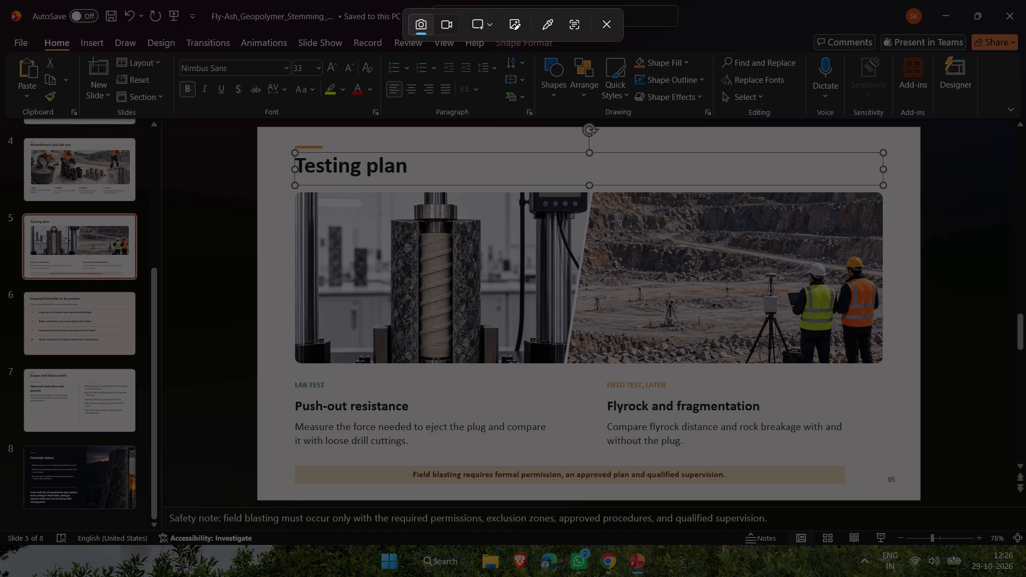
{"action": "left_click_drag", "start_coordinate": [301, 198], "coordinate": [567, 347]}
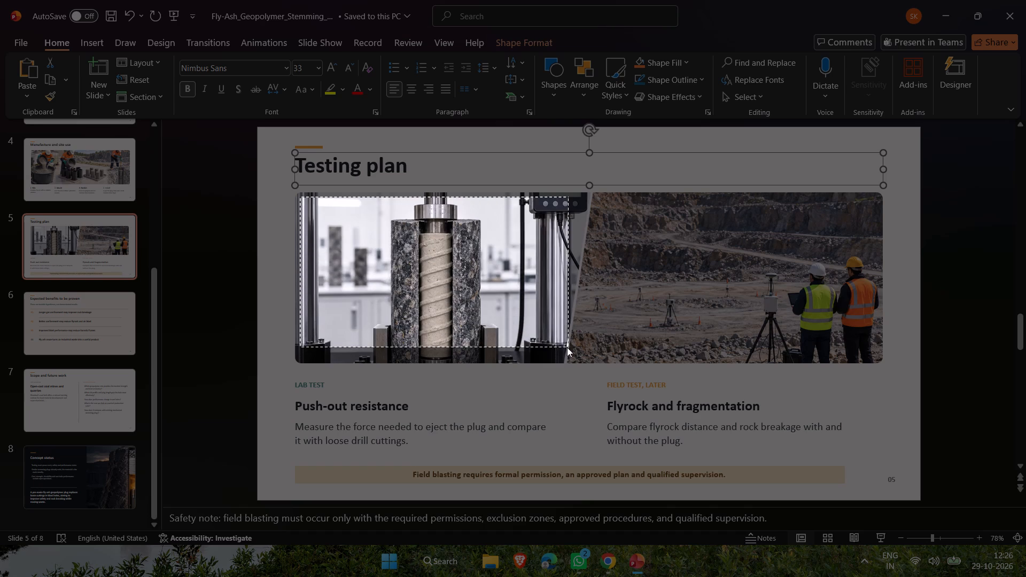
{"action": "left_click_drag", "start_coordinate": [567, 347], "coordinate": [561, 358]}
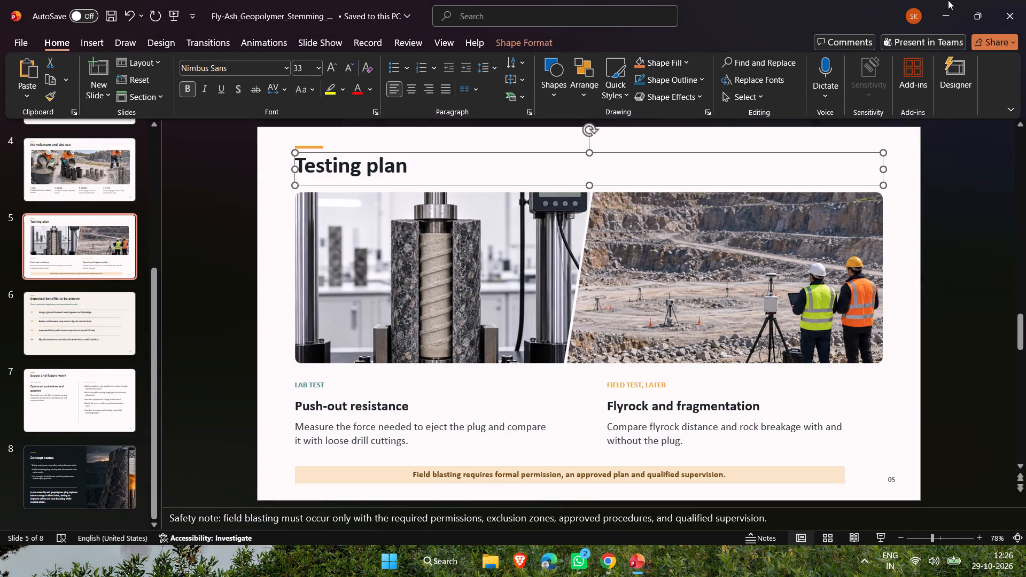
{"action": "left_click", "coordinate": [948, 0]}
Paste the lab test photo onto Canva slide 5, shrink it to the quarry photo's width and place it directly beneath that photo.
{"action": "left_click", "coordinate": [766, 288]}
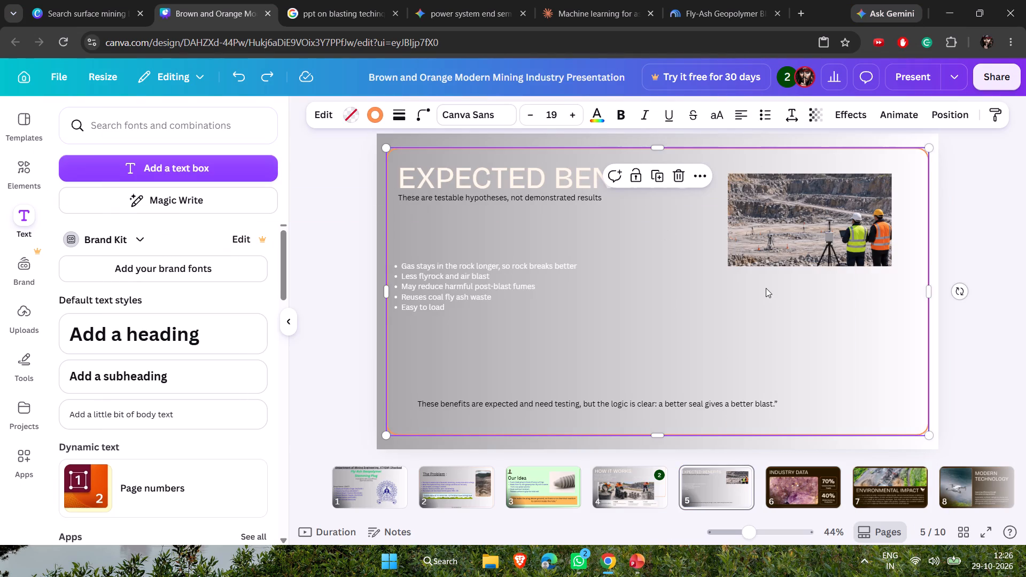
{"action": "key", "text": "ctrl+v"}
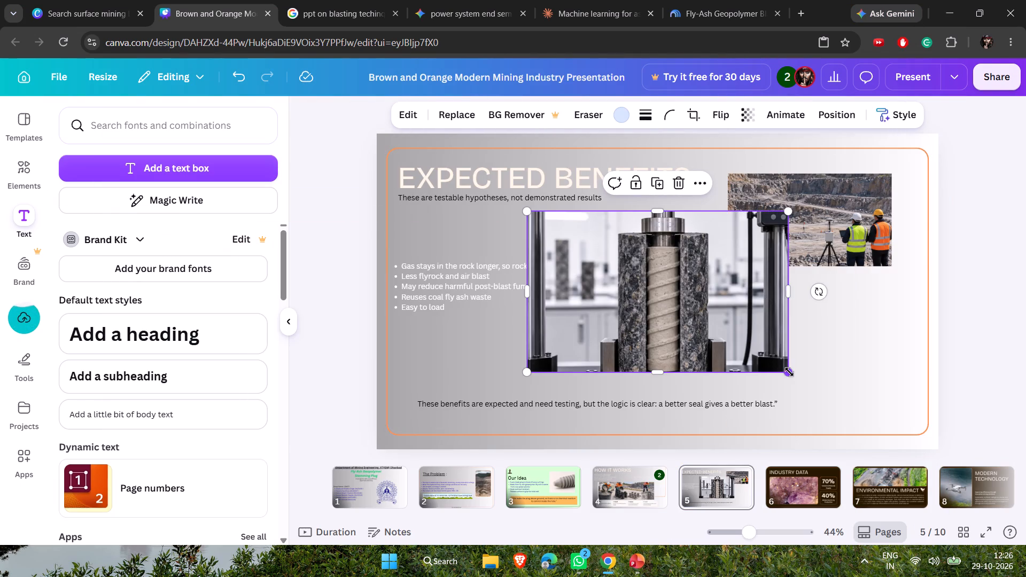
{"action": "left_click_drag", "start_coordinate": [789, 372], "coordinate": [706, 291]}
{"action": "left_click_drag", "start_coordinate": [622, 254], "coordinate": [644, 276]}
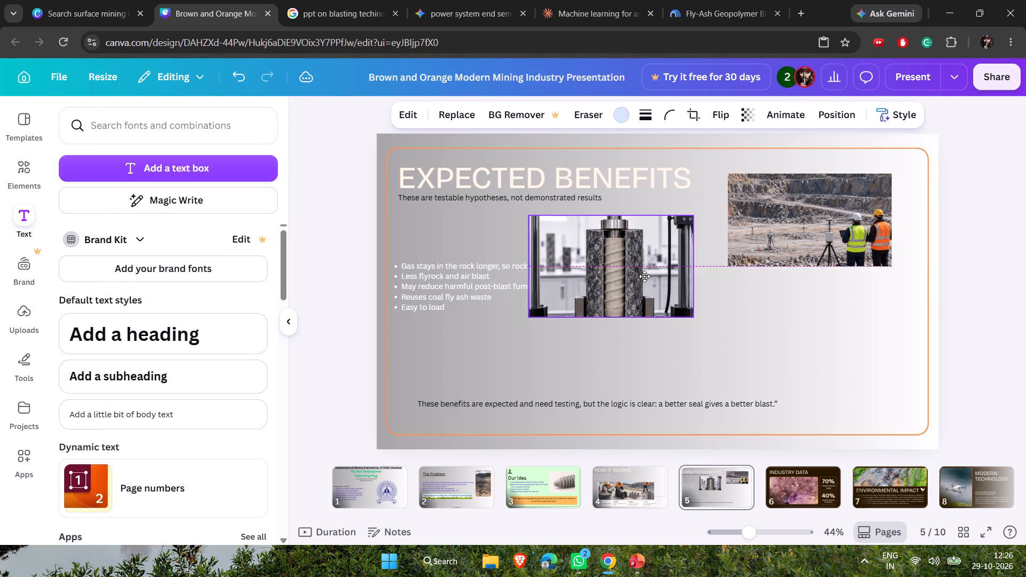
{"action": "left_click_drag", "start_coordinate": [644, 276], "coordinate": [823, 322]}
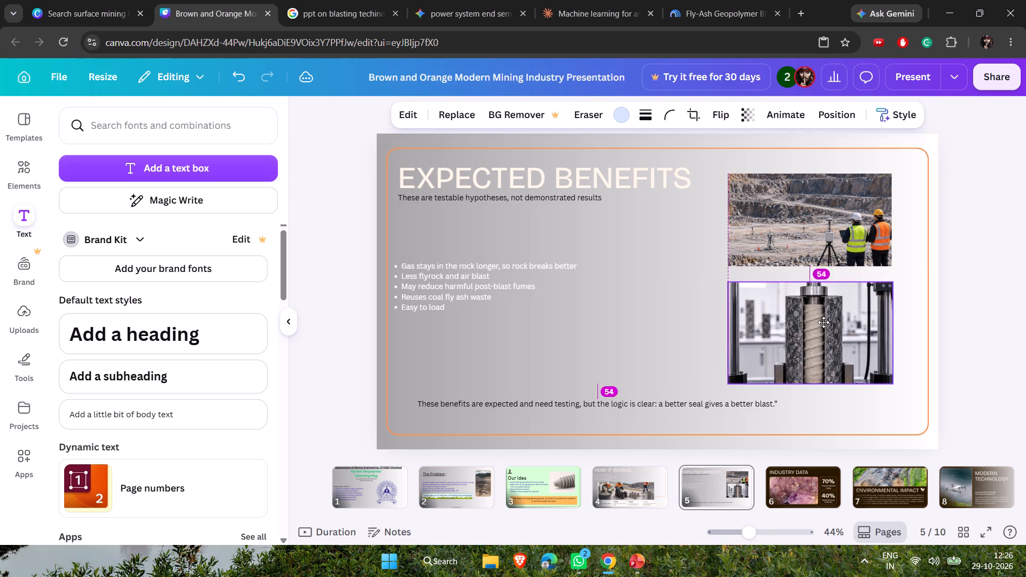